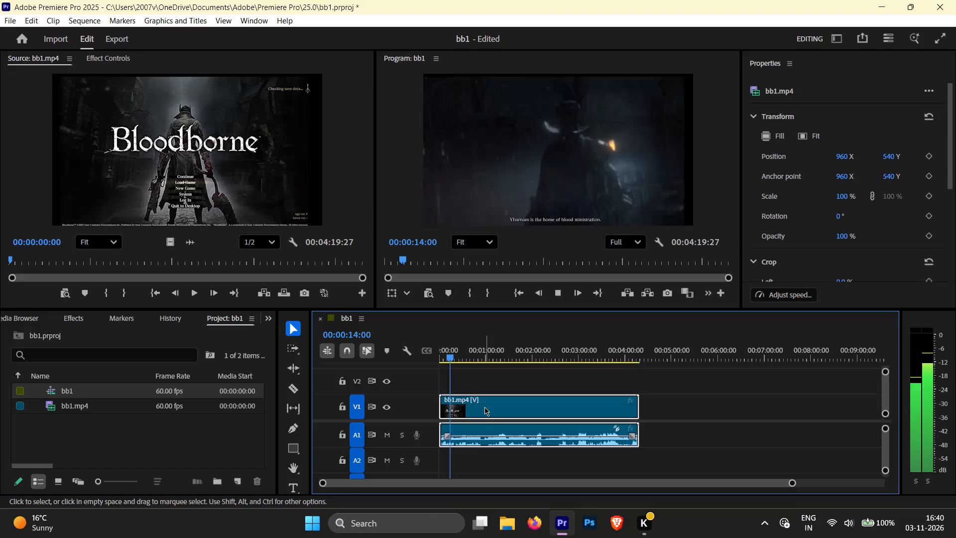
Pause playback of the bb1 sequence at about 00:00:15:10.
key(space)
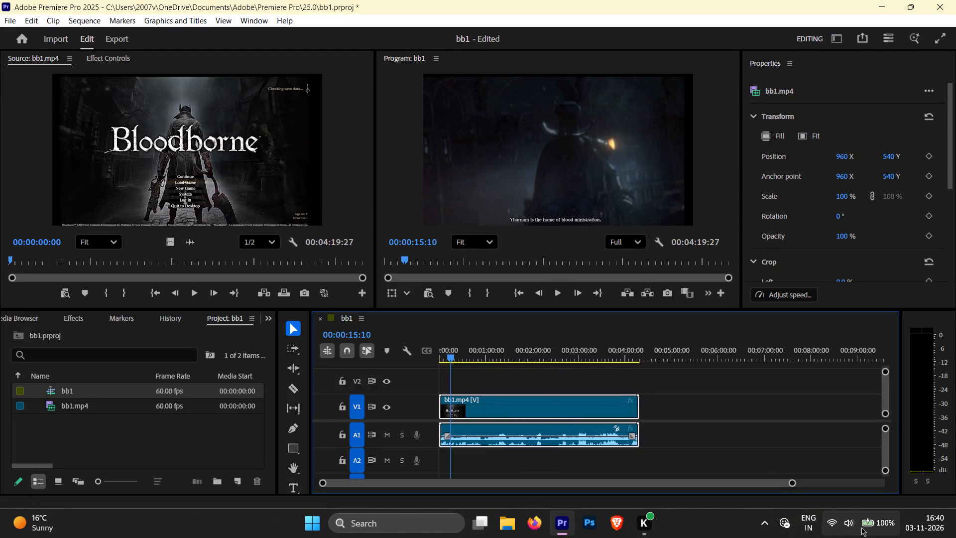
Check the Xbox Bluetooth Gamepad's connection in the Windows Bluetooth device list, and return to the quick settings overview.
click(864, 528)
click(844, 292)
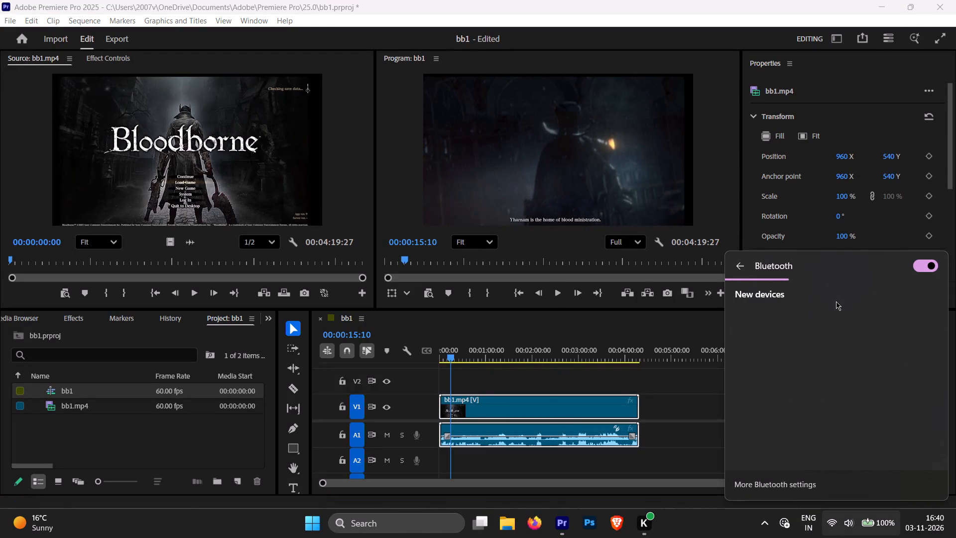
click(813, 367)
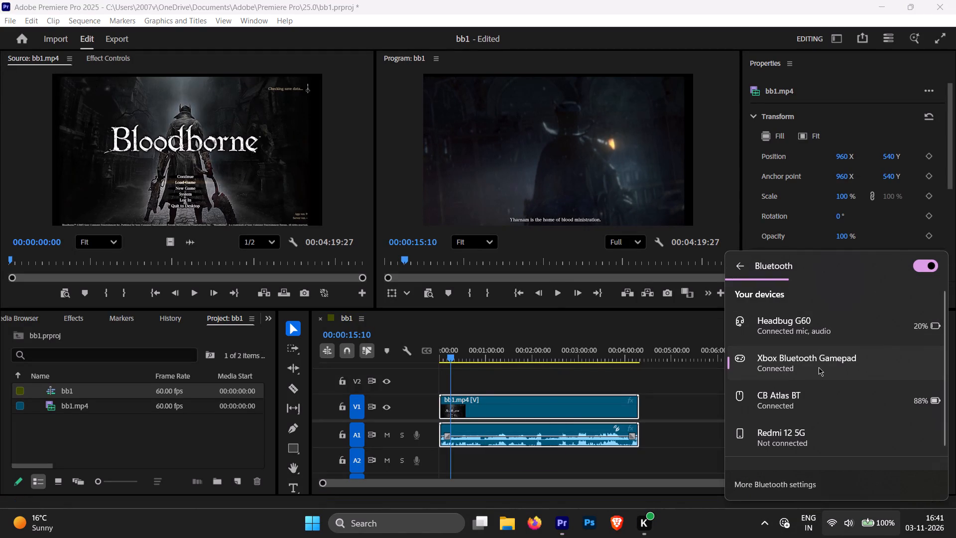
click(745, 263)
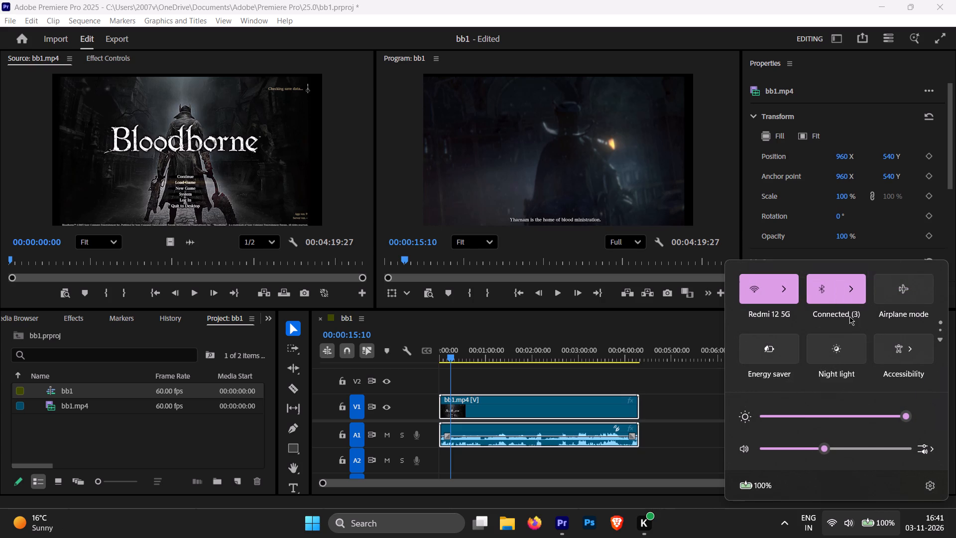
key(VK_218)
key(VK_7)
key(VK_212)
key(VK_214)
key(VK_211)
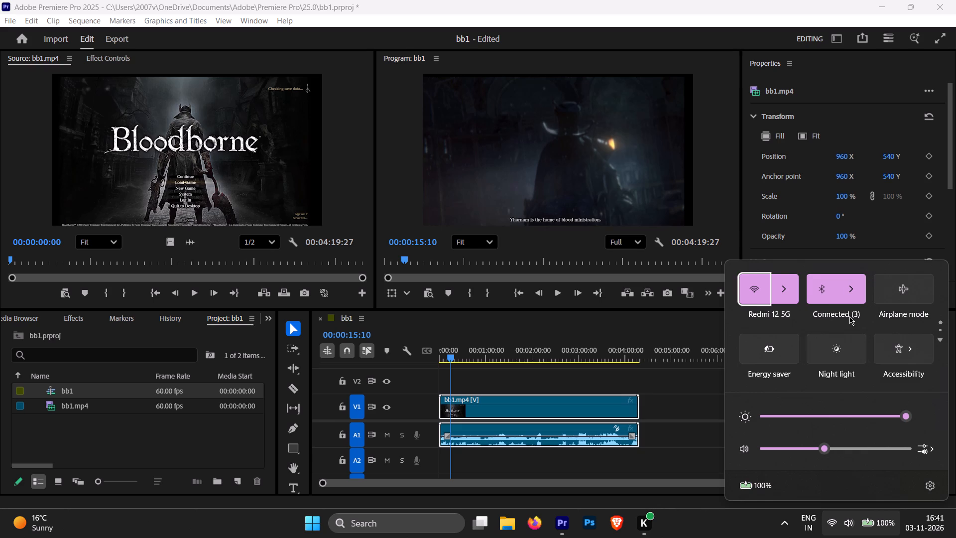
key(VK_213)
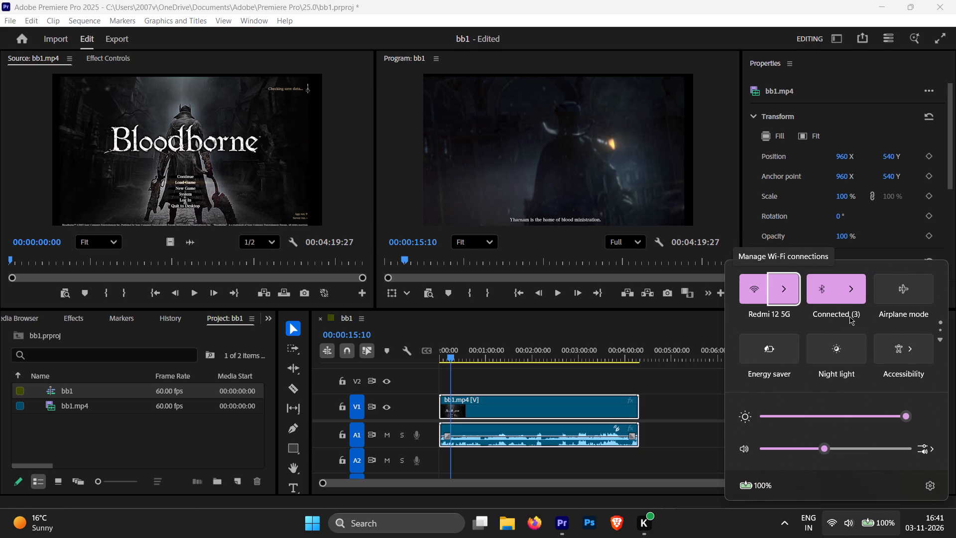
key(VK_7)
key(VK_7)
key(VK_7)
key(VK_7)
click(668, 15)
Look through the Windows Bluetooth device list again for the Xbox Bluetooth Gamepad entry, and return to the quick settings overview.
click(850, 291)
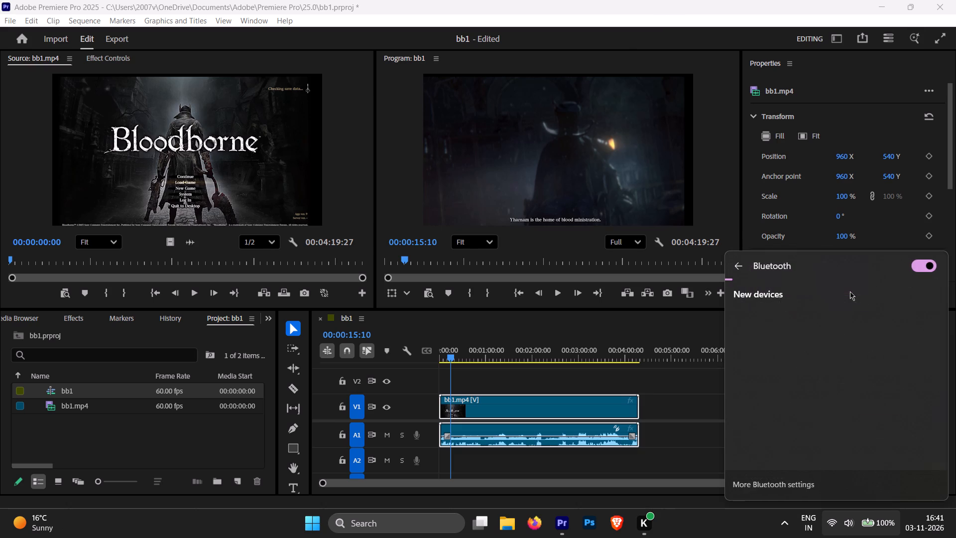
click(829, 364)
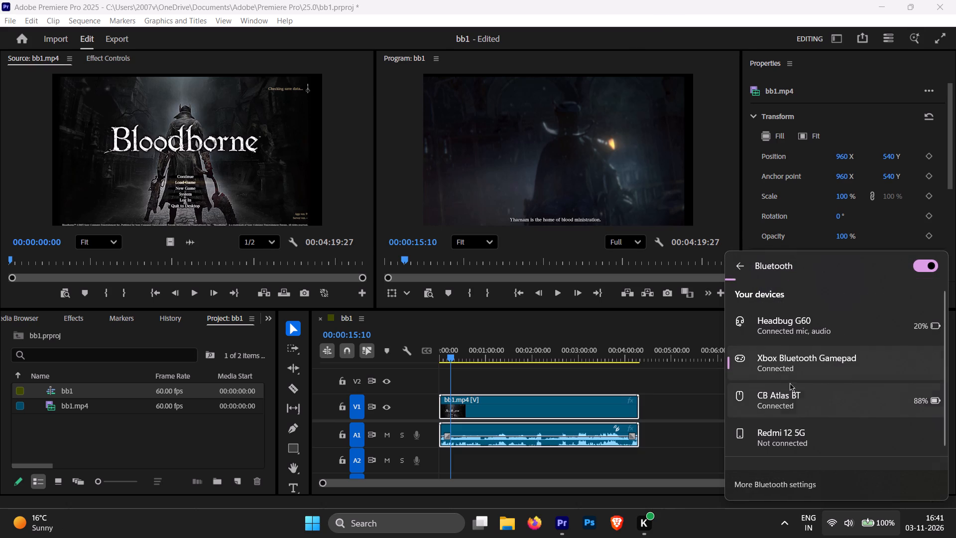
right_click(777, 374)
scroll(806, 428, down, 1)
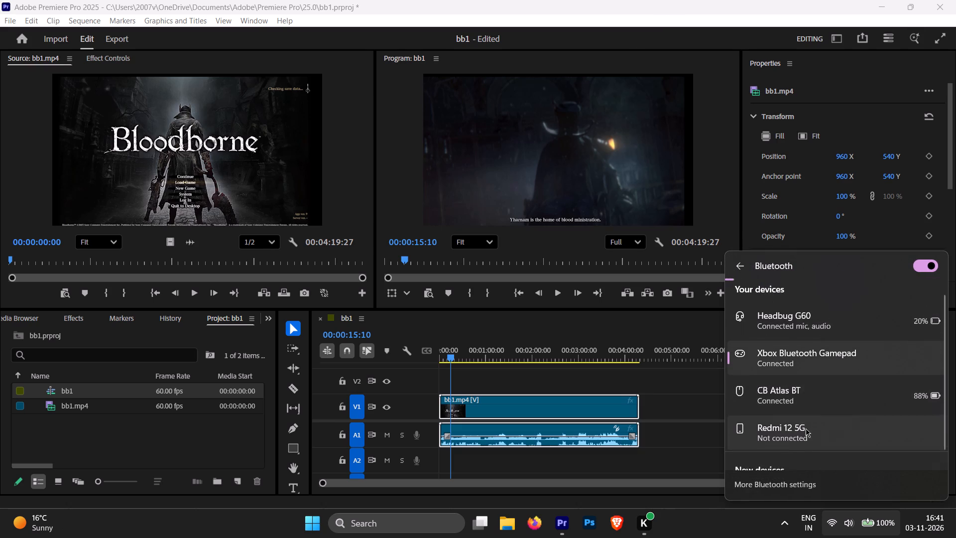
scroll(806, 429, down, 2)
scroll(808, 431, up, 4)
scroll(814, 430, down, 4)
scroll(773, 446, down, 4)
scroll(779, 435, up, 3)
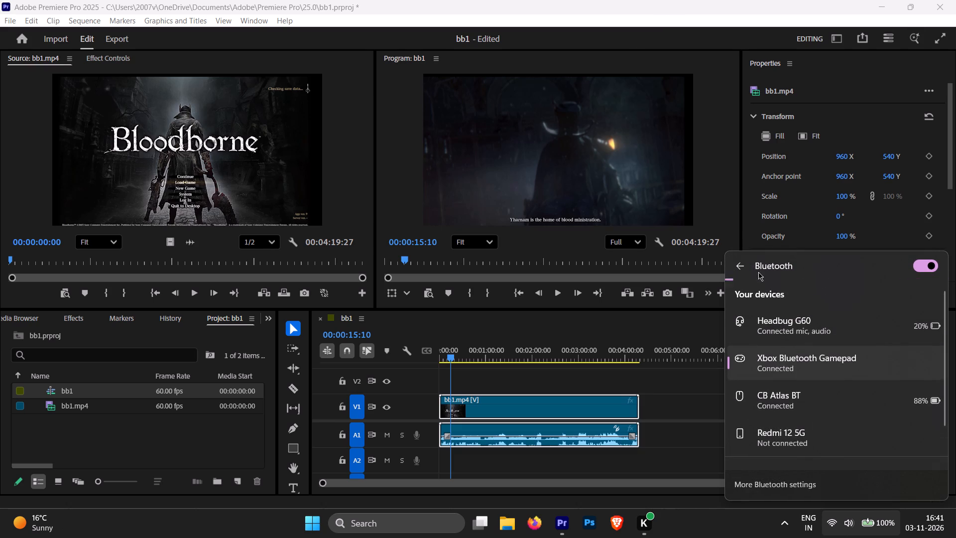
click(744, 268)
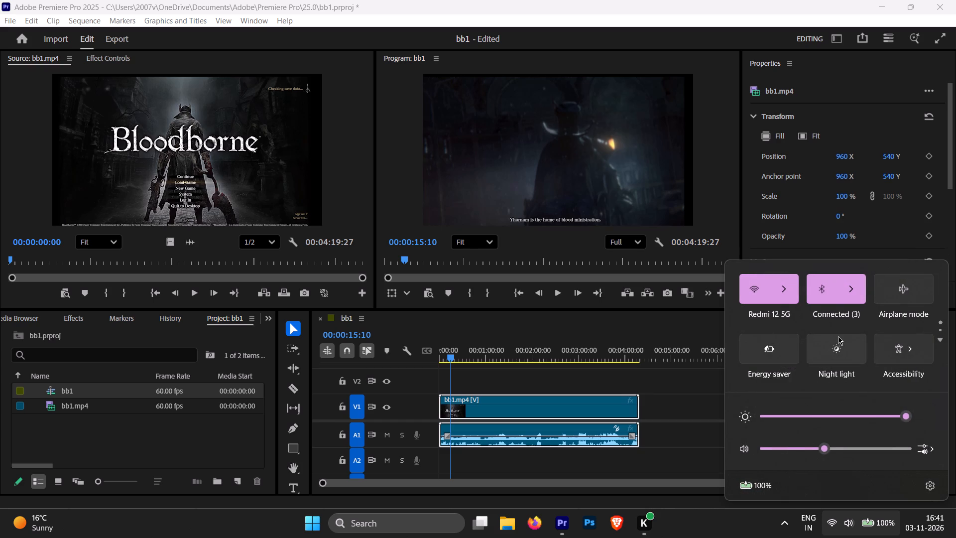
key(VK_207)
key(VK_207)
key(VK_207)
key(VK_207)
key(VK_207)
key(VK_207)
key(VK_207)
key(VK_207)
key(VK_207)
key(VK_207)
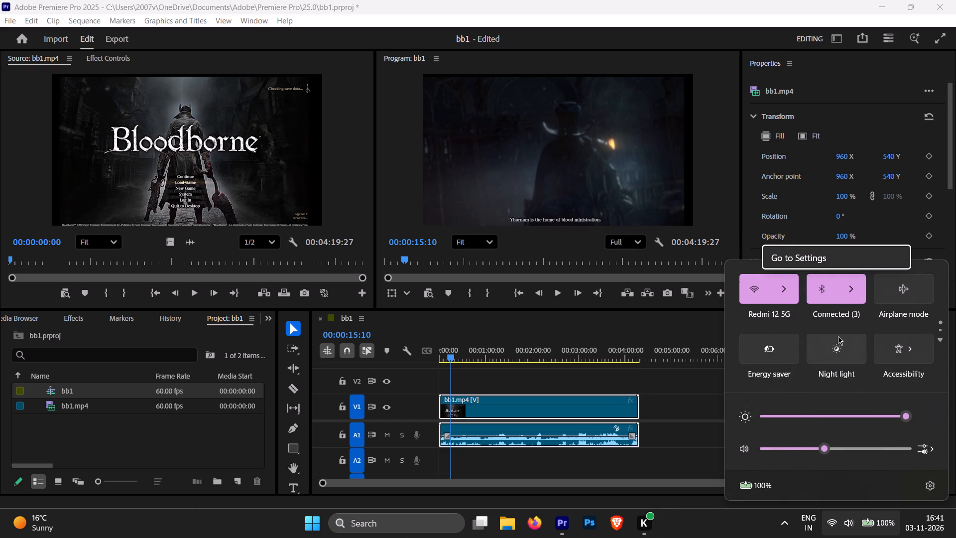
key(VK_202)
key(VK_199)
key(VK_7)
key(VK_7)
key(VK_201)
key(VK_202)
Dismiss the Windows quick settings and return to the bb1 project in Premiere Pro.
click(592, 108)
click(639, 204)
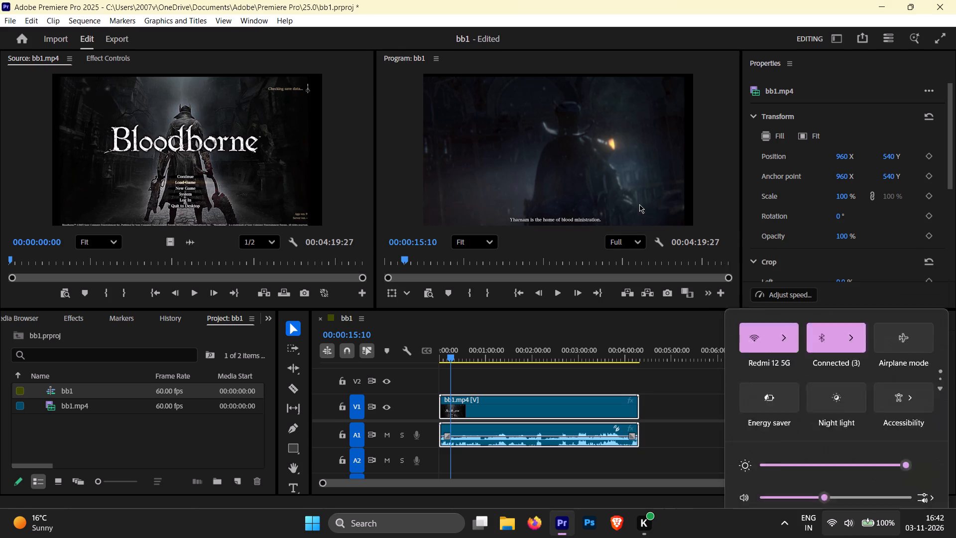
Play the bb1 sequence briefly and move the playhead near the end of the bb1.mp4 clip, to 00:04:18:15.
key(space)
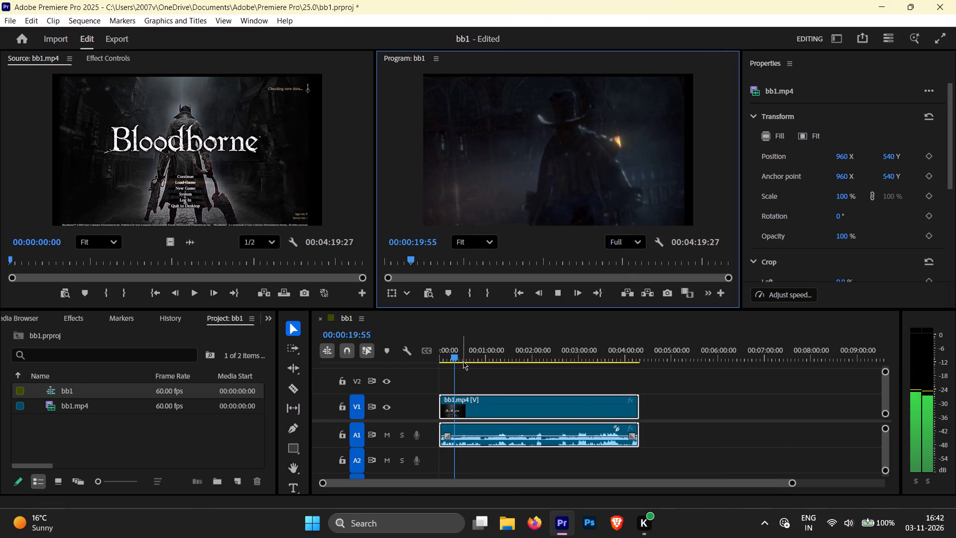
drag(459, 358, 462, 358)
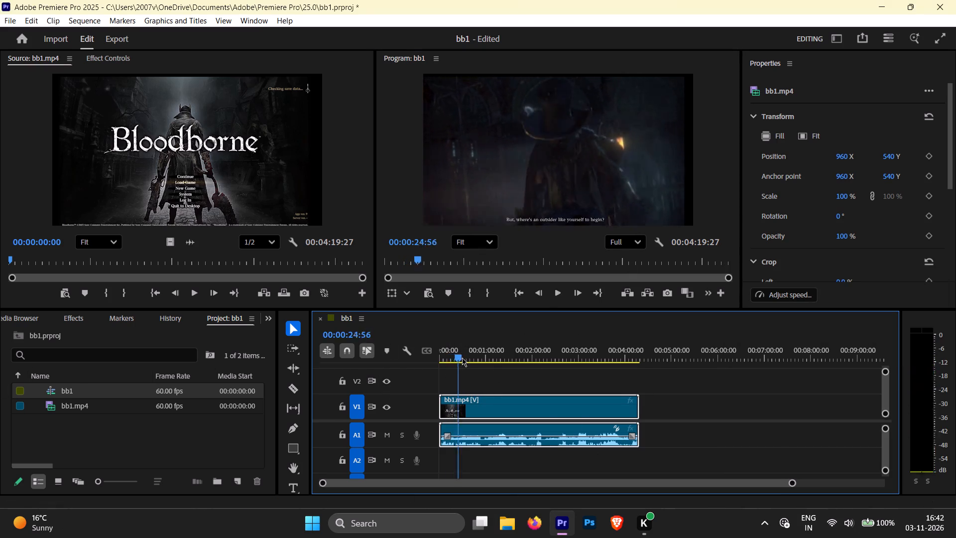
drag(462, 358, 654, 365)
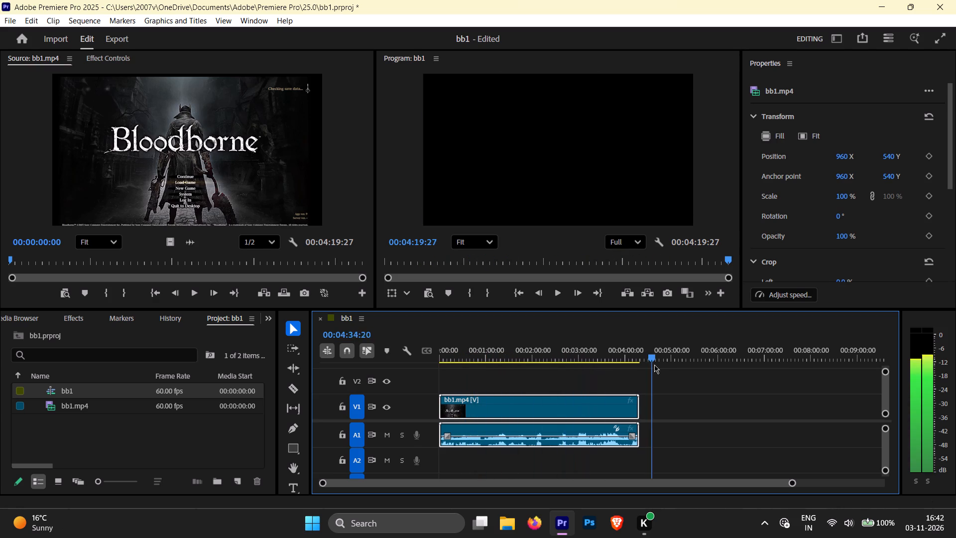
drag(654, 365, 642, 367)
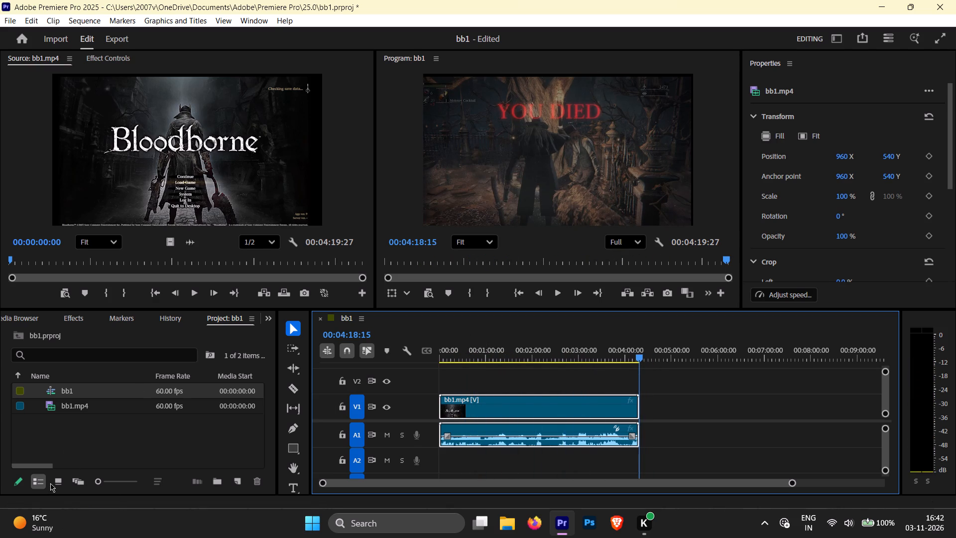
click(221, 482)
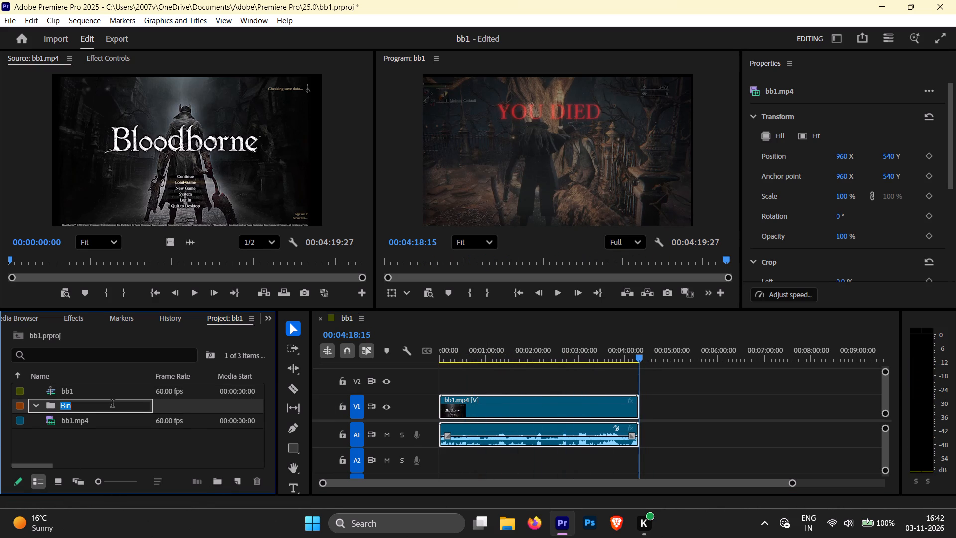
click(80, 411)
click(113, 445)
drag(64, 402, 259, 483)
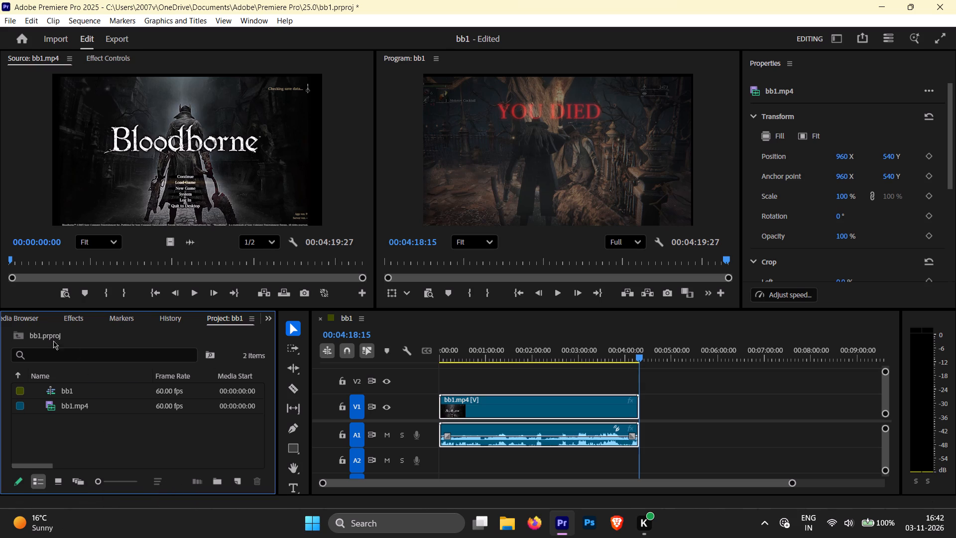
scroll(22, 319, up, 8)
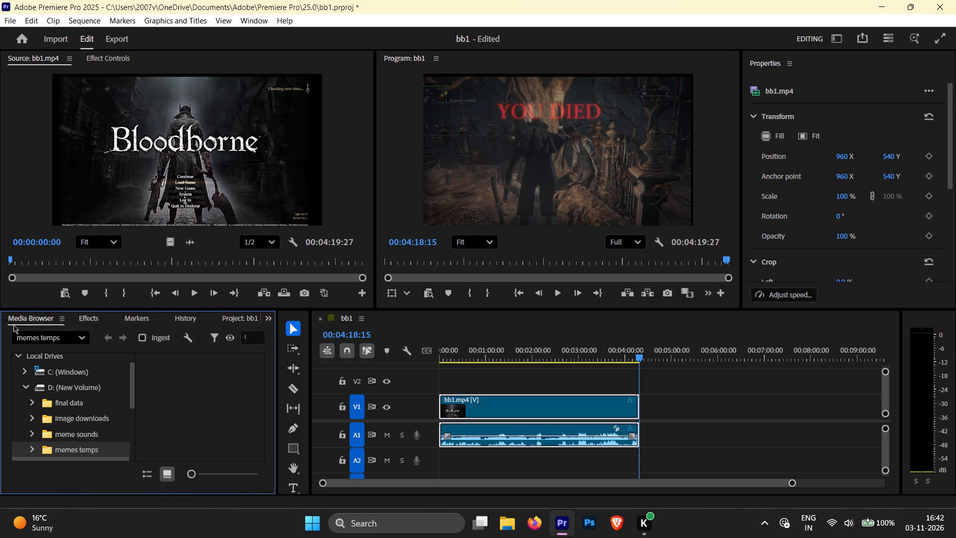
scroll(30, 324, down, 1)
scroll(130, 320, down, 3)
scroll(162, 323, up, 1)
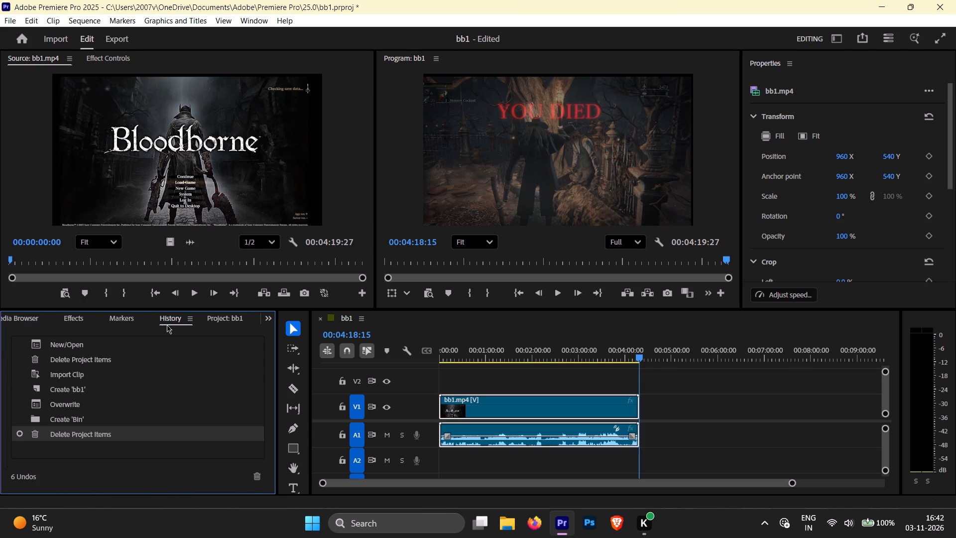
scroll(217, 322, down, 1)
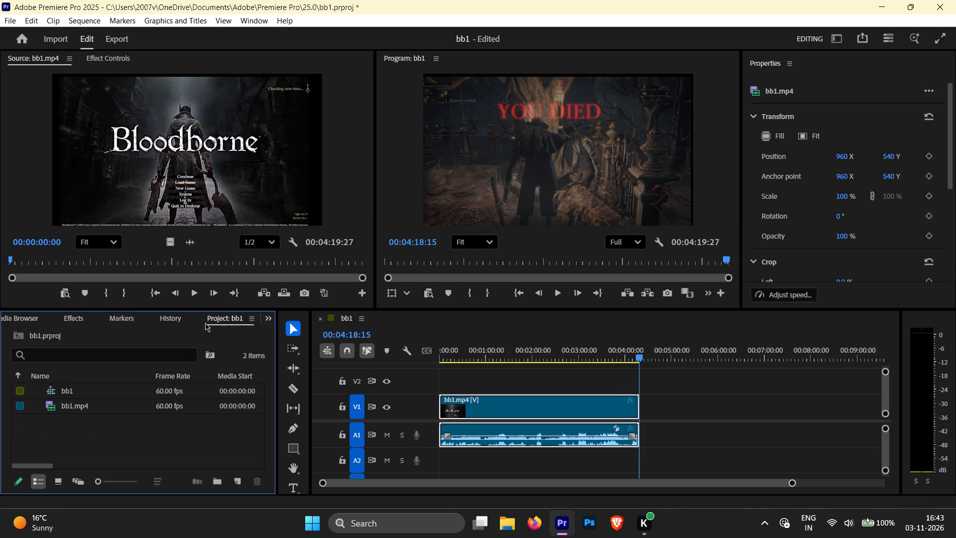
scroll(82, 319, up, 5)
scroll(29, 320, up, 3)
Browse to the final data folder on drive D: and look through its video clips.
click(29, 319)
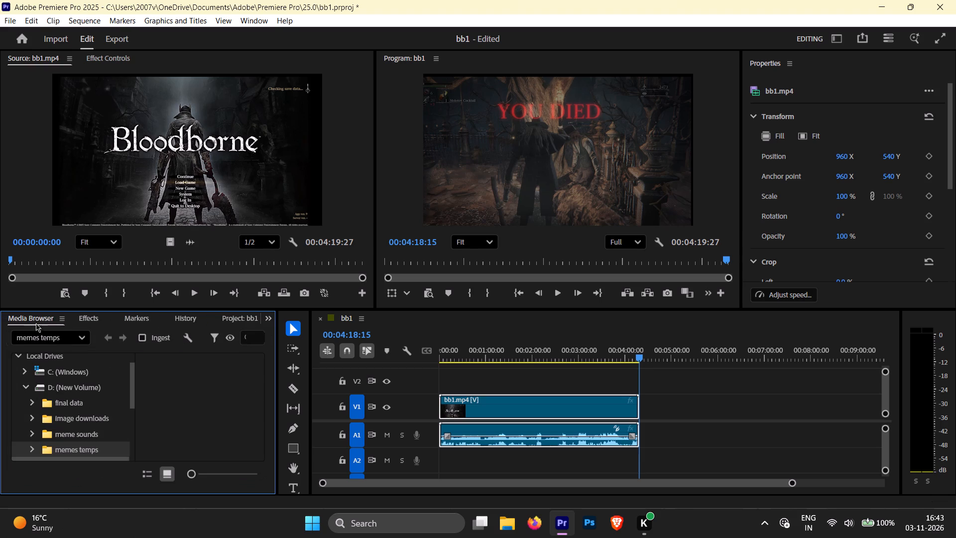
scroll(70, 438, down, 1)
click(84, 399)
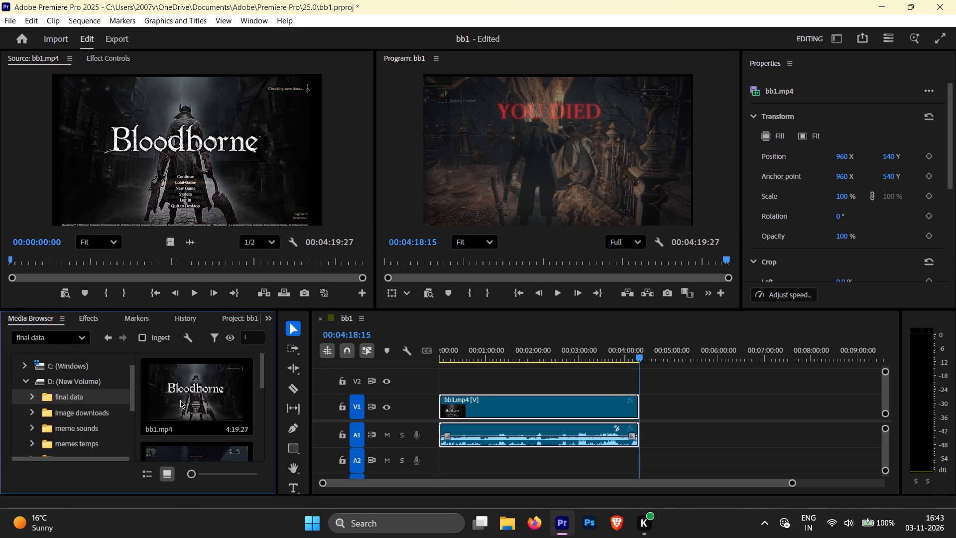
scroll(181, 402, down, 3)
scroll(181, 403, up, 3)
scroll(181, 403, down, 6)
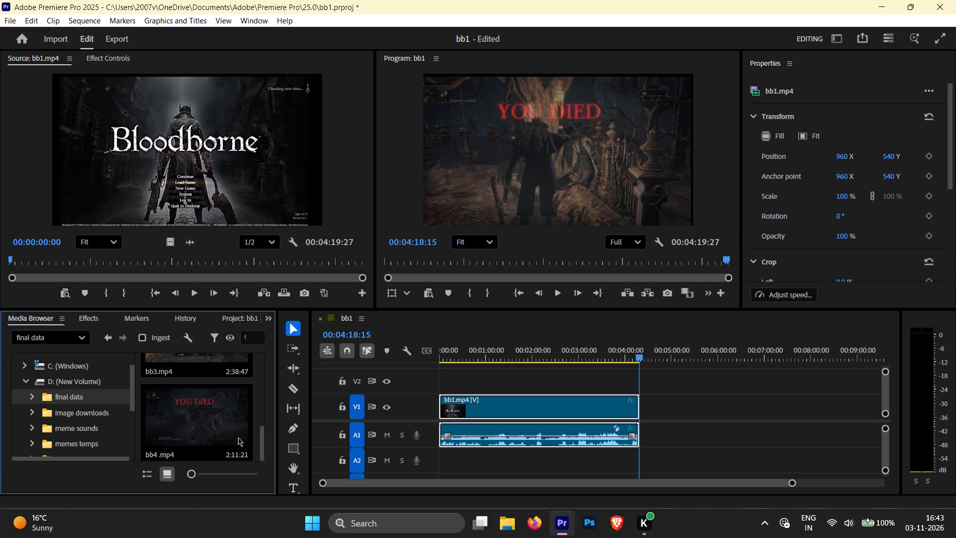
scroll(237, 436, up, 5)
scroll(168, 414, down, 2)
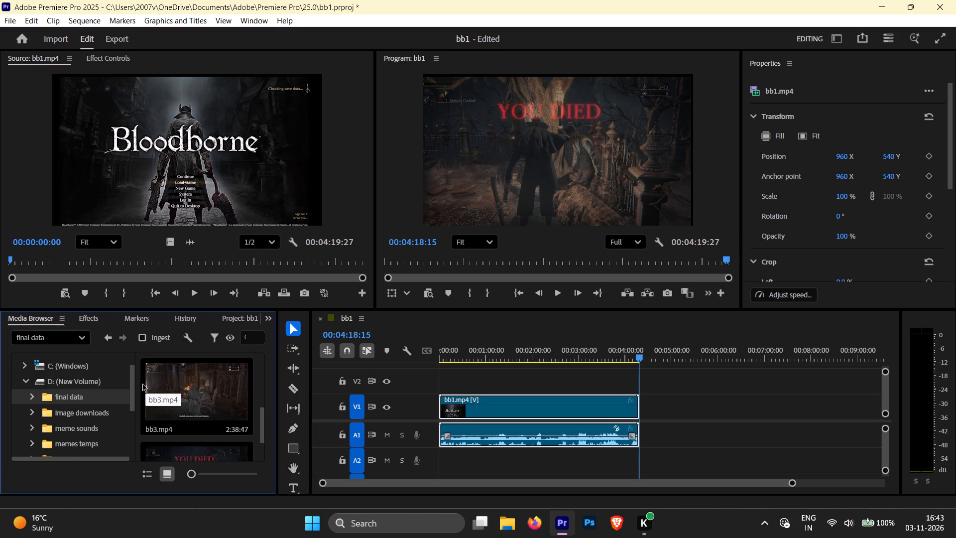
scroll(156, 384, up, 1)
Open bb2.mp4 from the final data folder in the Source Monitor.
drag(165, 387, 293, 436)
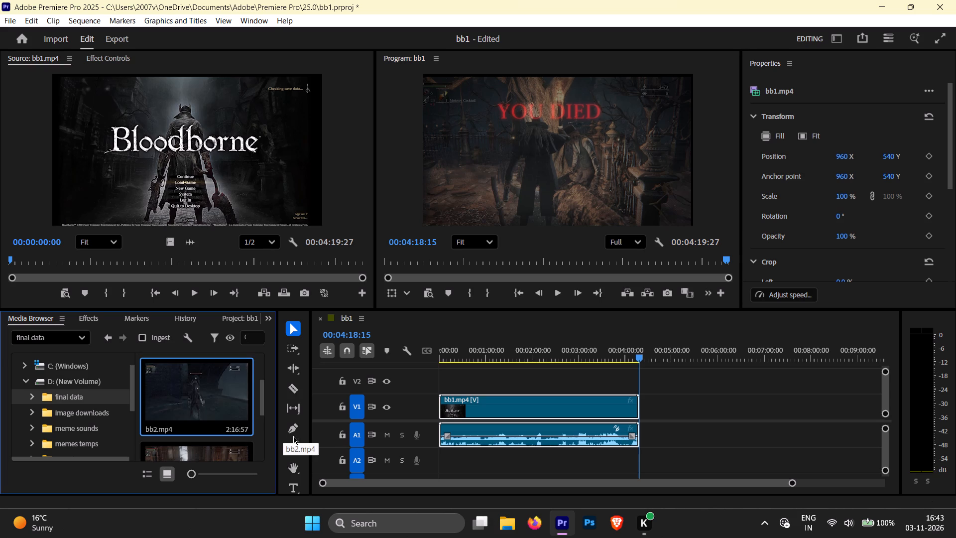
drag(293, 436, 208, 419)
click(195, 406)
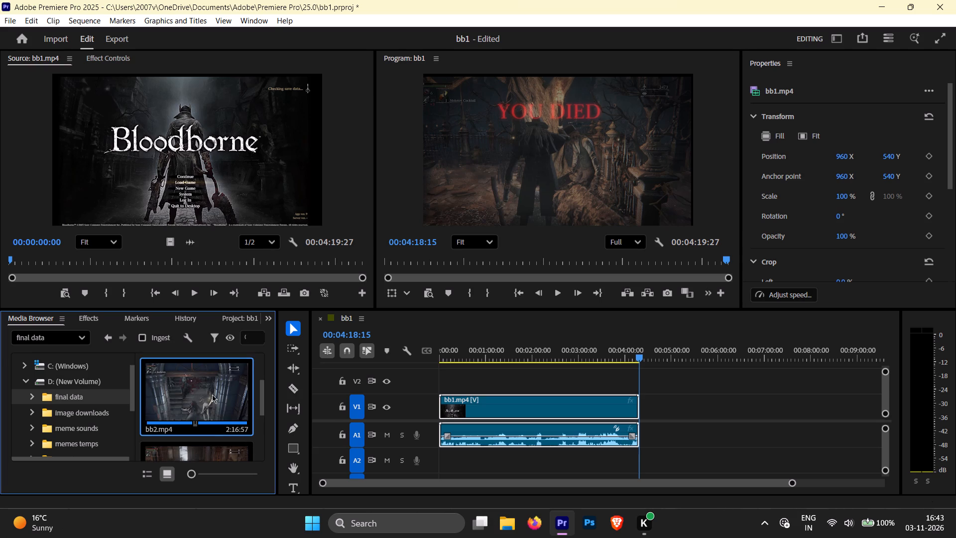
right_click(213, 394)
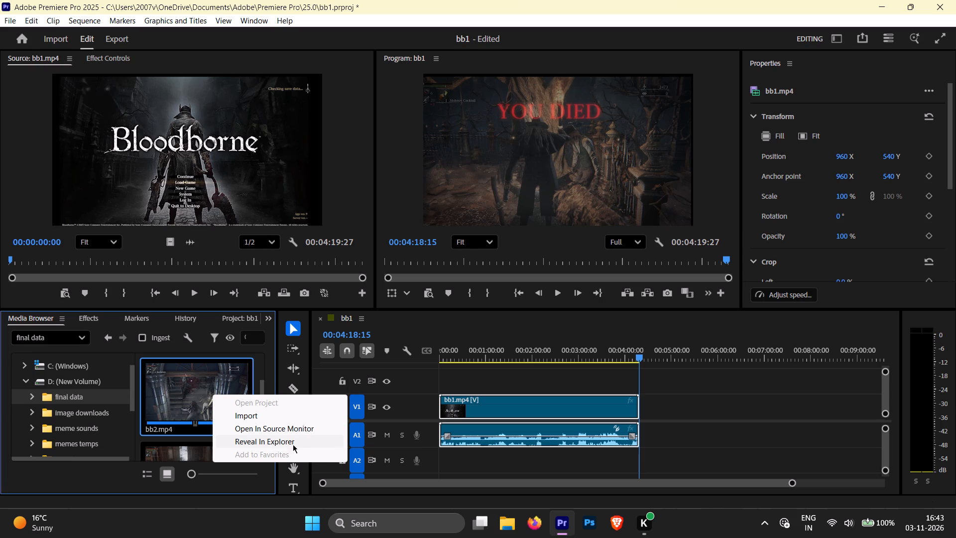
click(291, 426)
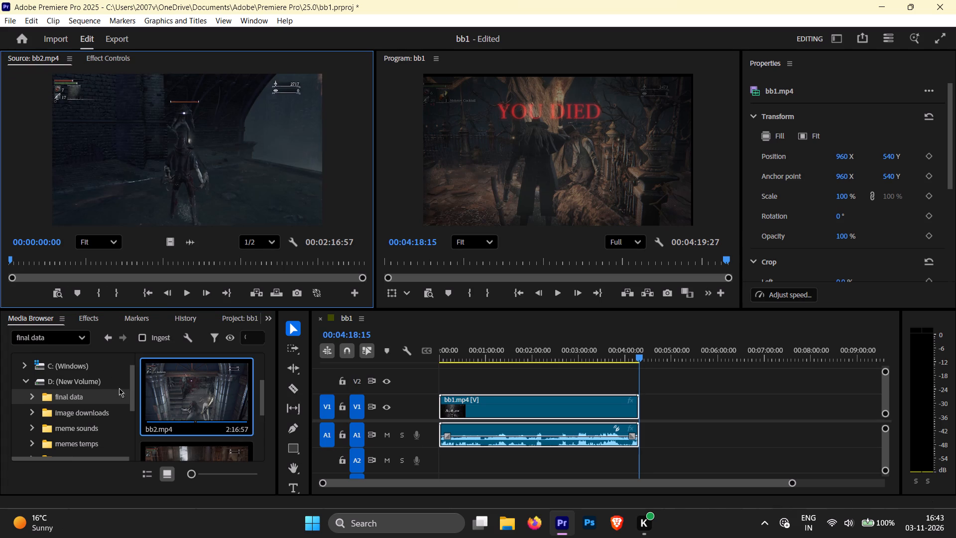
Show the contents of the final data folder as a list instead of thumbnails.
scroll(177, 402, down, 2)
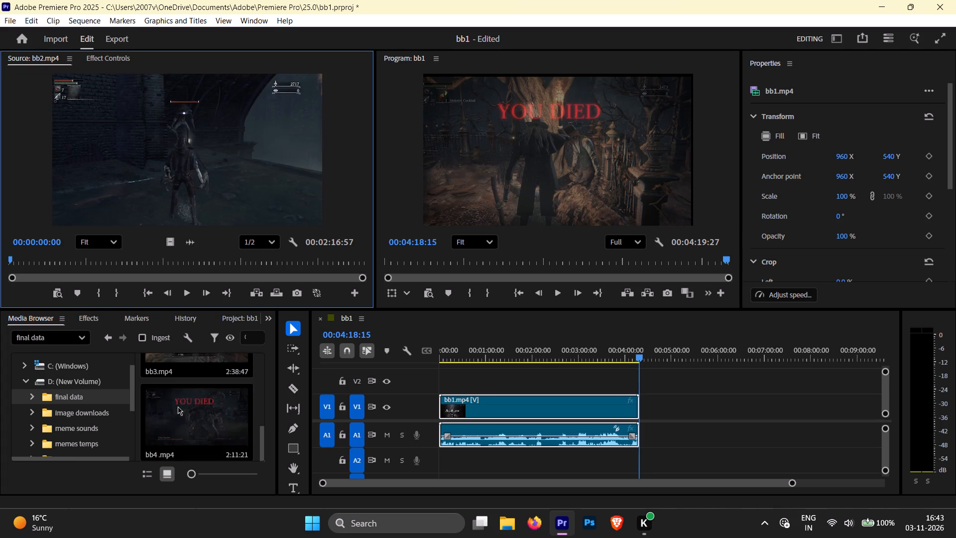
scroll(185, 409, up, 2)
scroll(189, 410, down, 5)
click(143, 473)
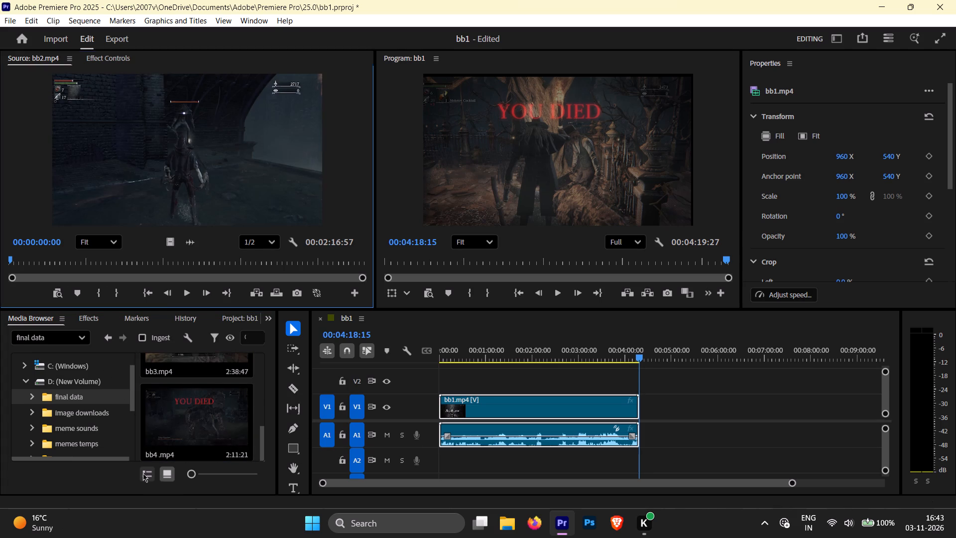
Import bb2.mp4, bb3.mp4 and bb4 .mp4 together from the final data folder into the project.
drag(140, 392, 154, 430)
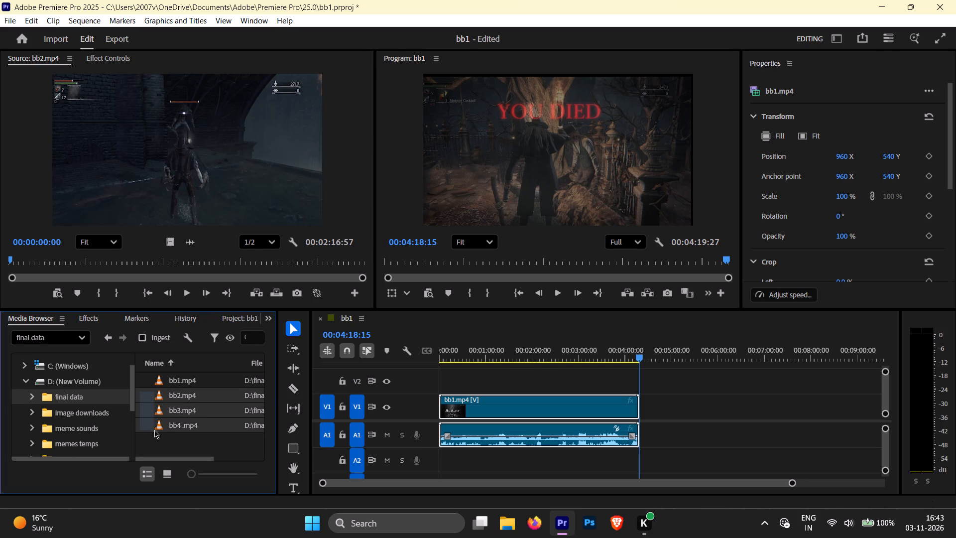
drag(154, 430, 213, 430)
right_click(222, 449)
drag(192, 475, 210, 476)
drag(202, 476, 219, 477)
drag(221, 477, 207, 475)
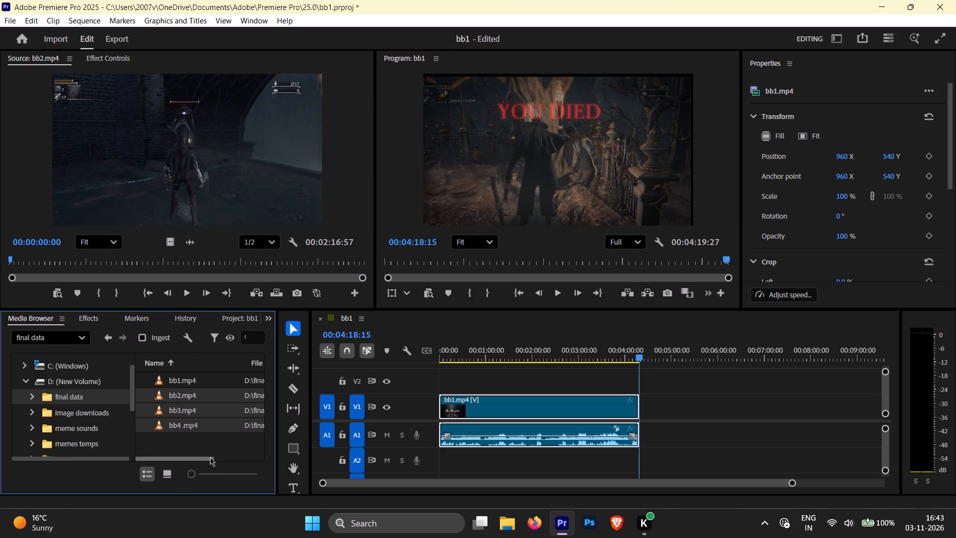
drag(206, 457, 190, 457)
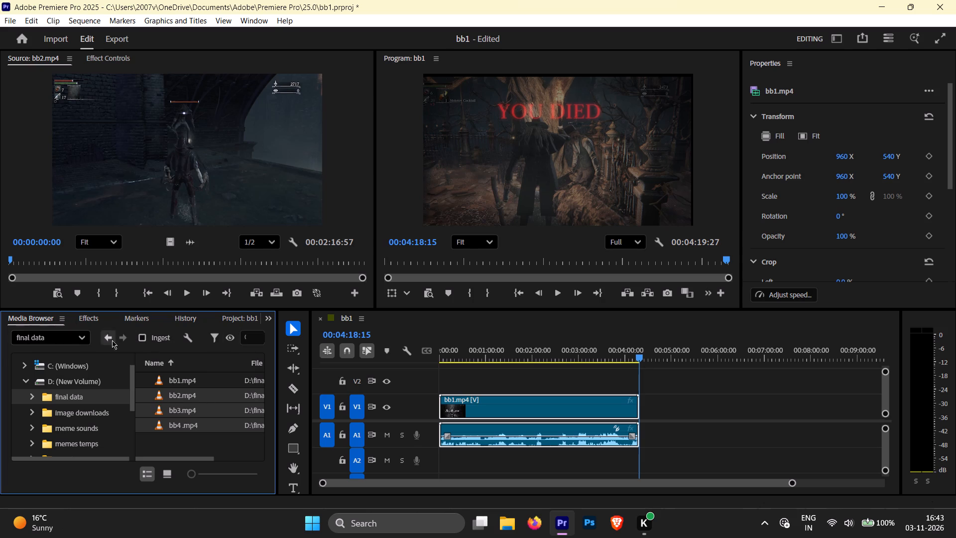
right_click(145, 391)
right_click(153, 397)
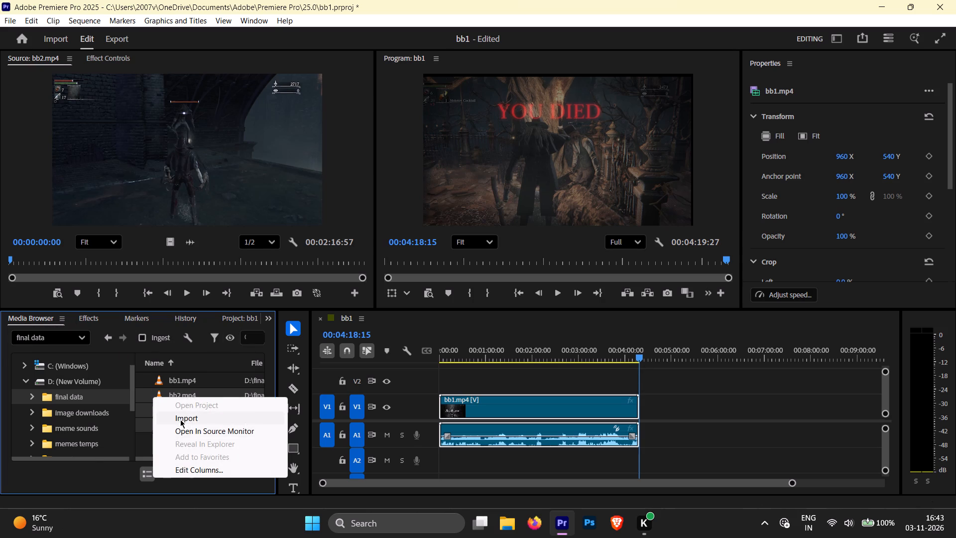
click(180, 419)
Place the three imported clips back to back on tracks V1 and A1 from the sequence start, overwriting bb1.mp4.
scroll(112, 446, down, 1)
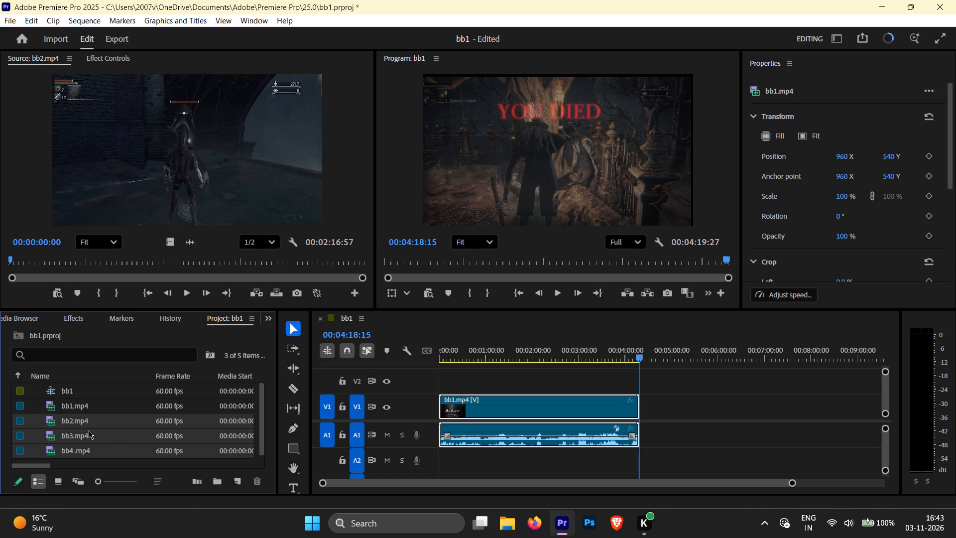
drag(85, 420, 559, 426)
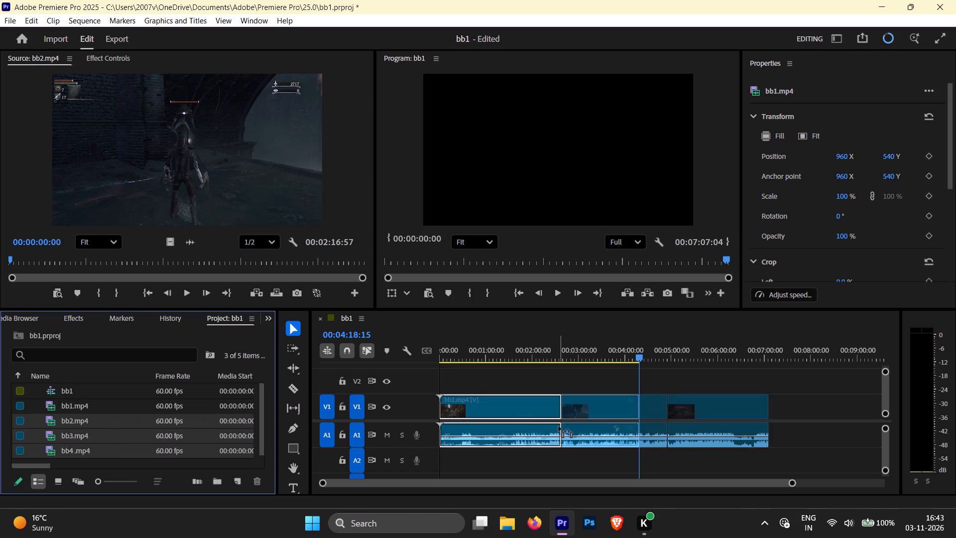
drag(559, 426, 601, 430)
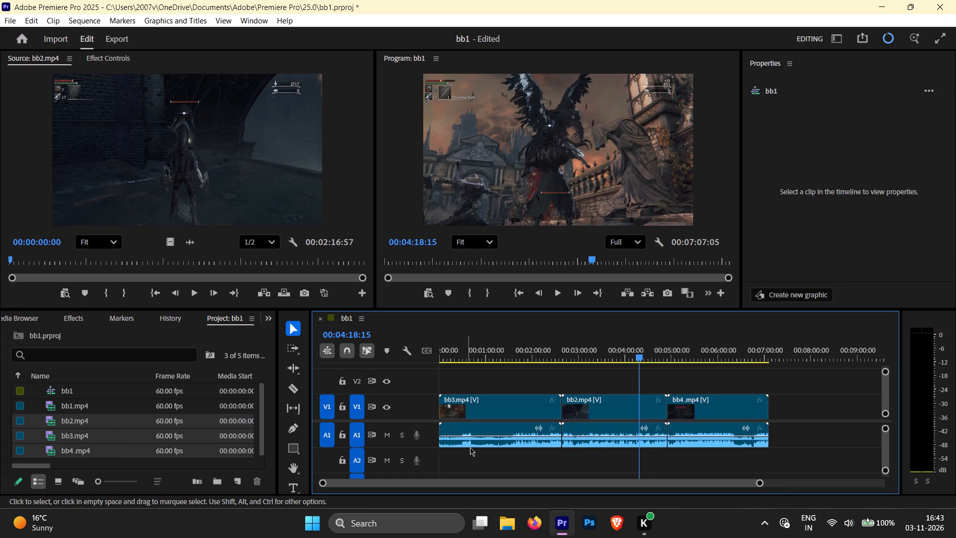
scroll(548, 431, up, 3)
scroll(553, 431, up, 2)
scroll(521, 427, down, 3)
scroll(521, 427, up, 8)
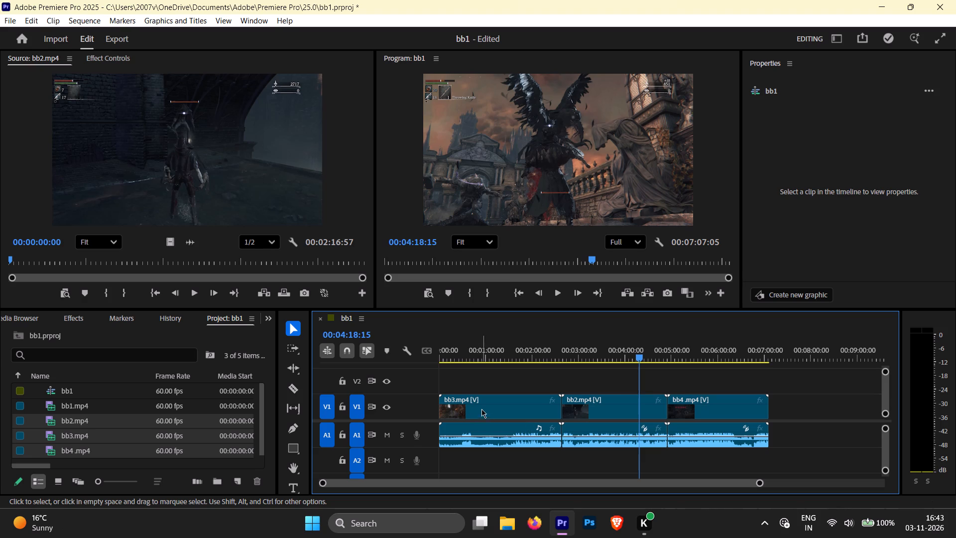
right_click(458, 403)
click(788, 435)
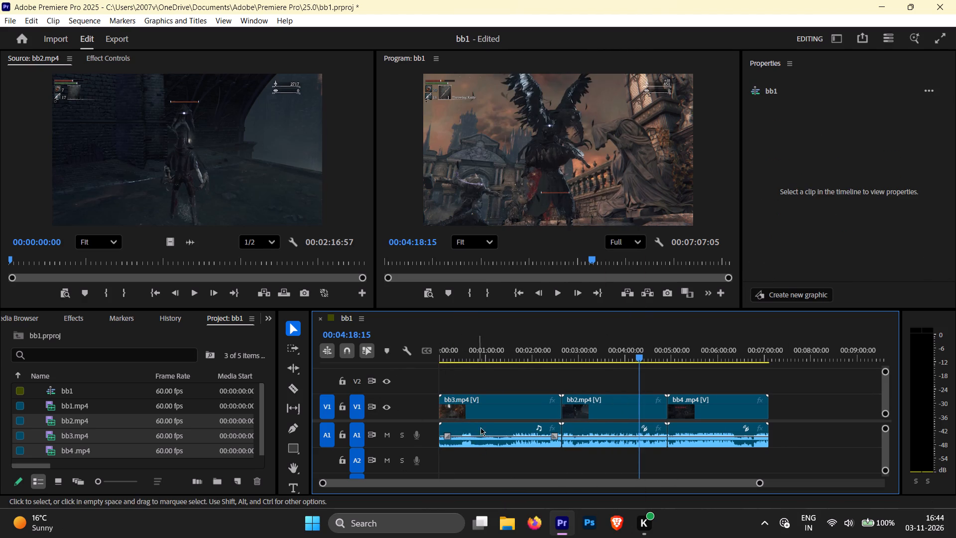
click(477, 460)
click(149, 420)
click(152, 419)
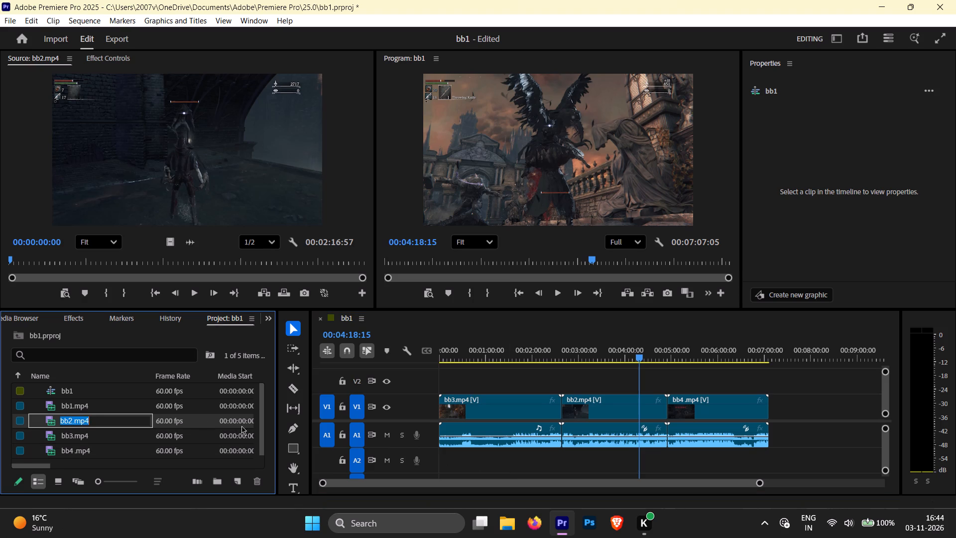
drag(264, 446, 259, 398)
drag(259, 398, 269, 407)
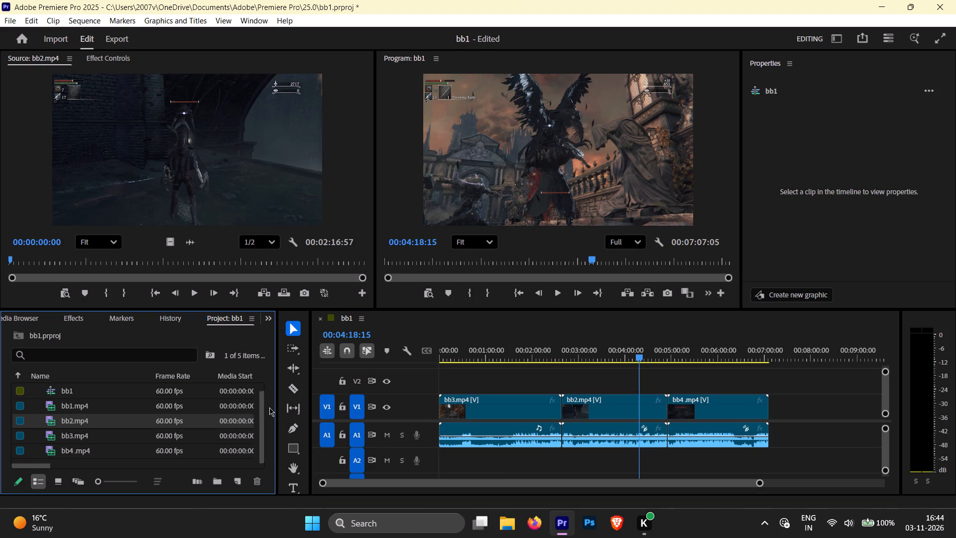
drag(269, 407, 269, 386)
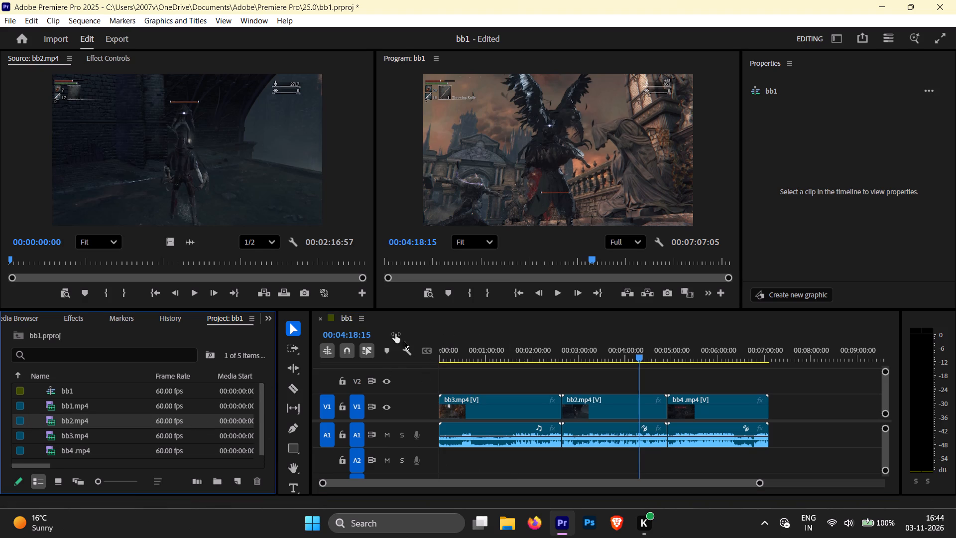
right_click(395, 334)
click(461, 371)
Delete the three clips bb3.mp4, bb2.mp4 and bb4 .mp4 together with their audio from the timeline.
drag(443, 393, 443, 399)
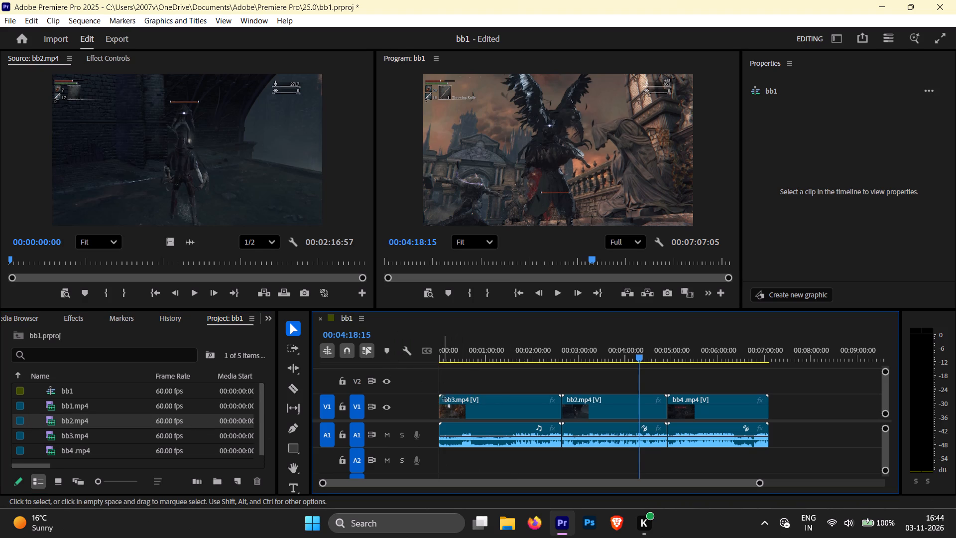
drag(443, 399, 795, 448)
key(Delete)
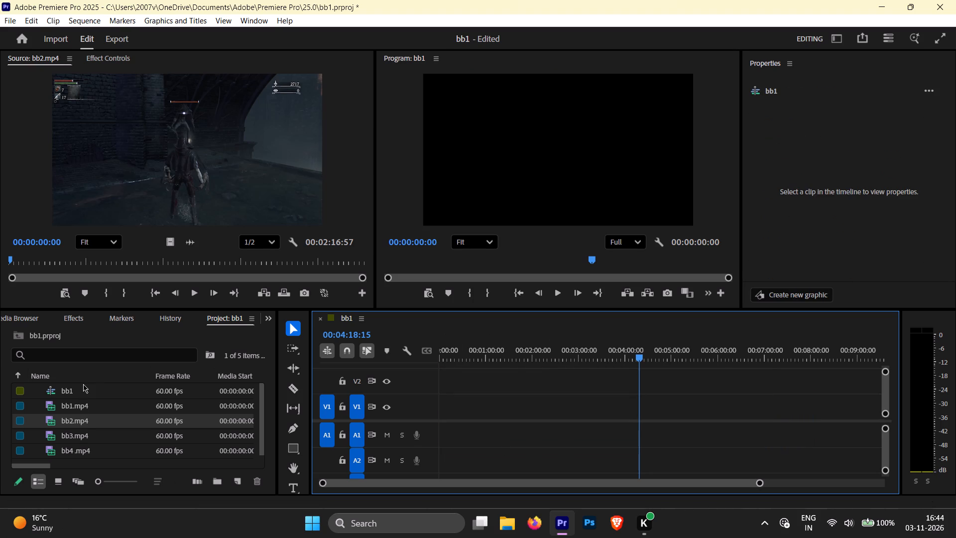
Place bb1.mp4 at the start of the emptied sequence on tracks V1 and A1.
drag(83, 384, 481, 421)
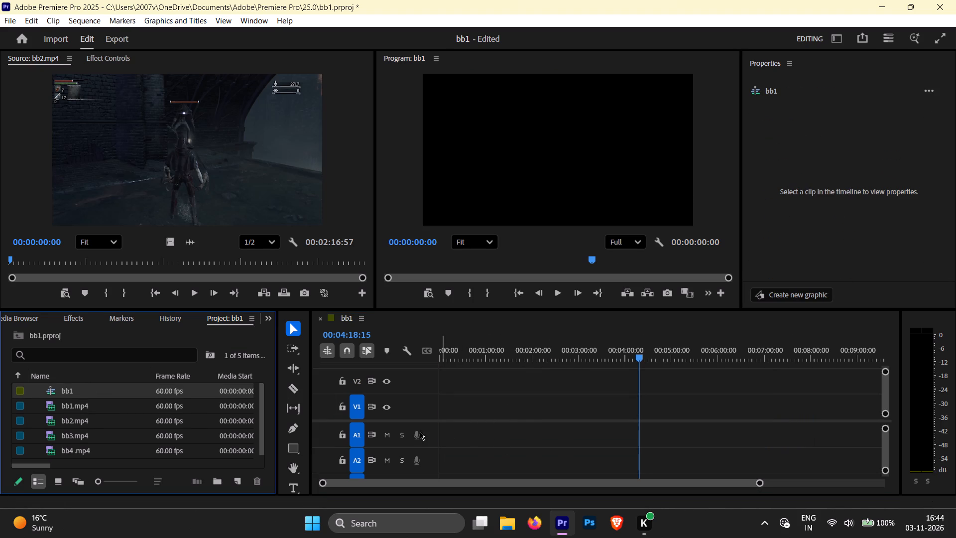
click(99, 407)
click(100, 393)
drag(104, 390, 136, 399)
drag(136, 399, 256, 483)
drag(90, 392, 344, 408)
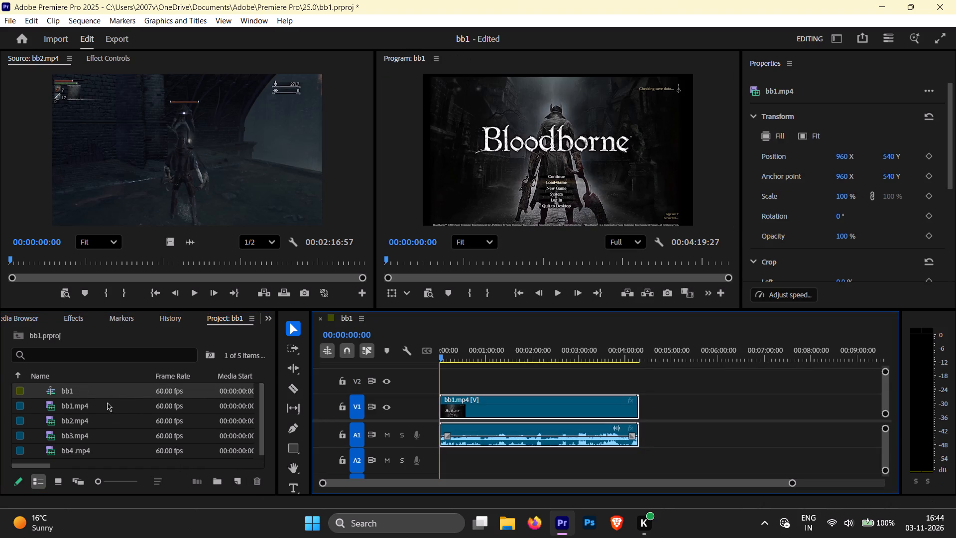
Append bb2.mp4, bb3.mp4 and bb4 .mp4 in that order, back to back after bb1.mp4 on tracks V1 and A1.
drag(96, 419, 610, 409)
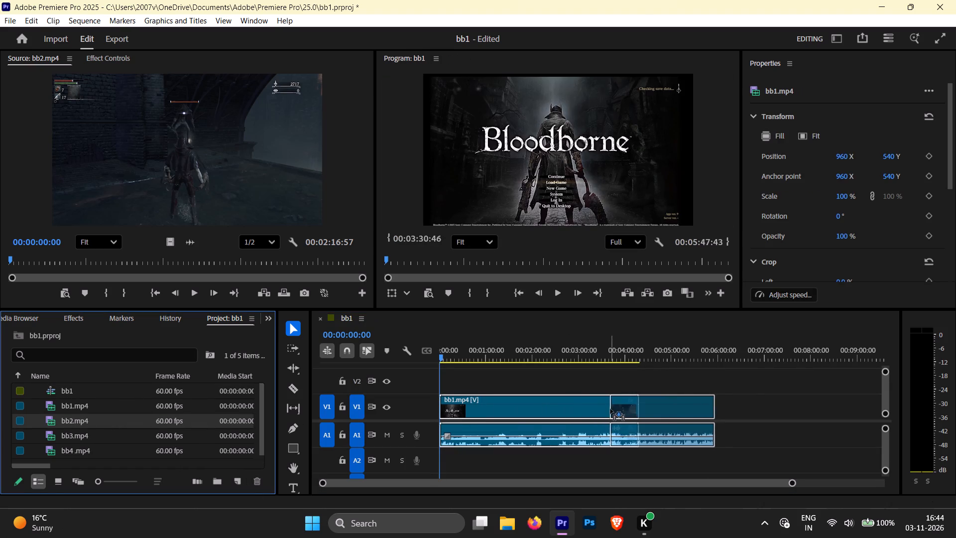
drag(610, 409, 644, 409)
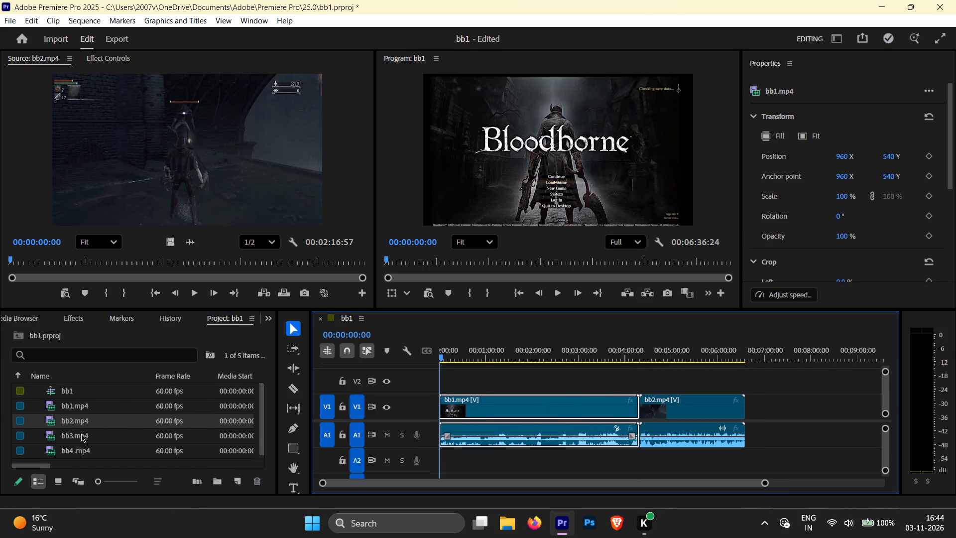
drag(81, 434, 749, 417)
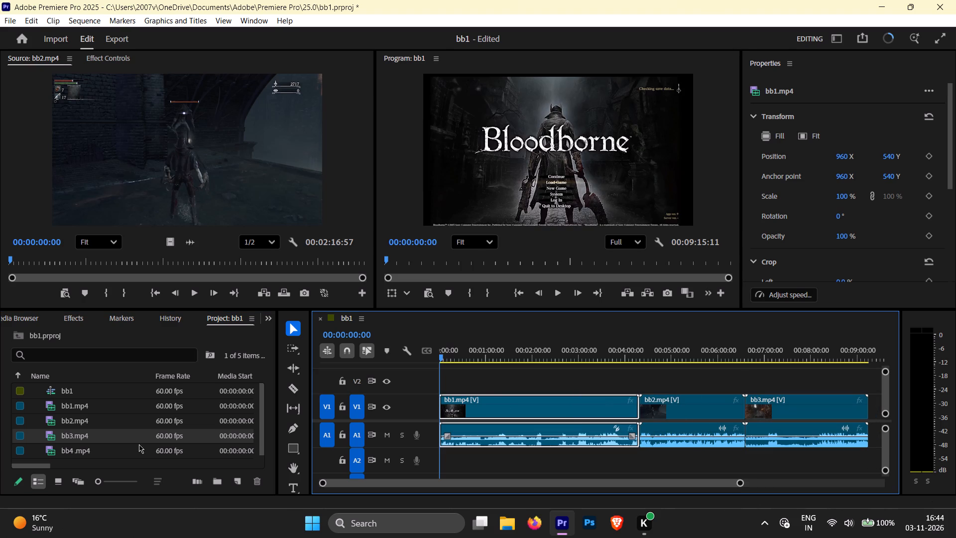
drag(122, 454, 847, 418)
Find the cut point in the opening cutscene and split bb1.mp4 with its audio at 00:00:51:29.
key(space)
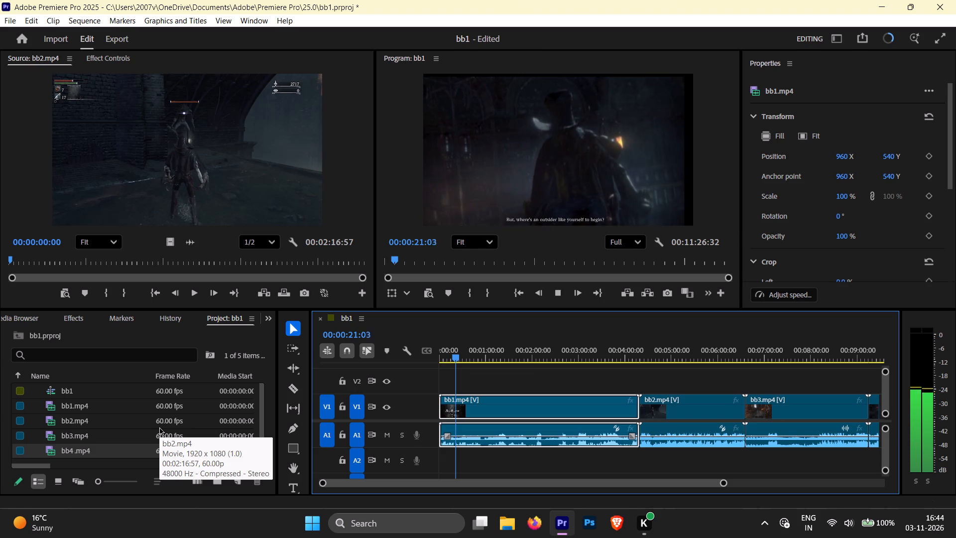
key(space)
key(space)
key(space)
key(space)
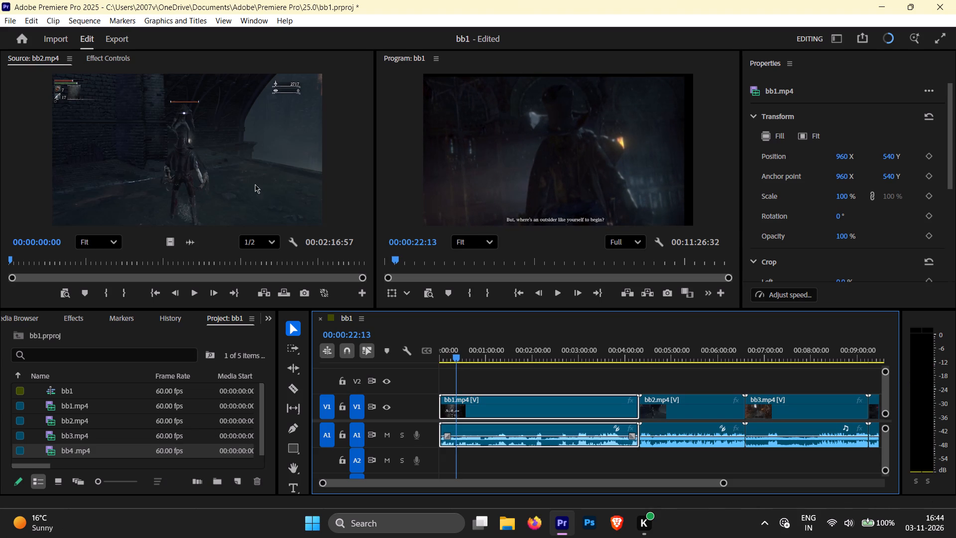
key(space)
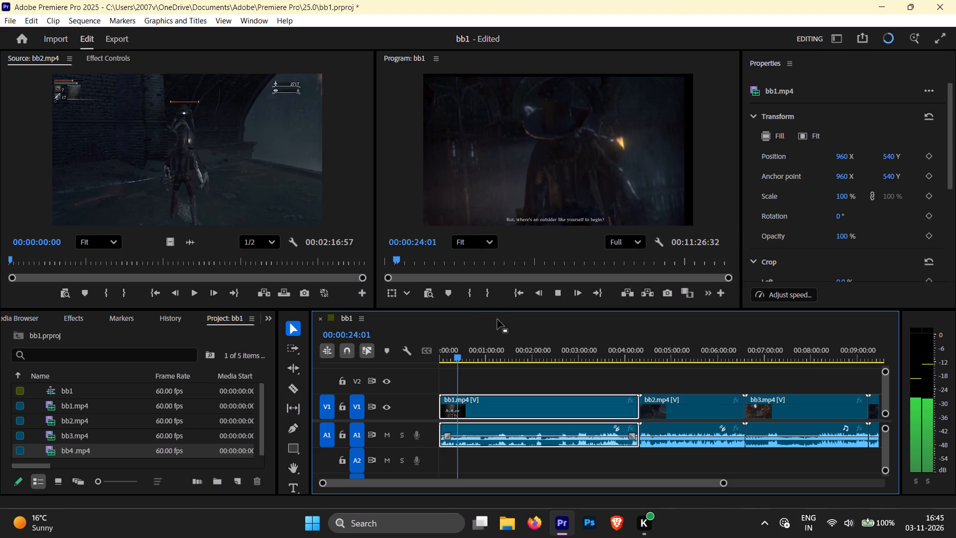
drag(459, 357, 472, 358)
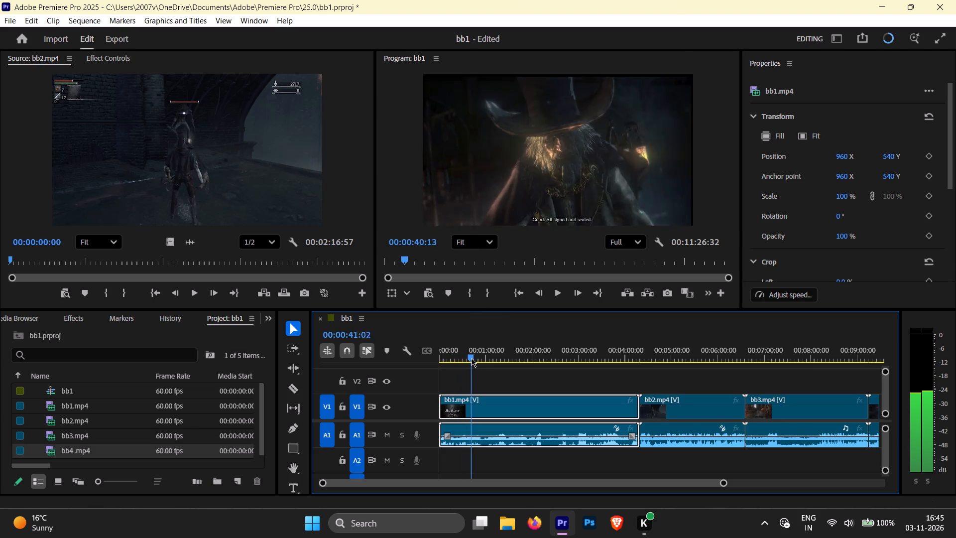
drag(472, 358, 494, 358)
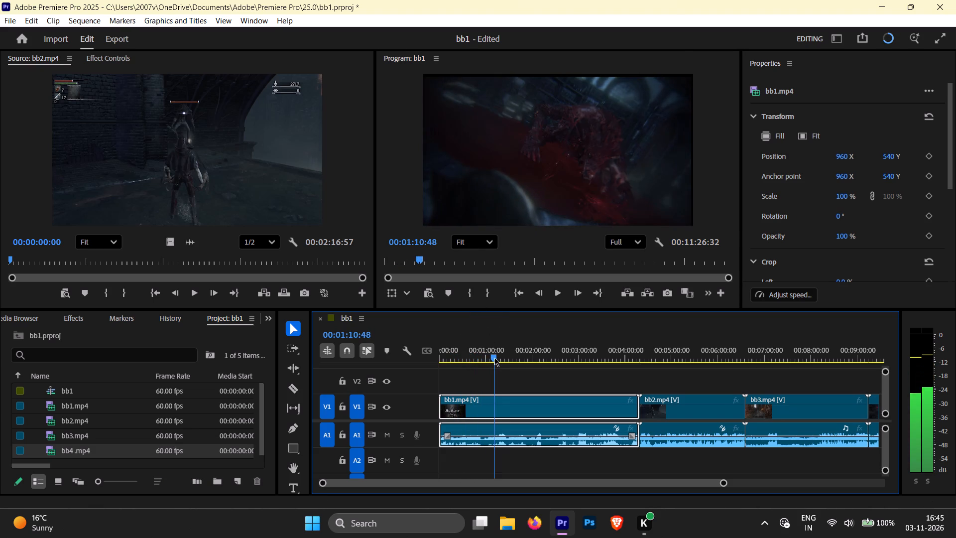
drag(494, 358, 504, 356)
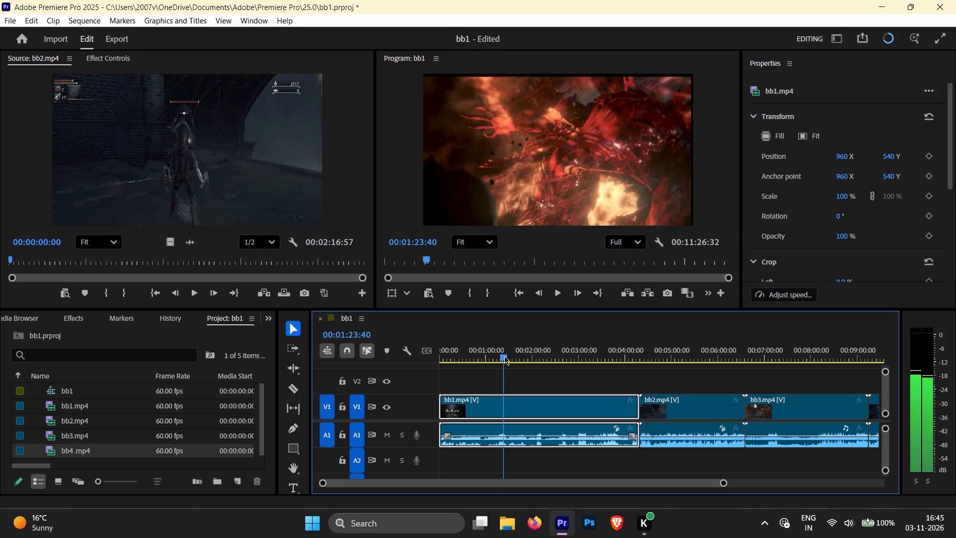
drag(504, 356, 485, 358)
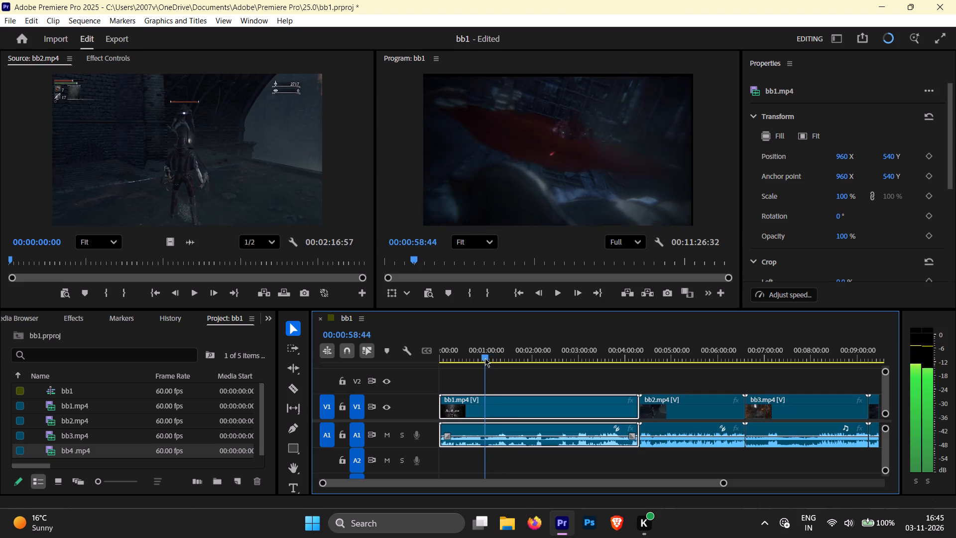
drag(485, 358, 477, 360)
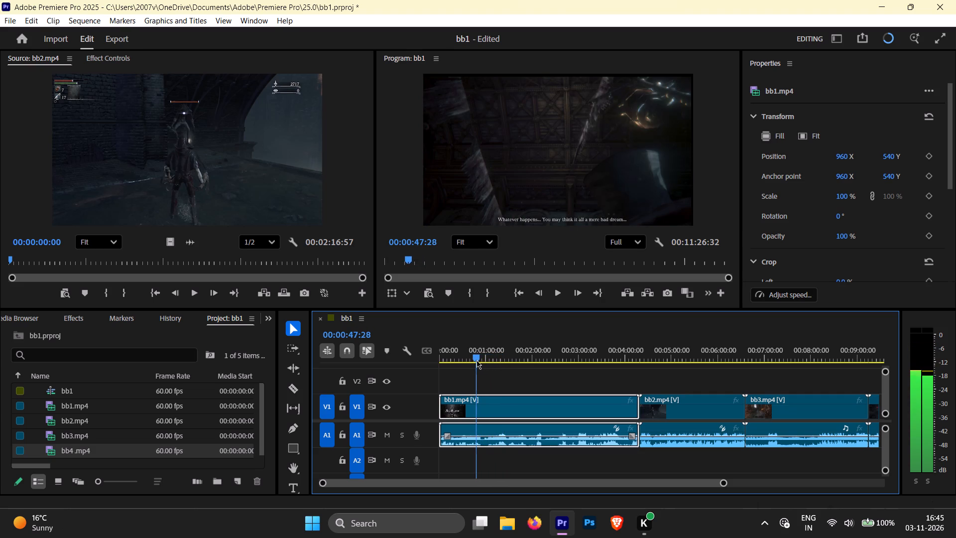
drag(477, 360, 479, 361)
key(space)
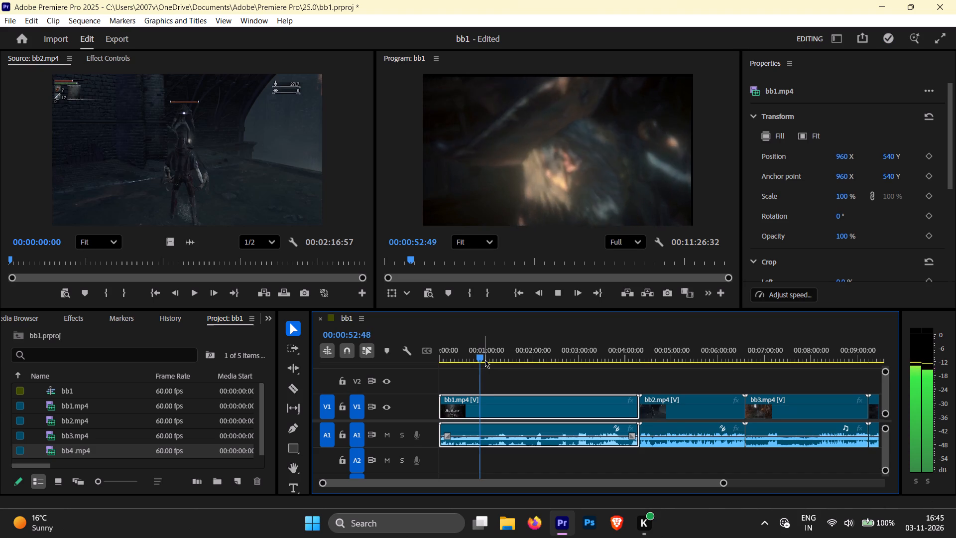
key(space)
click(481, 360)
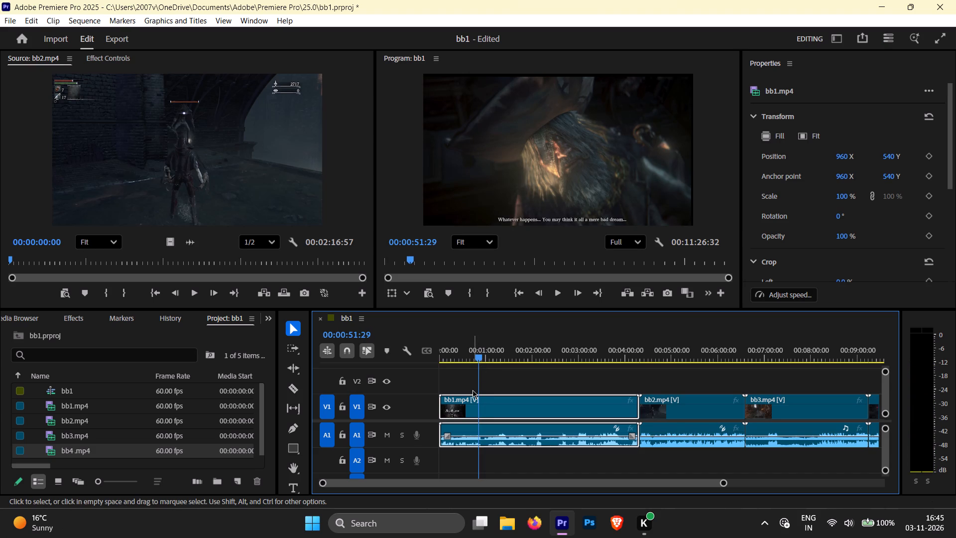
key(ctrl+k)
Review the bb1.mp4 footage after the 00:00:51:29 cut, checking where the cutscene gives way to gameplay.
key(space)
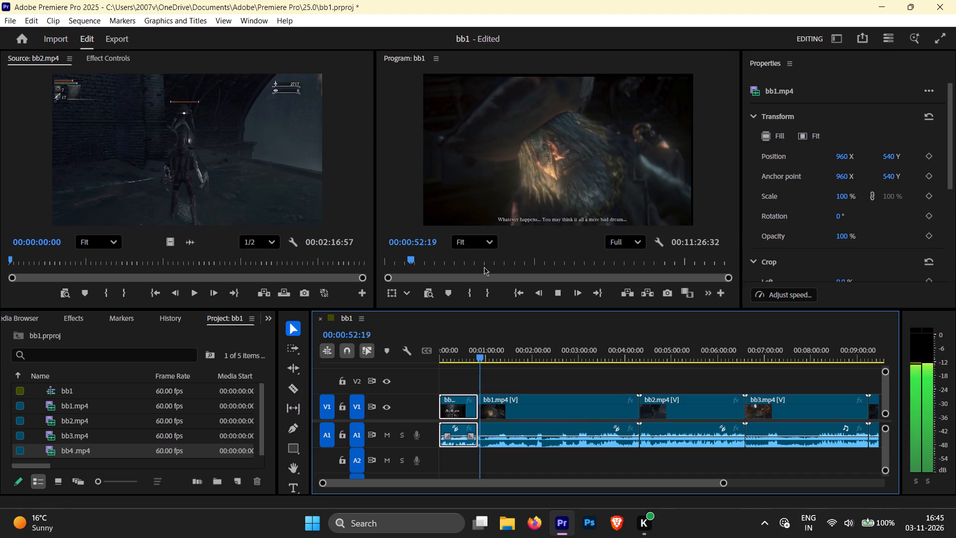
drag(482, 359, 489, 358)
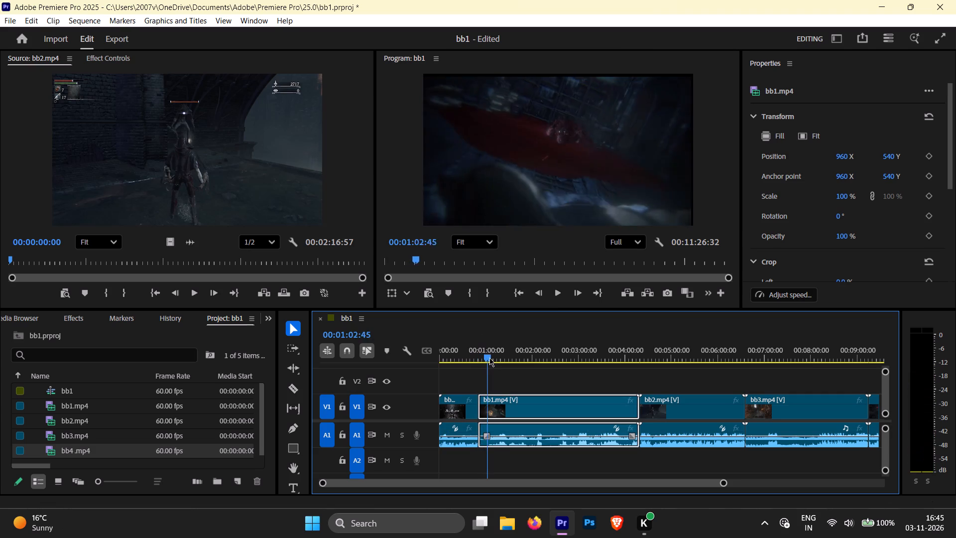
drag(489, 358, 512, 359)
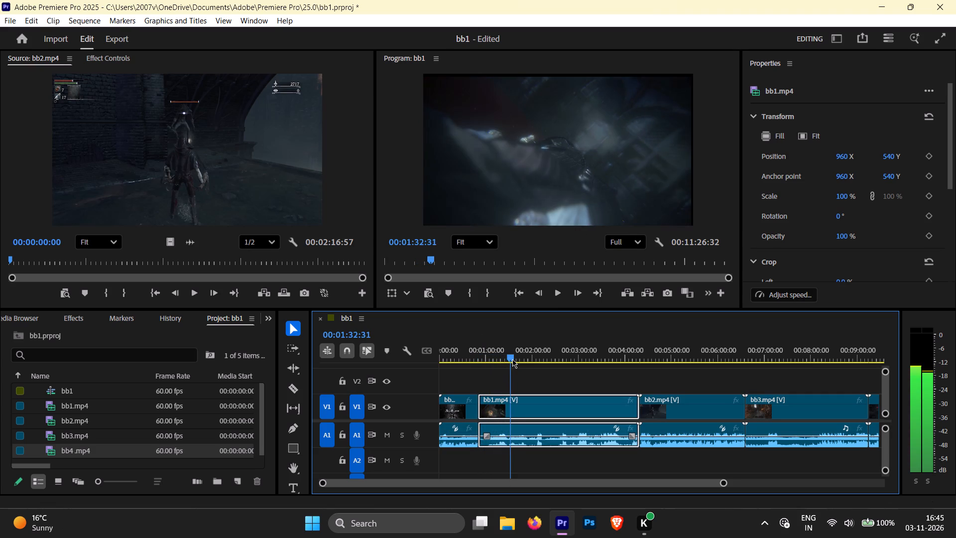
drag(512, 359, 529, 360)
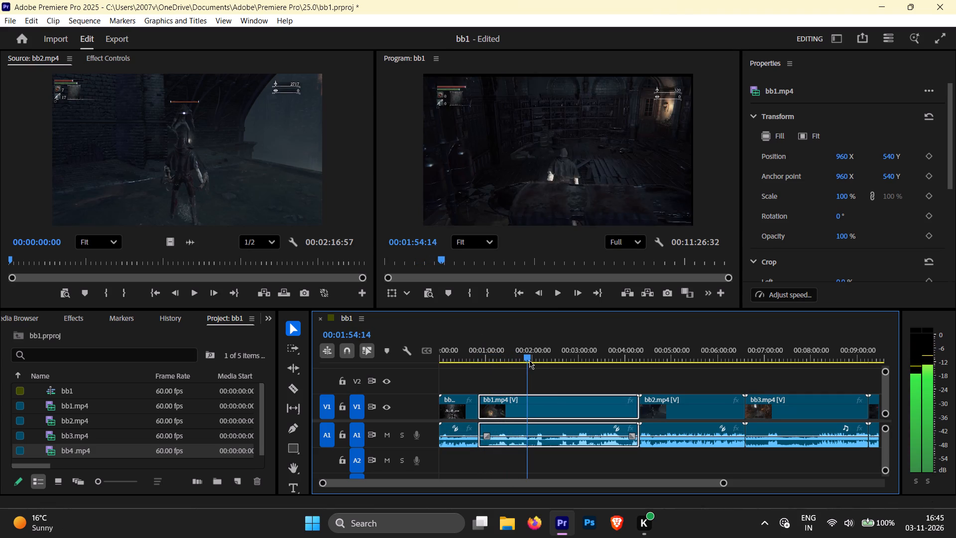
drag(529, 360, 526, 361)
key(space)
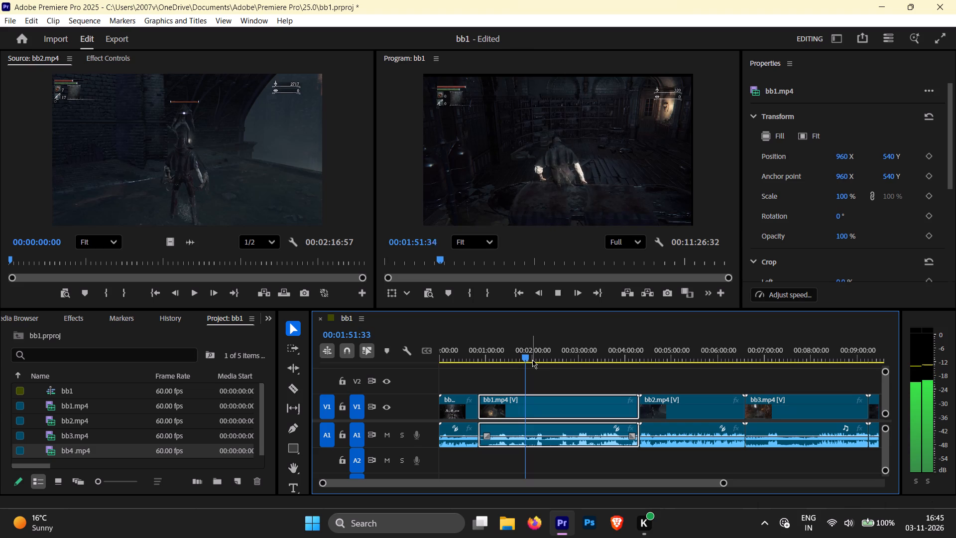
key(space)
key(space)
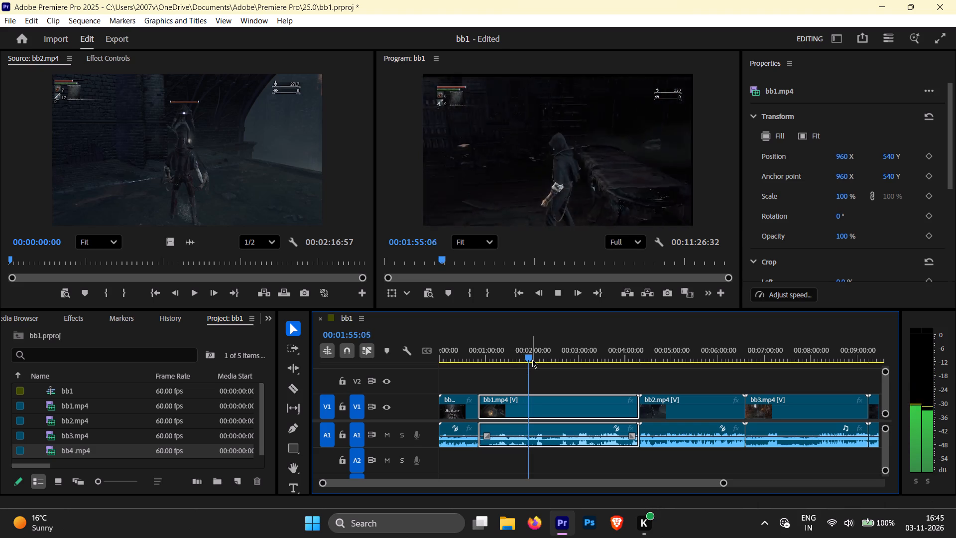
key(space)
click(529, 358)
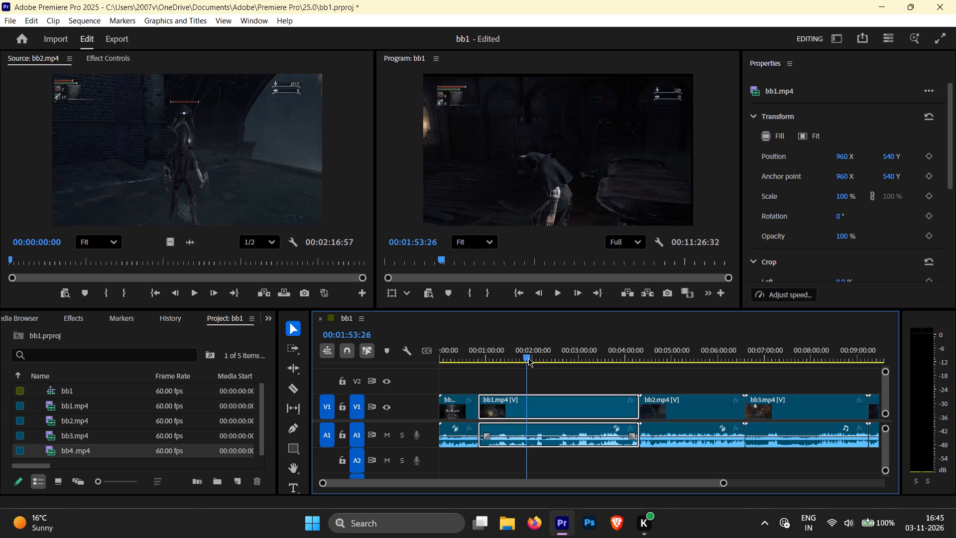
key(space)
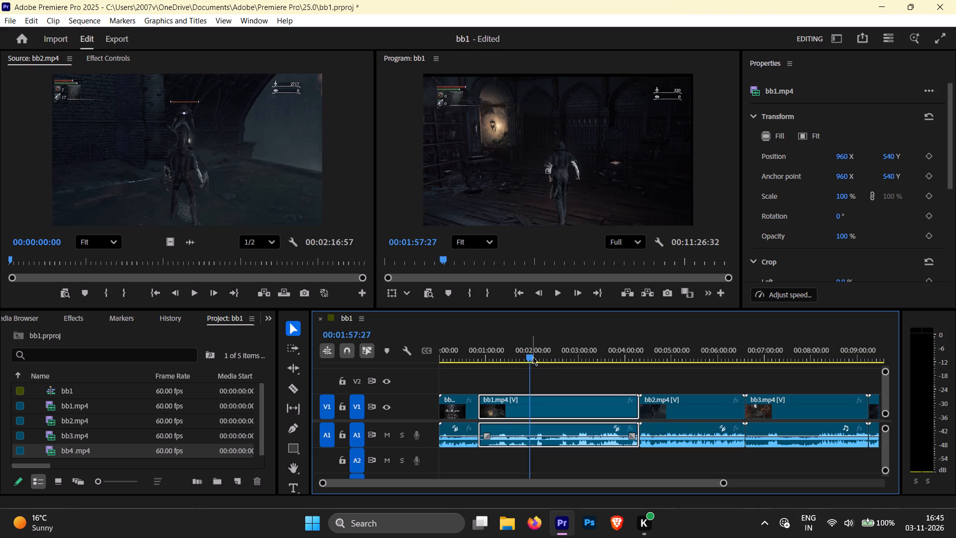
key(space)
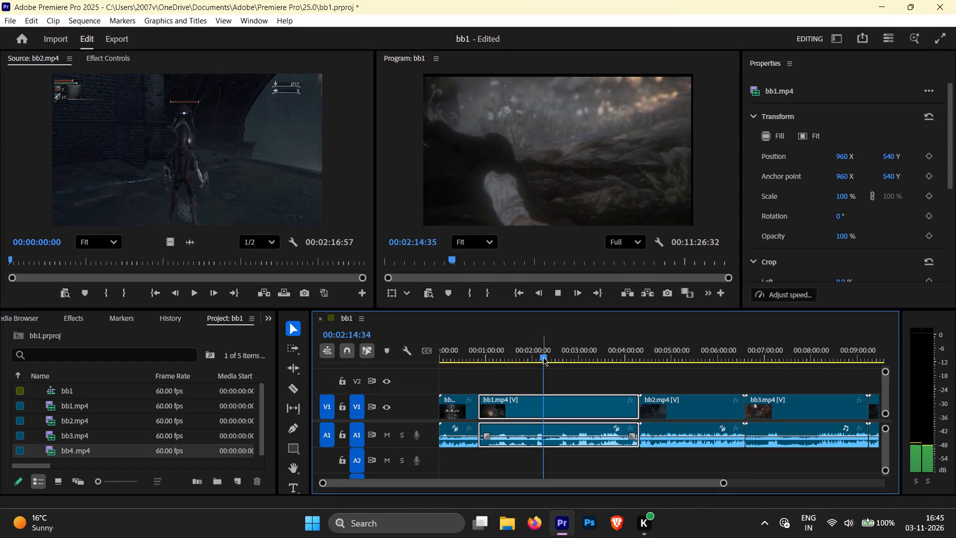
Find the first gameplay frame after the cutscene and split bb1.mp4 with its audio at 00:01:51:11.
drag(543, 357, 484, 363)
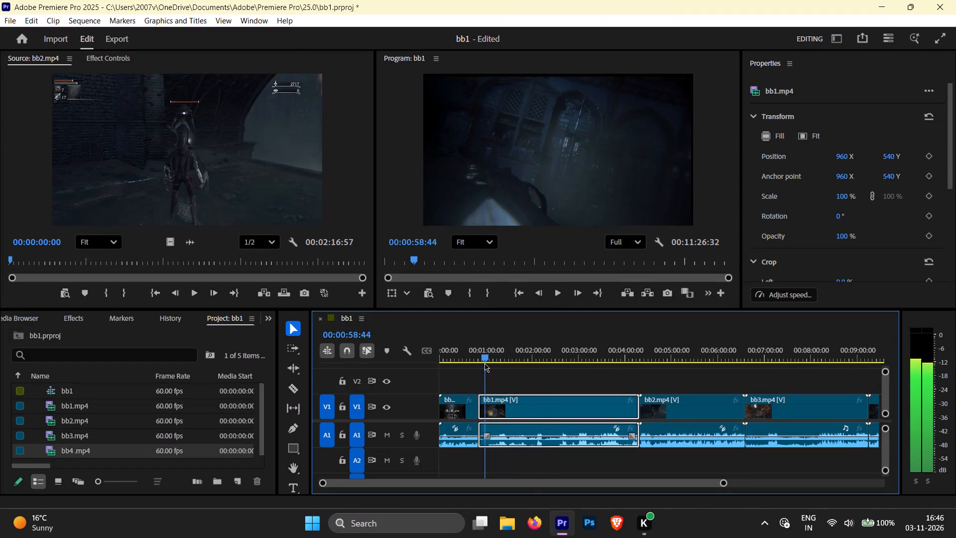
drag(484, 363, 506, 363)
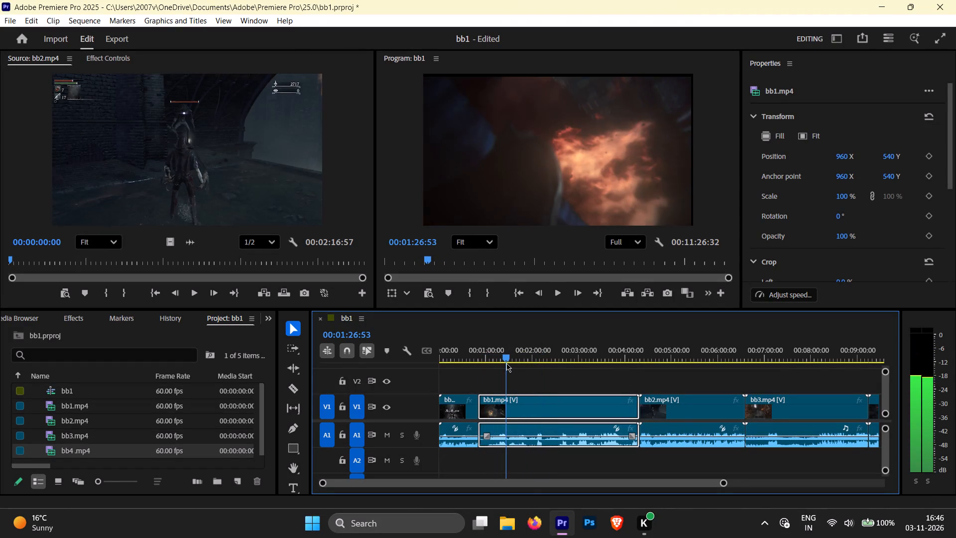
drag(506, 363, 531, 363)
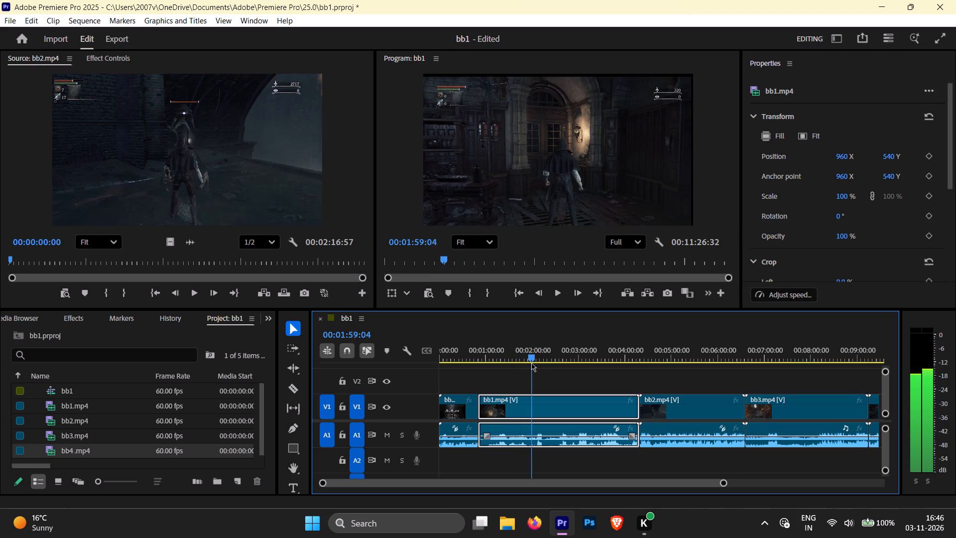
drag(531, 363, 519, 363)
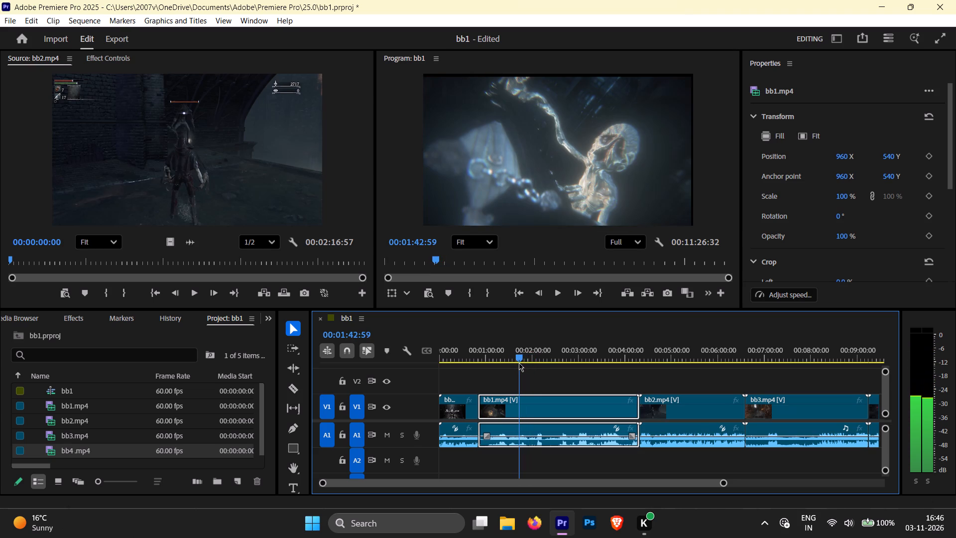
drag(519, 363, 509, 363)
key(space)
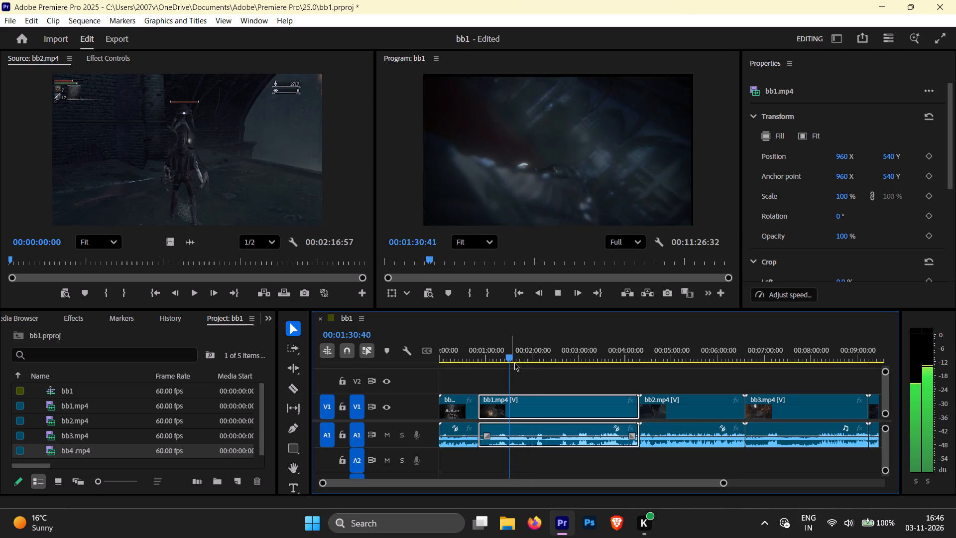
drag(514, 357, 518, 357)
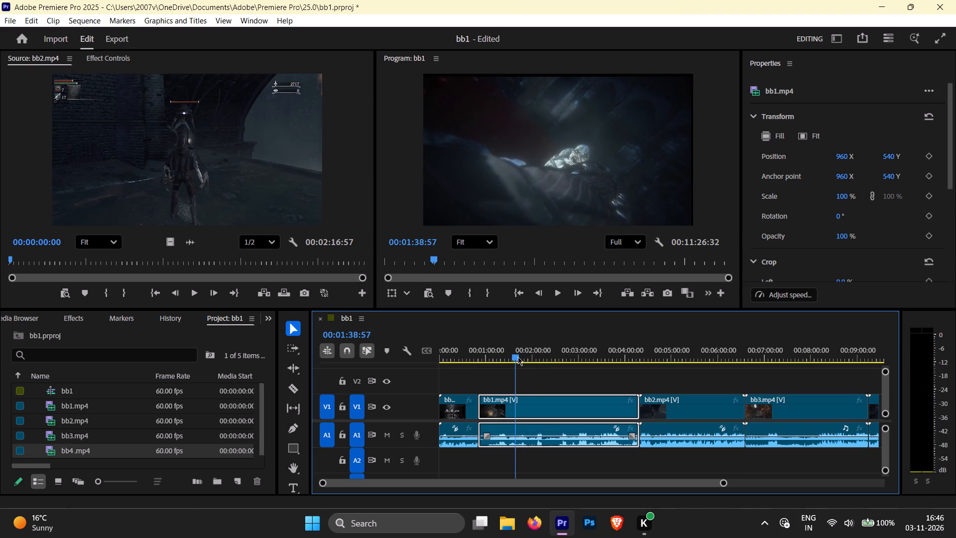
drag(518, 357, 528, 357)
key(space)
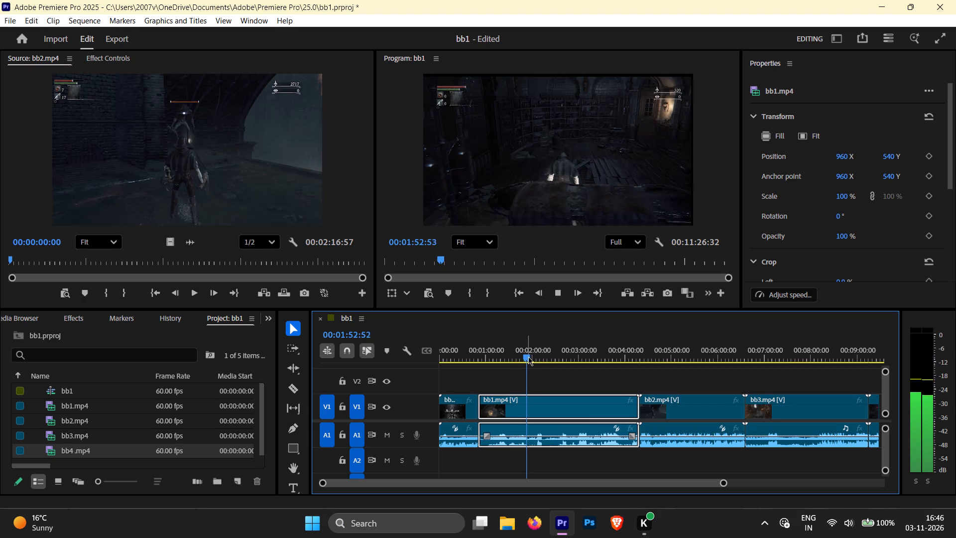
key(space)
key(space)
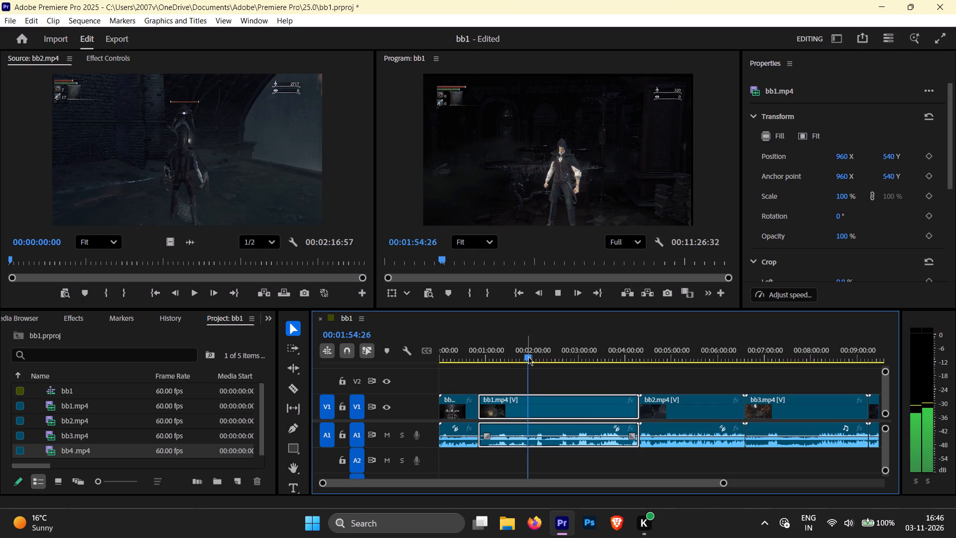
key(space)
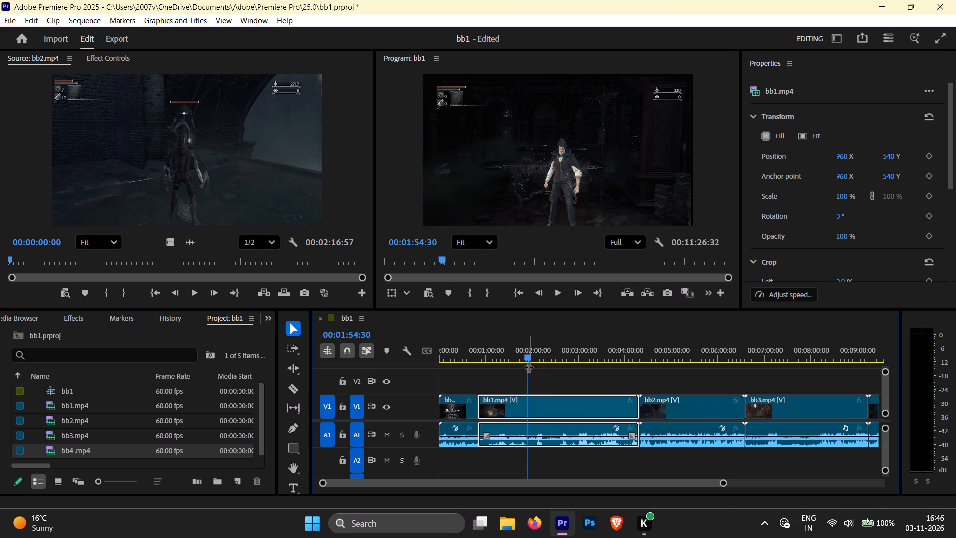
click(530, 360)
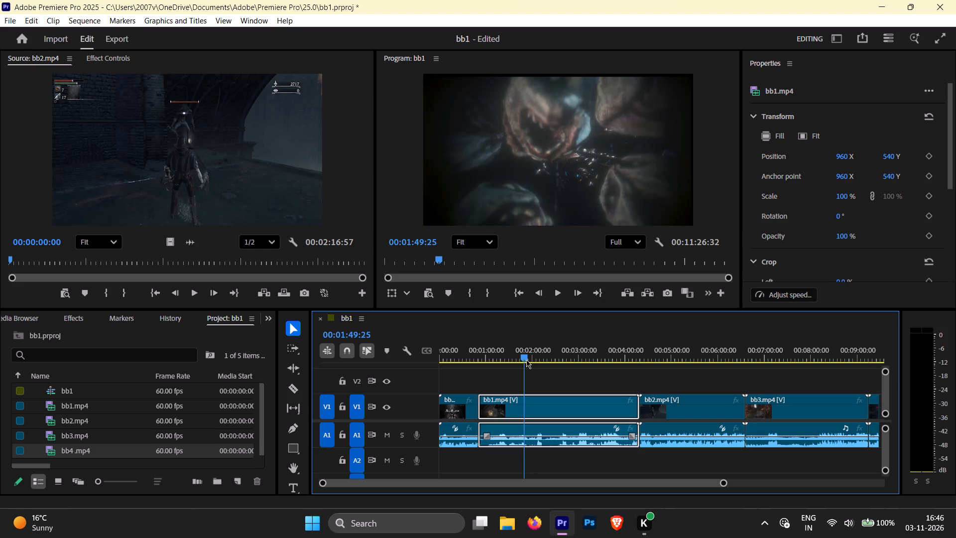
key(space)
key(space)
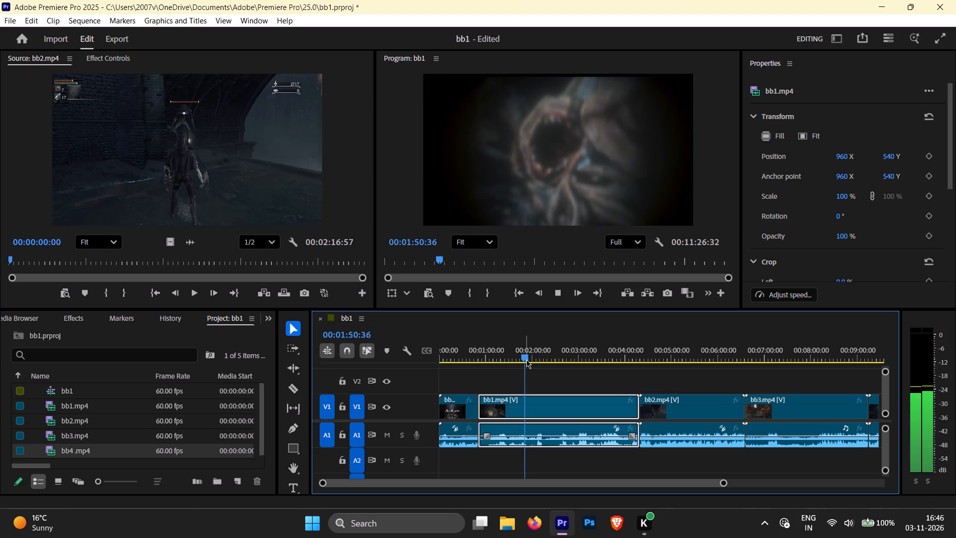
key(space)
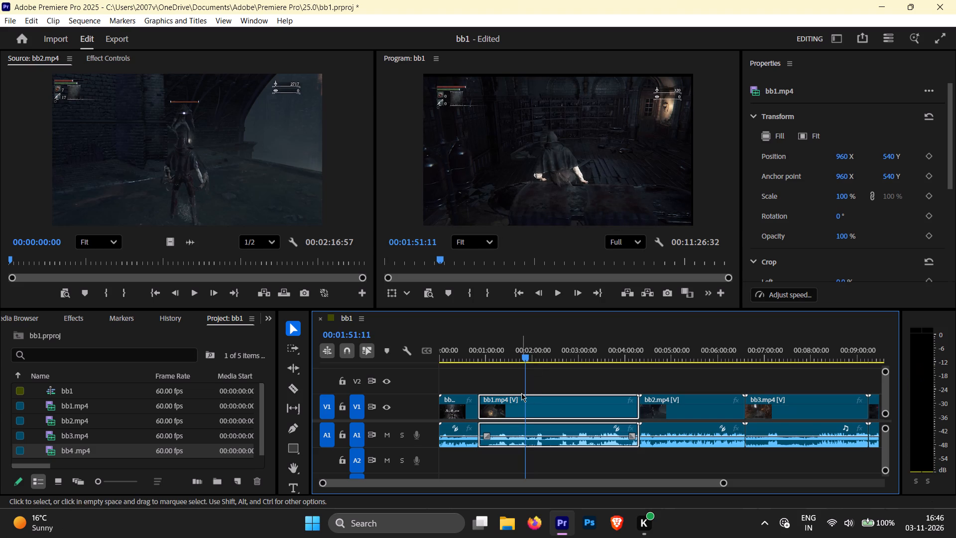
key(ctrl+k)
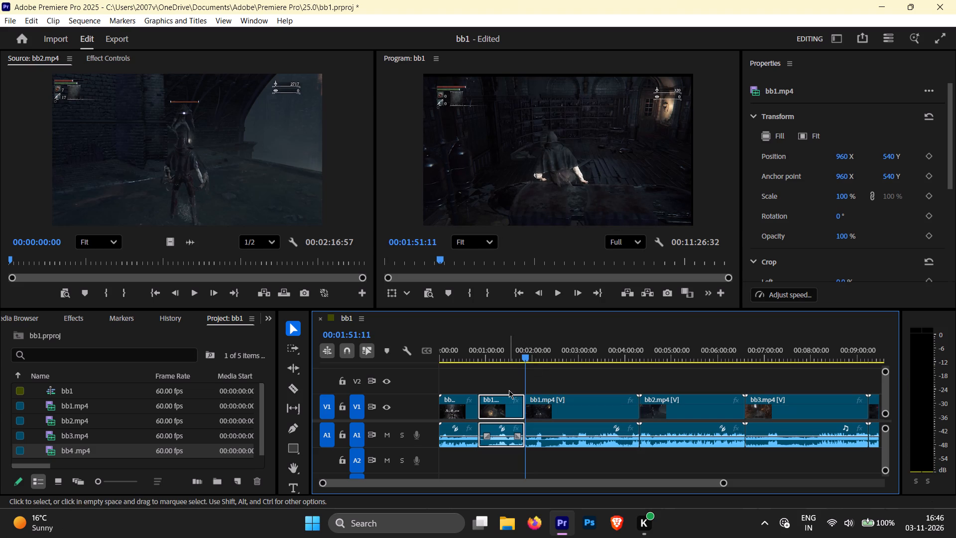
Ripple delete the middle bb1.mp4 segment between the two cuts, together with its audio, closing the gap.
key(shift+Delete)
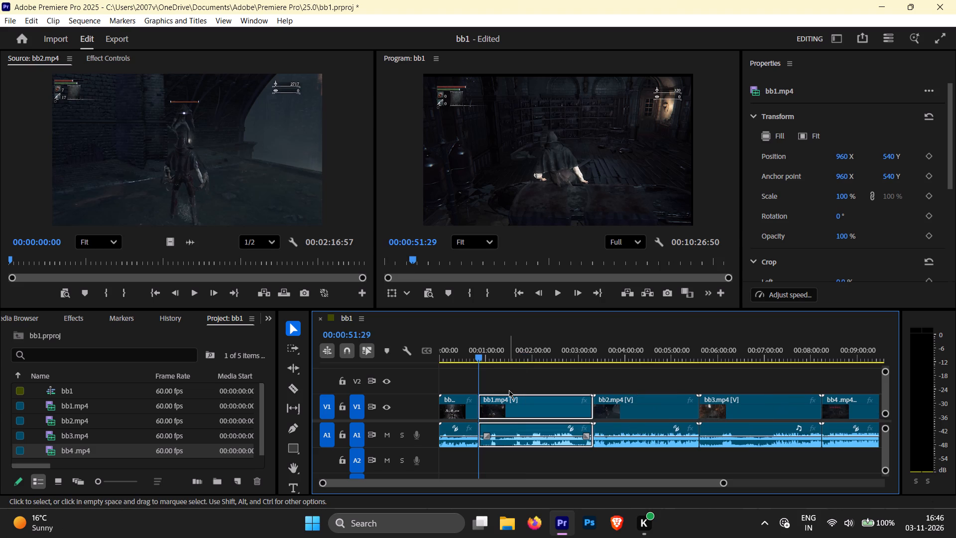
Review the bb1.mp4 footage following the 00:00:51:29 cut, checking where the fight gives way to the door-opening and graveyard scenes.
key(space)
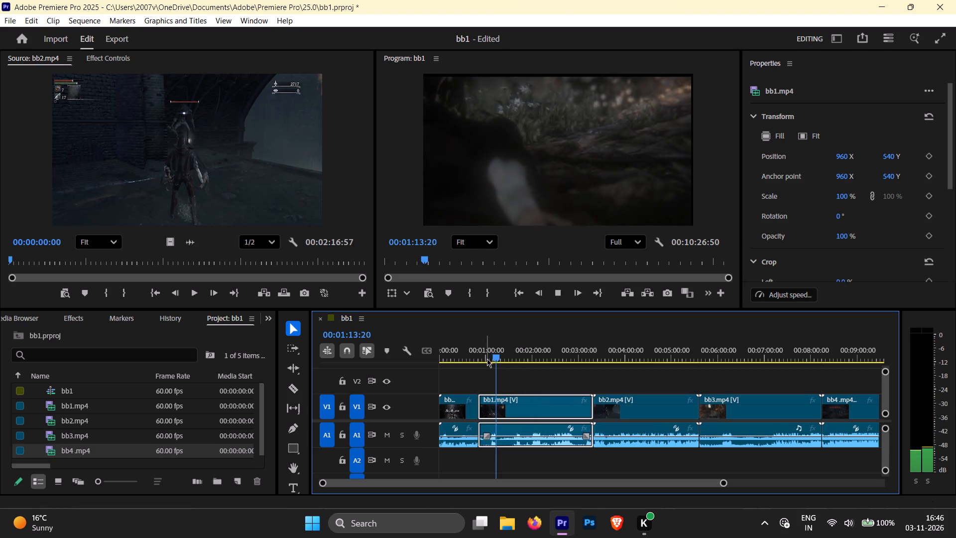
drag(499, 355, 509, 355)
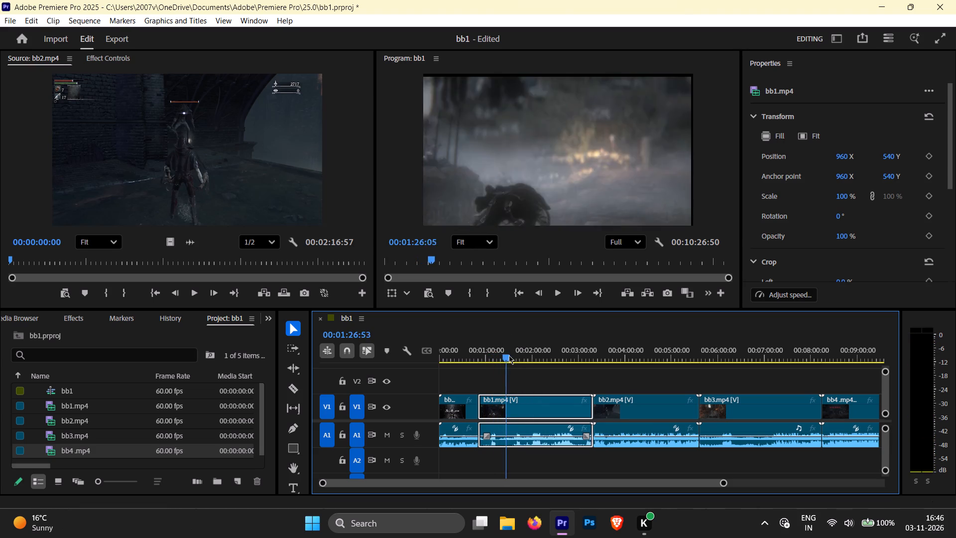
drag(509, 355, 521, 355)
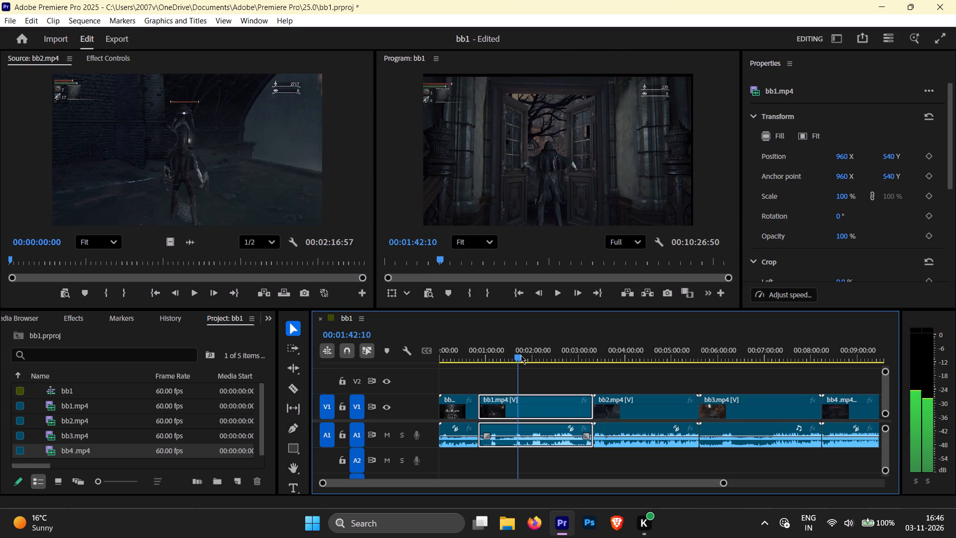
drag(521, 355, 533, 355)
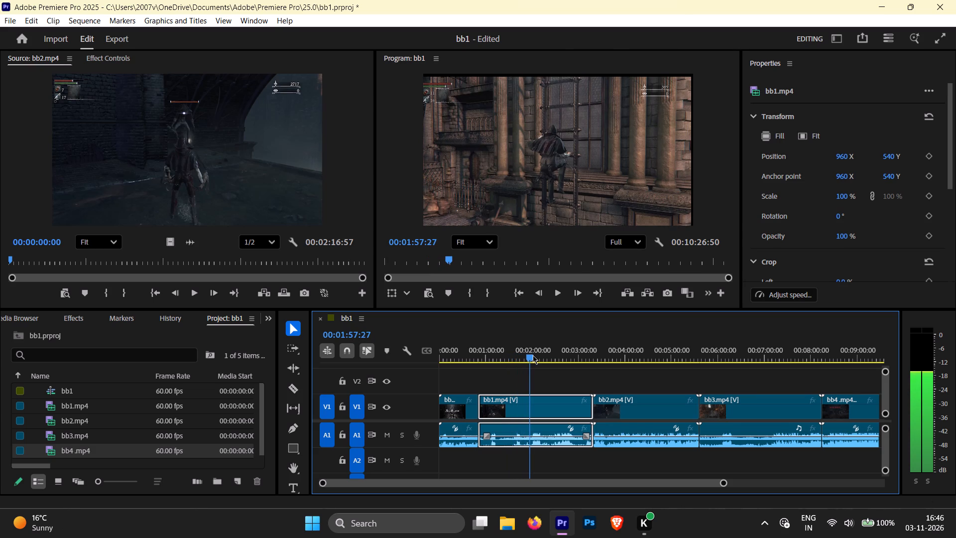
drag(533, 355, 518, 356)
key(space)
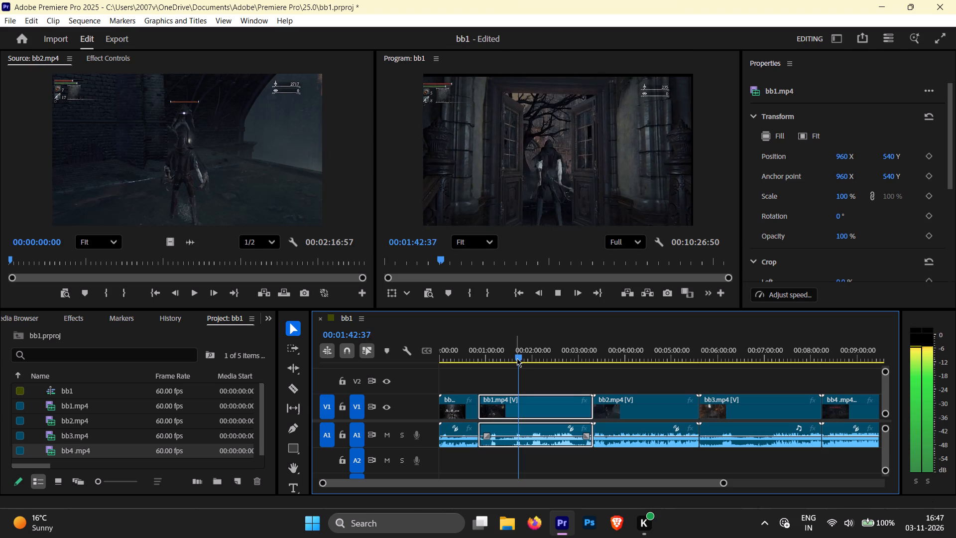
drag(521, 354, 515, 357)
key(space)
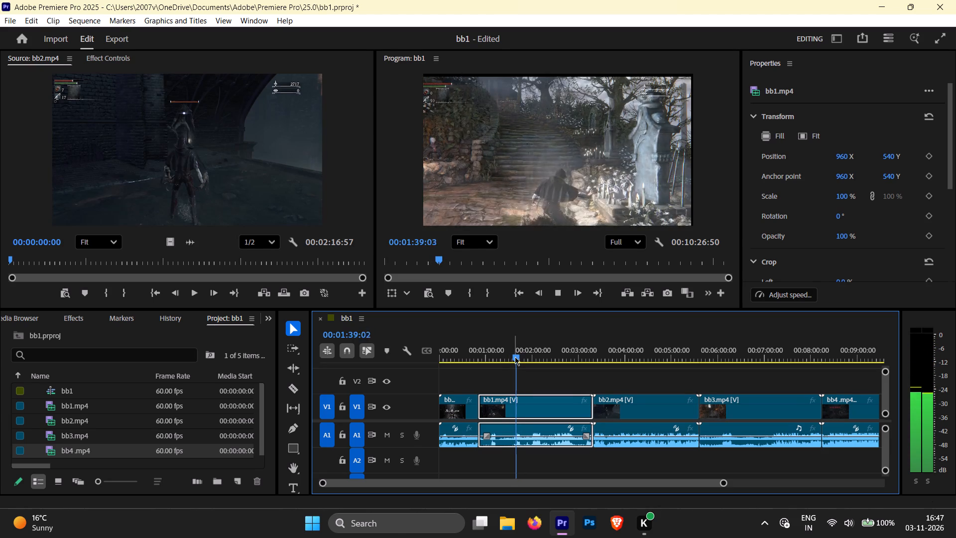
key(space)
key(space)
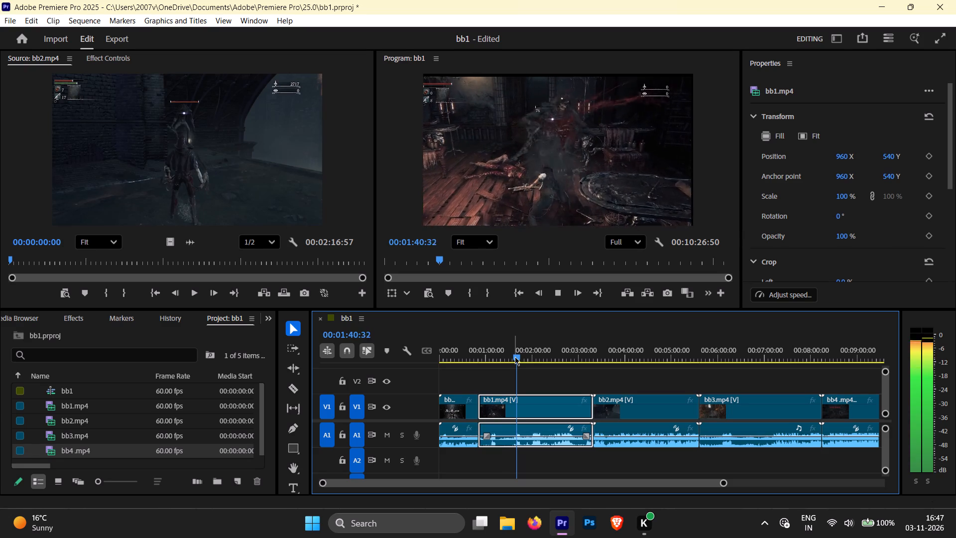
key(space)
click(515, 357)
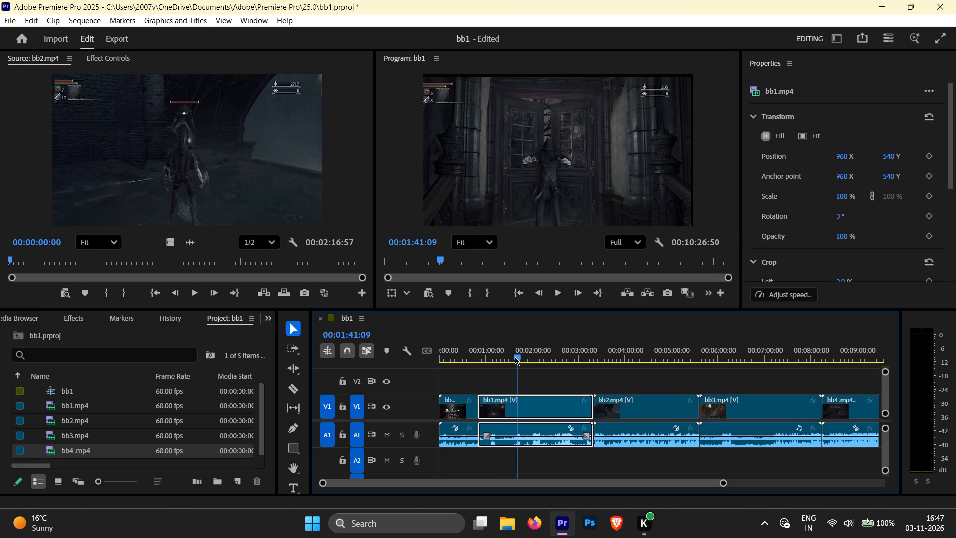
key(space)
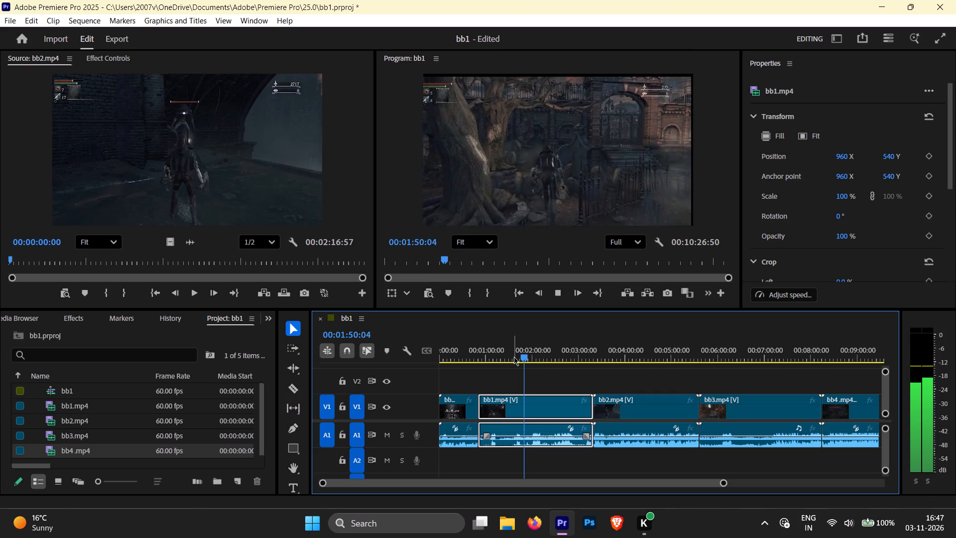
drag(528, 355, 523, 357)
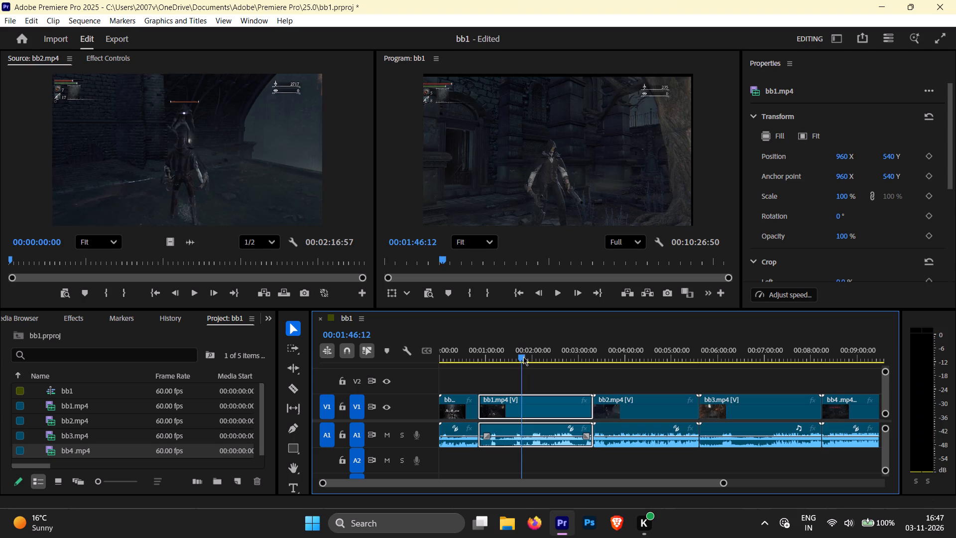
Find the frame where the indoor fight changes to the door-opening scene and split bb1.mp4 with its audio at 00:01:40:43.
drag(523, 357, 519, 357)
key(space)
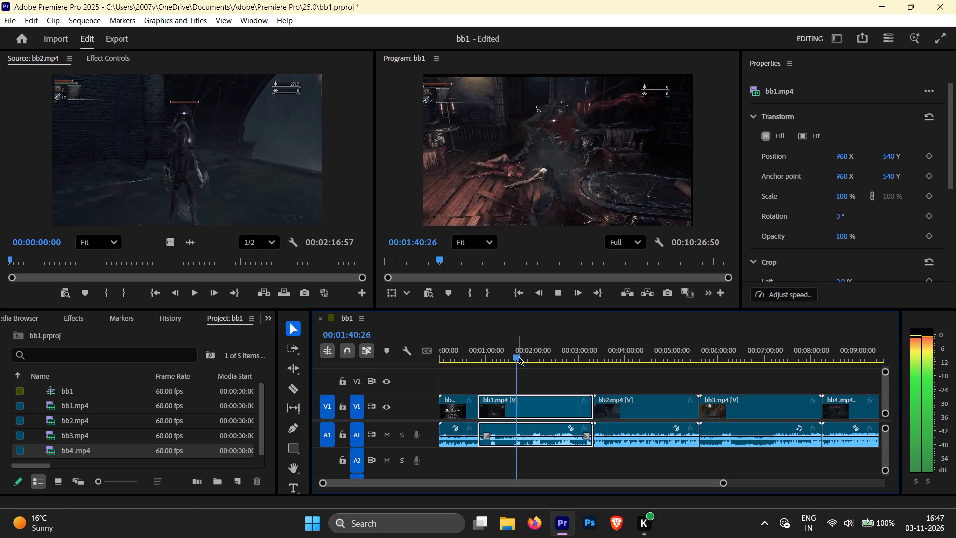
key(space)
key(space)
key(space)
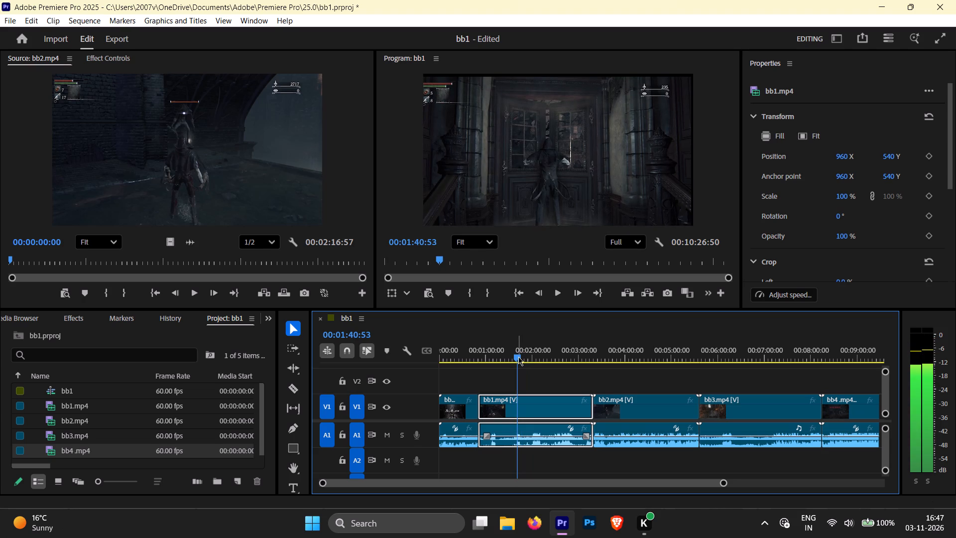
click(519, 356)
key(space)
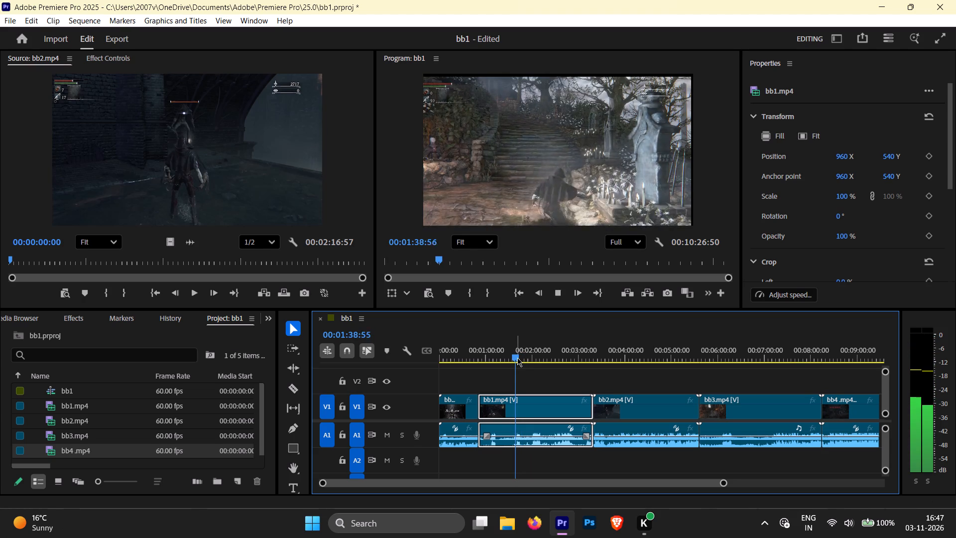
alt+scroll(522, 377, up, 6)
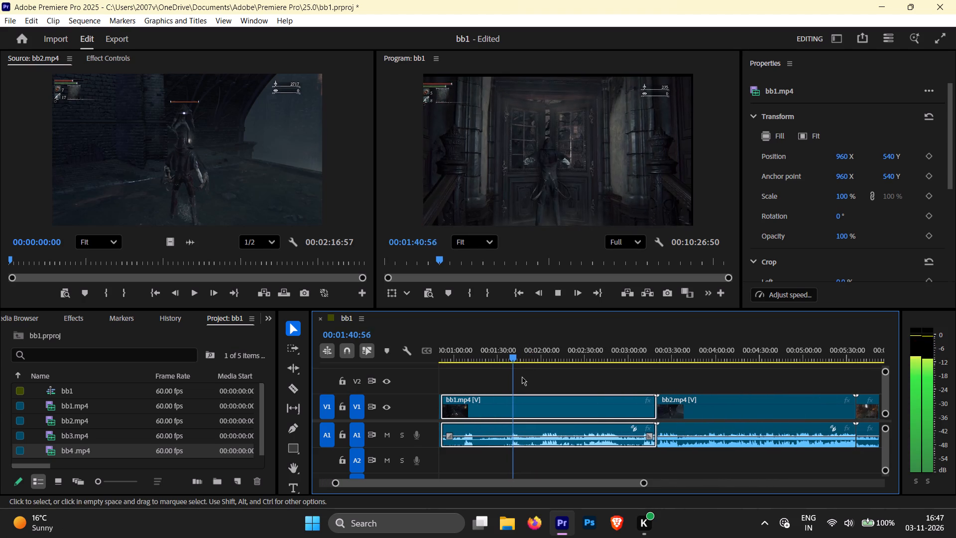
key(space)
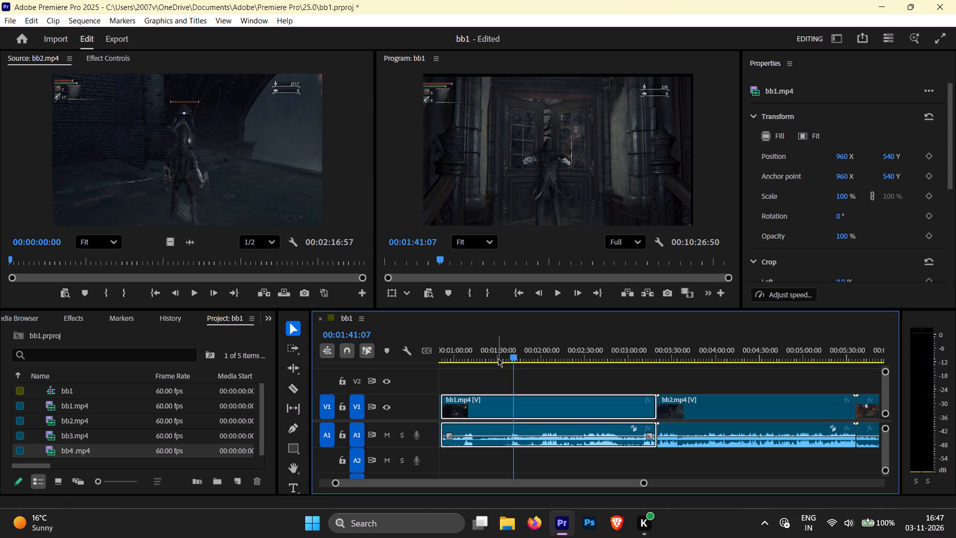
key(Left)
key(Left)
key(Left)
key(Left)
key(Left)
key(Left)
key(Left)
key(Left)
key(Left)
key(Left)
key(Left)
key(Left)
key(Left)
key(Left)
key(Left)
key(Left)
key(Left)
key(Left)
key(Left)
key(Left)
key(Left)
key(Left)
key(Left)
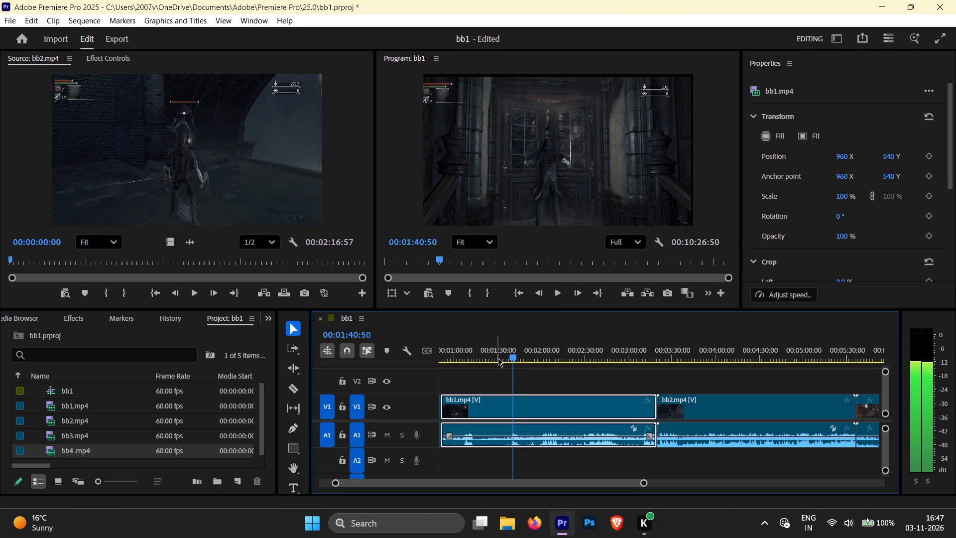
key(Right)
key(Right)
key(Right)
key(Right)
key(Right)
key(Right)
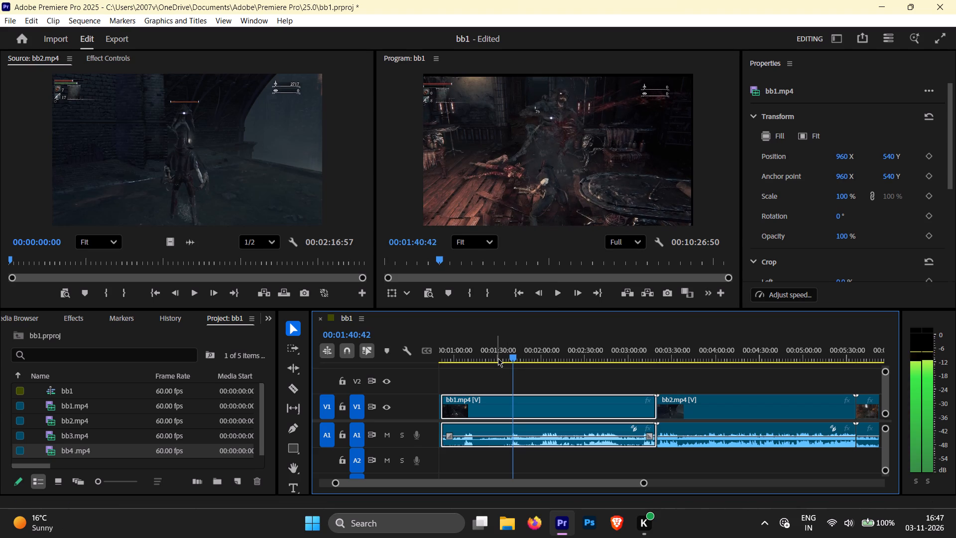
key(Right)
key(Left)
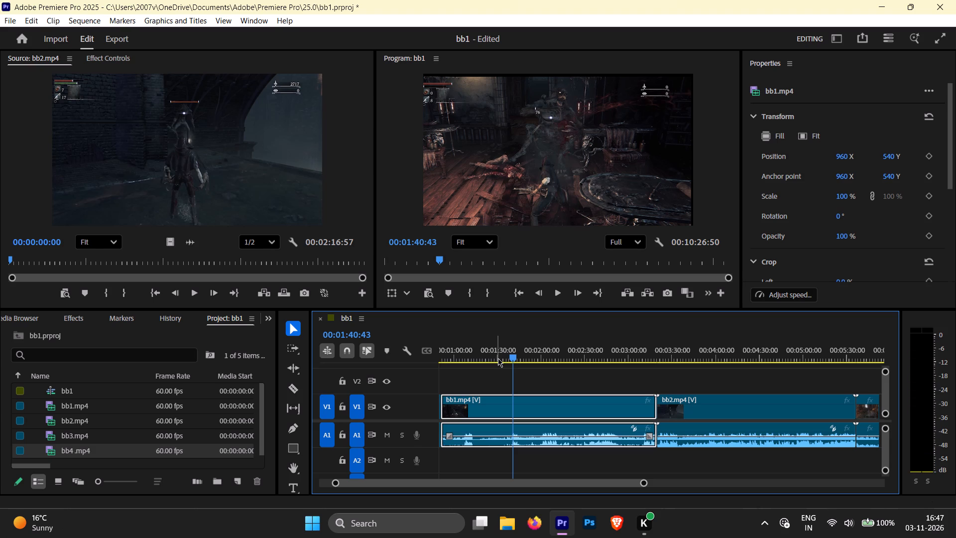
key(ctrl+k)
Examine bb1.mp4 after the 00:01:40:43 cut for the change from the graveyard path to the street, ending back at that cut.
key(space)
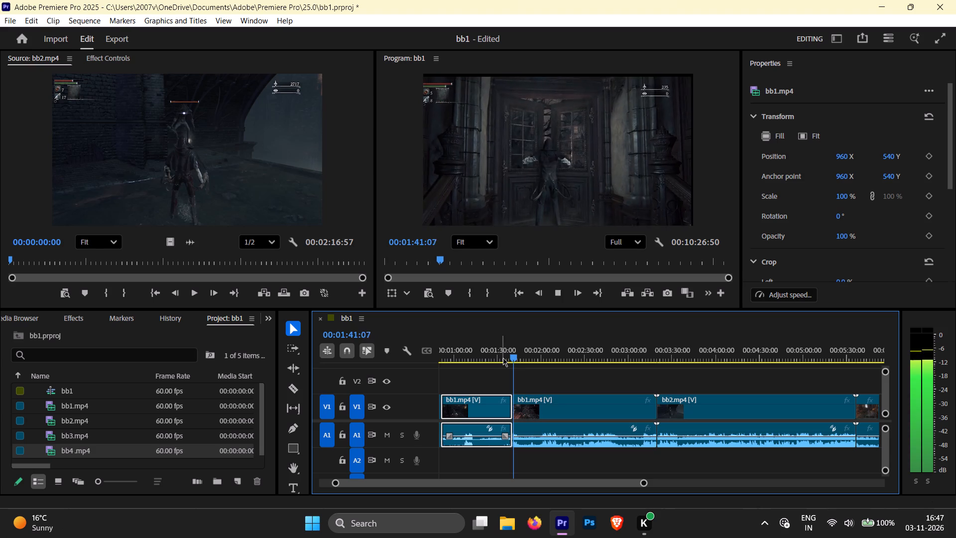
drag(521, 357, 527, 356)
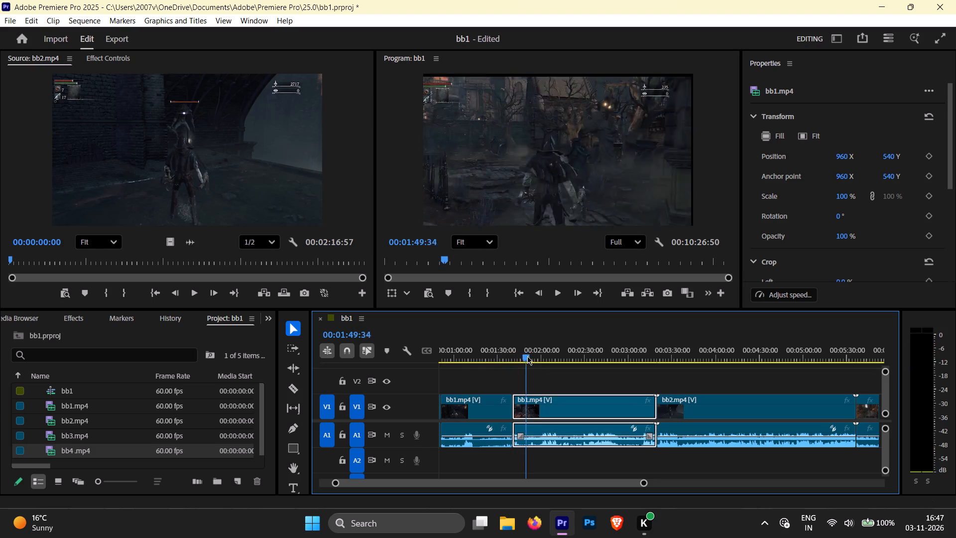
drag(527, 356, 535, 356)
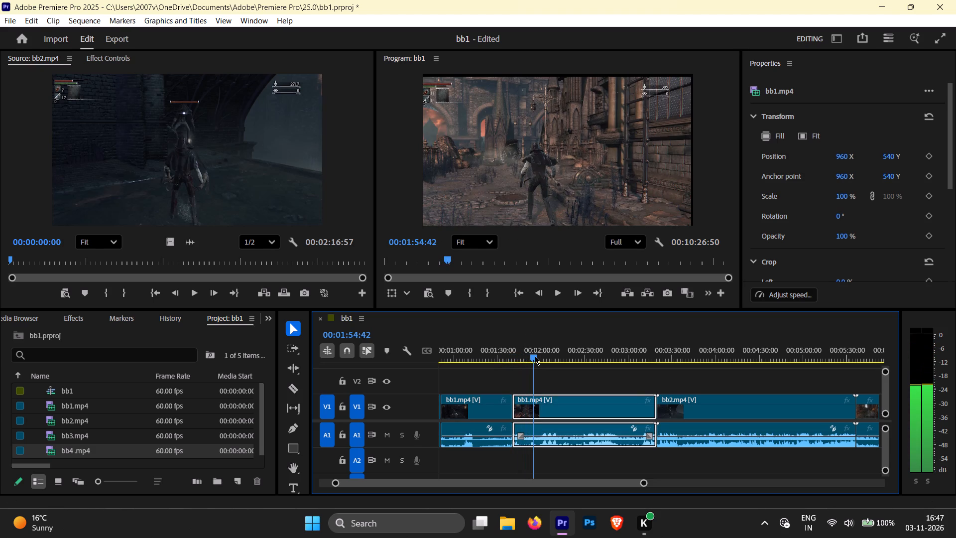
drag(535, 356, 533, 356)
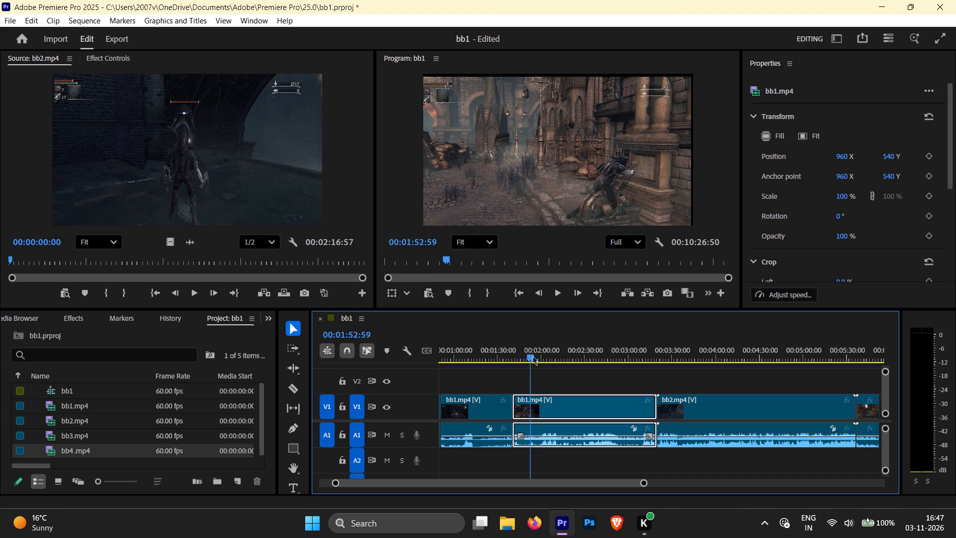
click(533, 356)
key(space)
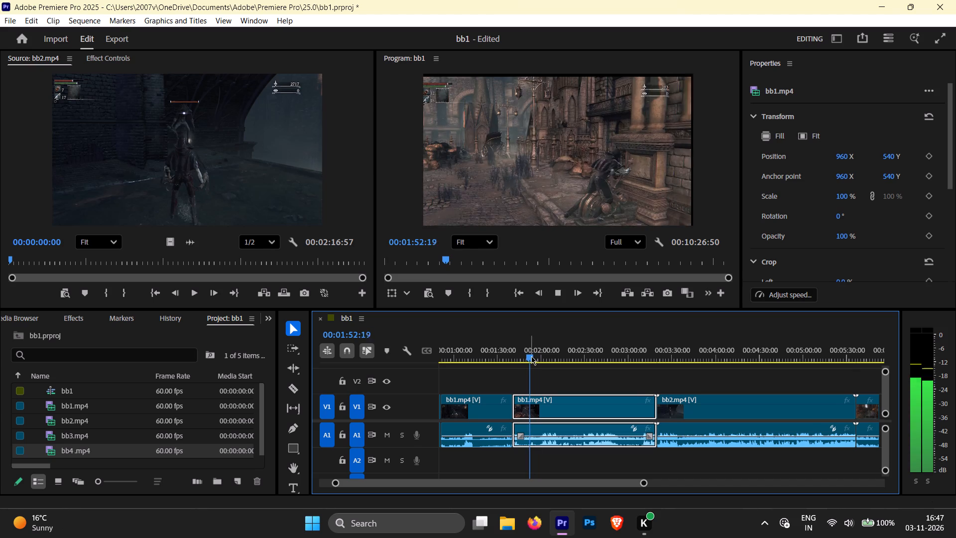
key(space)
key(Left)
key(Left)
key(Left)
key(Left)
key(Left)
key(Left)
key(Left)
key(Left)
key(Left)
key(Left)
key(Left)
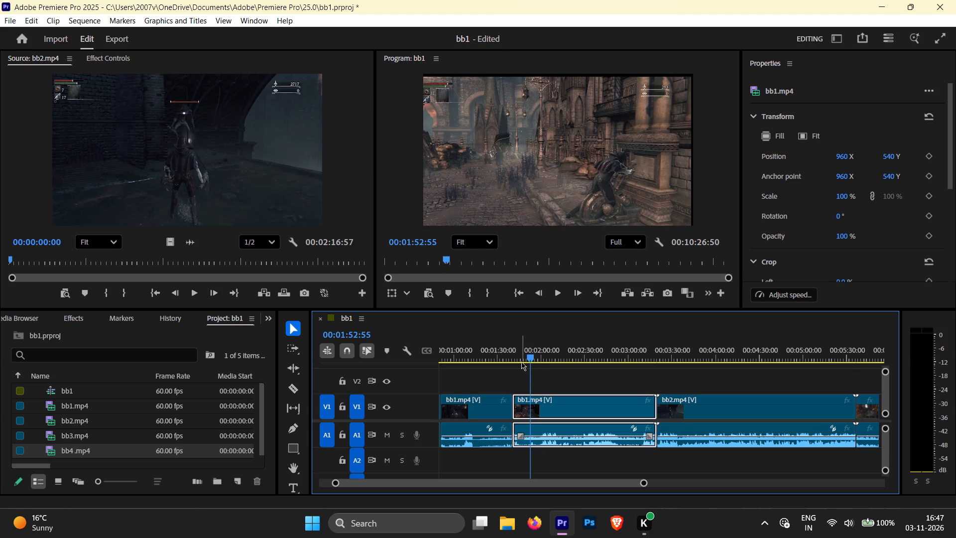
key(Left)
key(Left)
key(Left)
key(Left)
key(Left)
key(Left)
key(Left)
key(Left)
key(Left)
key(Left)
key(Left)
key(Left)
key(Left)
key(Left)
key(Left)
key(Left)
key(Left)
key(Left)
key(Left)
key(Left)
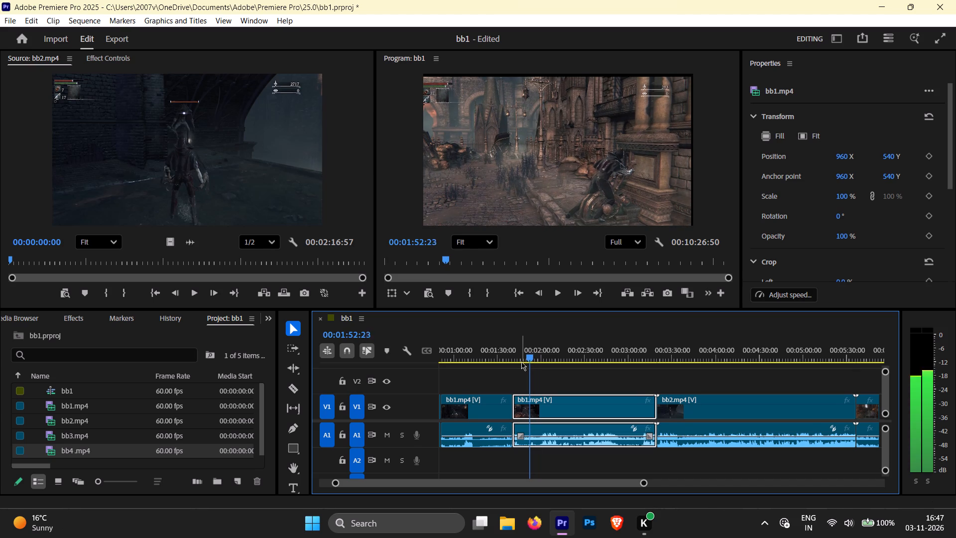
key(Left)
key(Left)
key(Left)
key(Left)
key(Left)
key(Left)
key(Left)
key(Left)
key(Left)
key(Left)
key(Left)
key(Left)
key(Left)
key(Left)
key(Left)
key(Left)
key(Left)
key(Left)
key(Left)
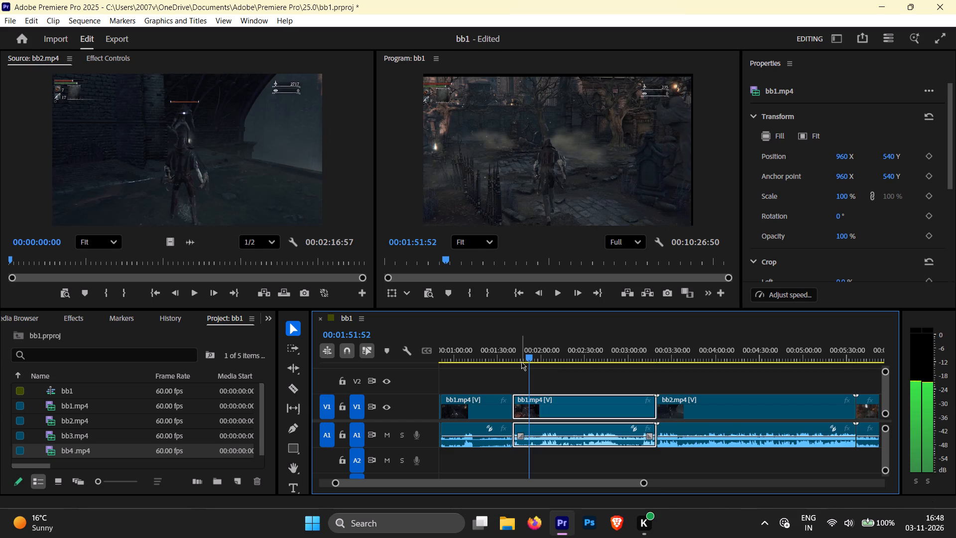
key(Down)
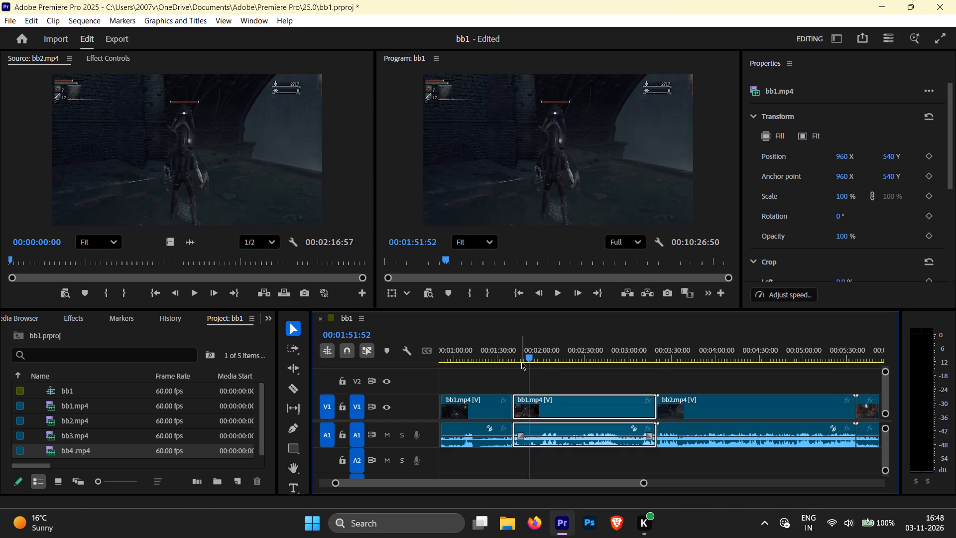
key(Left)
key(Left)
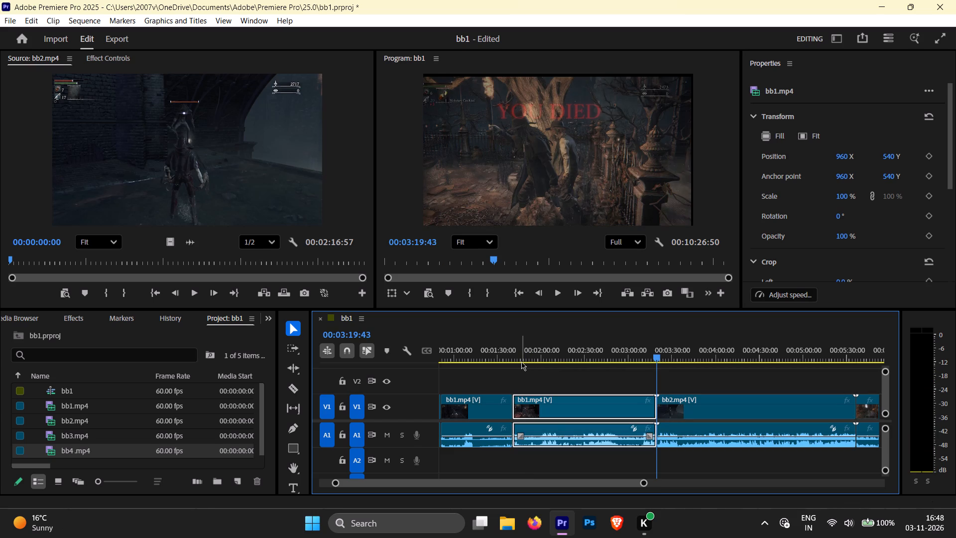
key(Left)
key(Left)
key(Up)
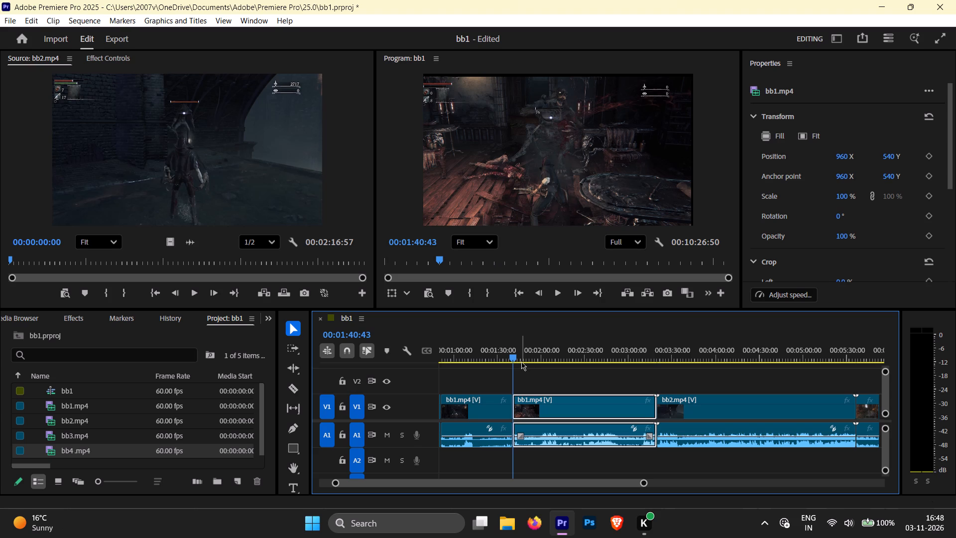
Find the frame where the graveyard path changes to the street and split bb1.mp4 with its audio at 00:01:51:56.
key(space)
key(space)
key(space)
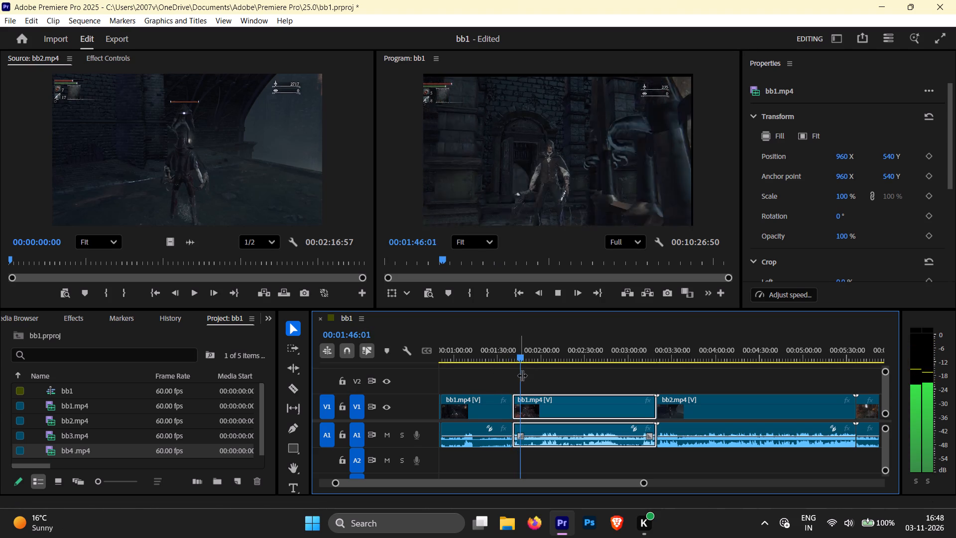
drag(524, 360, 532, 359)
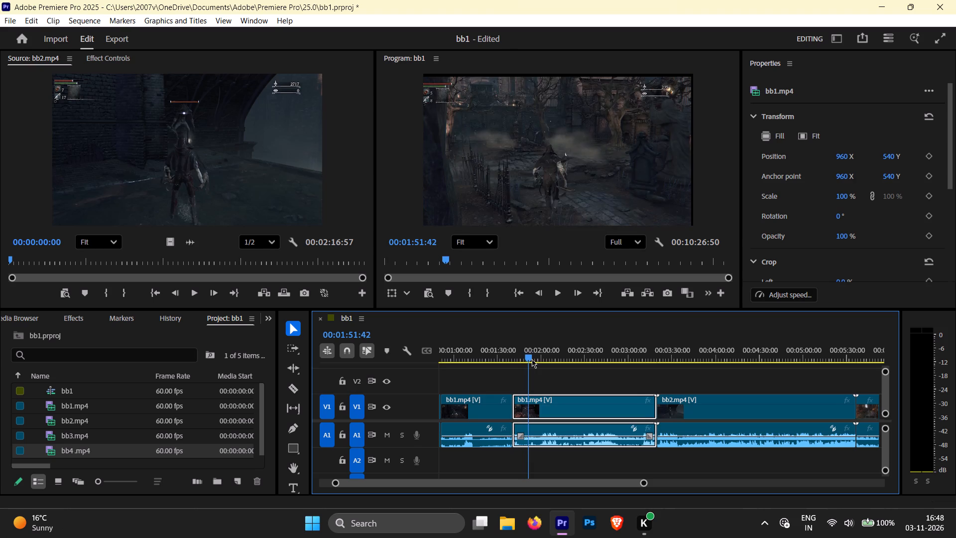
drag(532, 359, 533, 359)
key(space)
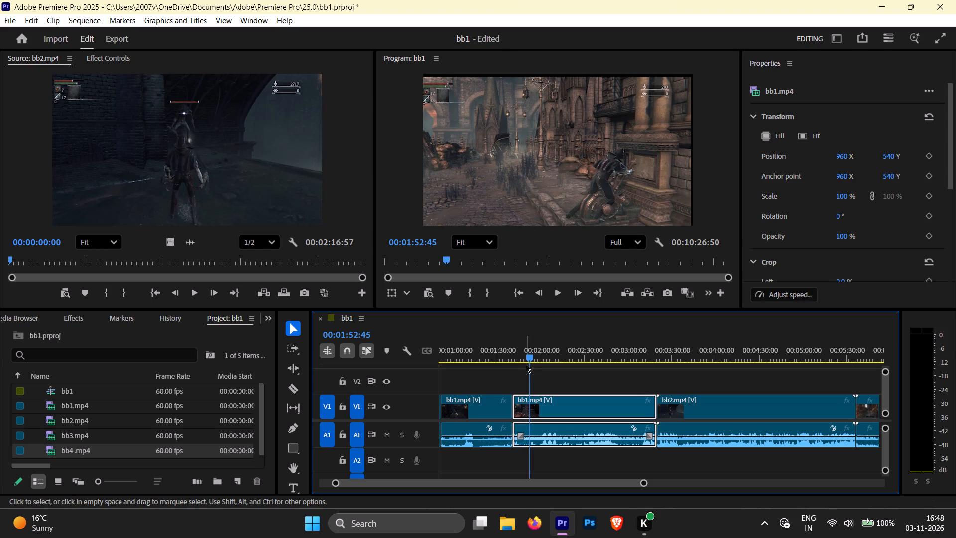
key(Left)
key(Left)
key(Left)
key(Left)
key(Left)
key(Left)
key(Left)
key(Left)
key(Left)
key(Left)
key(Left)
key(Left)
key(Left)
key(Left)
key(Left)
key(Left)
key(Left)
key(Left)
key(Left)
key(Left)
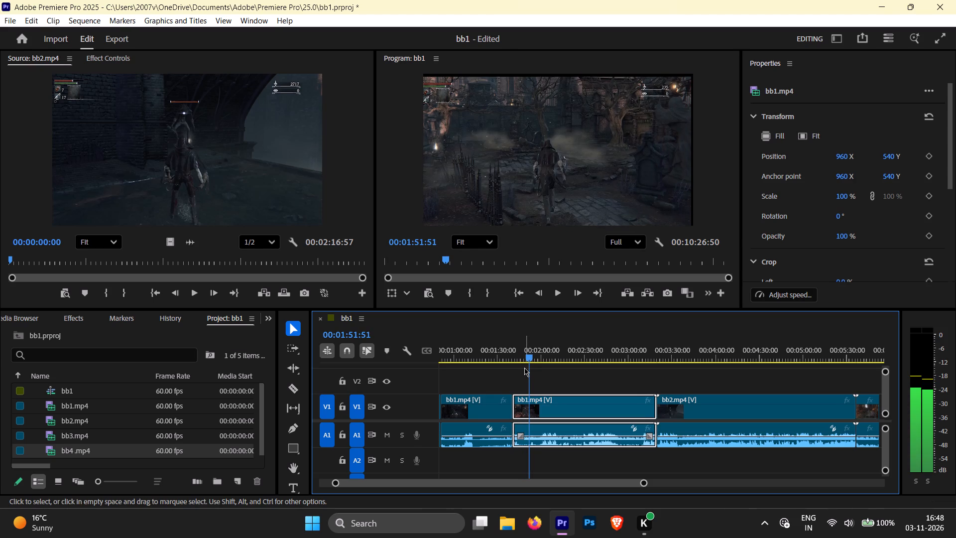
key(Right)
key(Right)
key(Right)
key(Right)
key(Right)
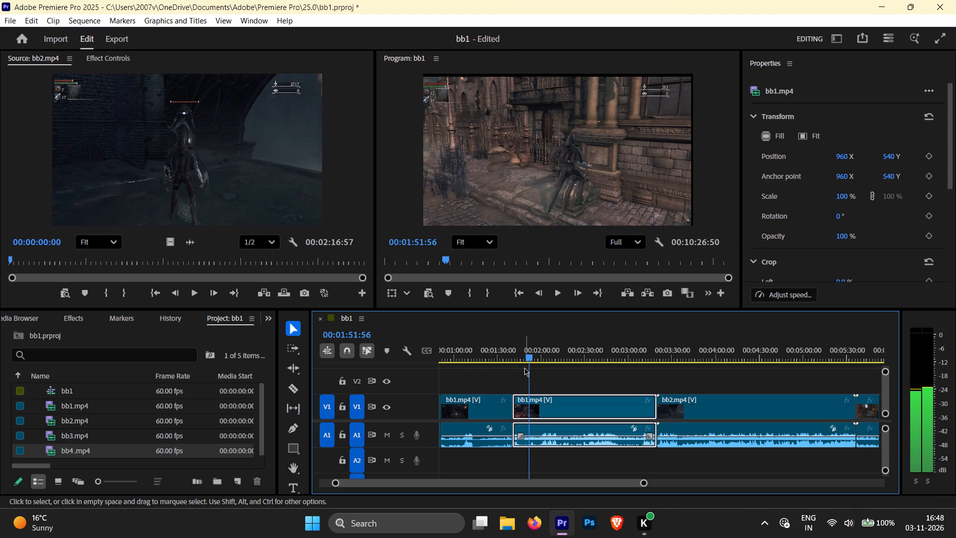
key(Left)
key(Right)
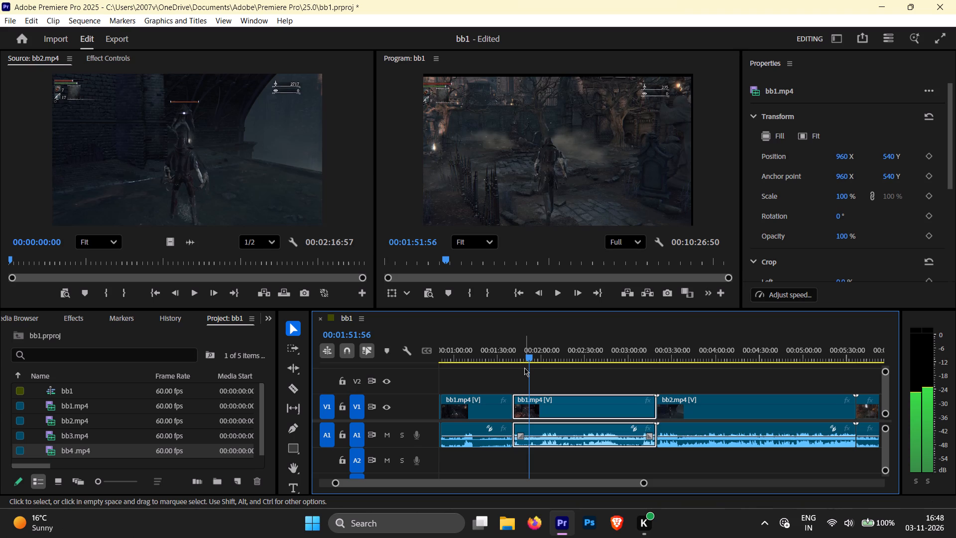
key(ctrl+k)
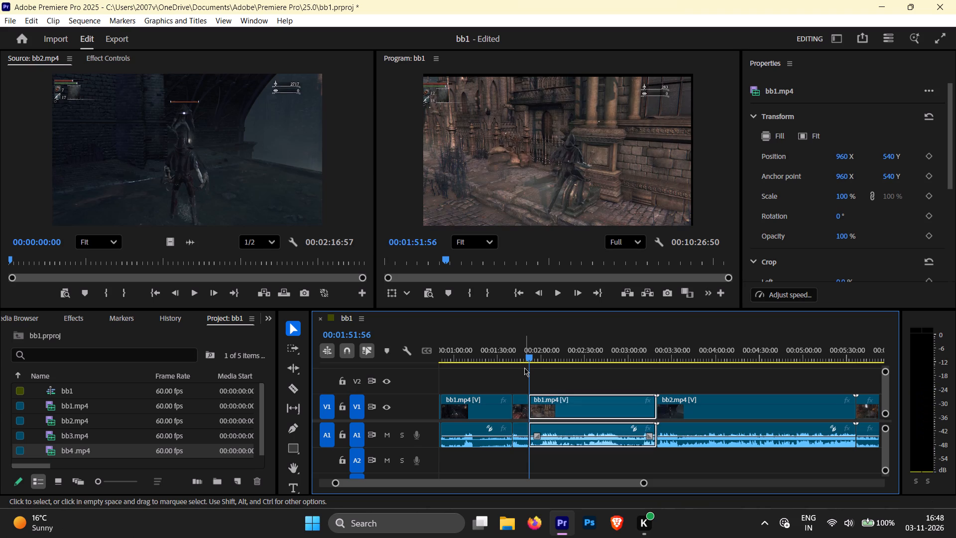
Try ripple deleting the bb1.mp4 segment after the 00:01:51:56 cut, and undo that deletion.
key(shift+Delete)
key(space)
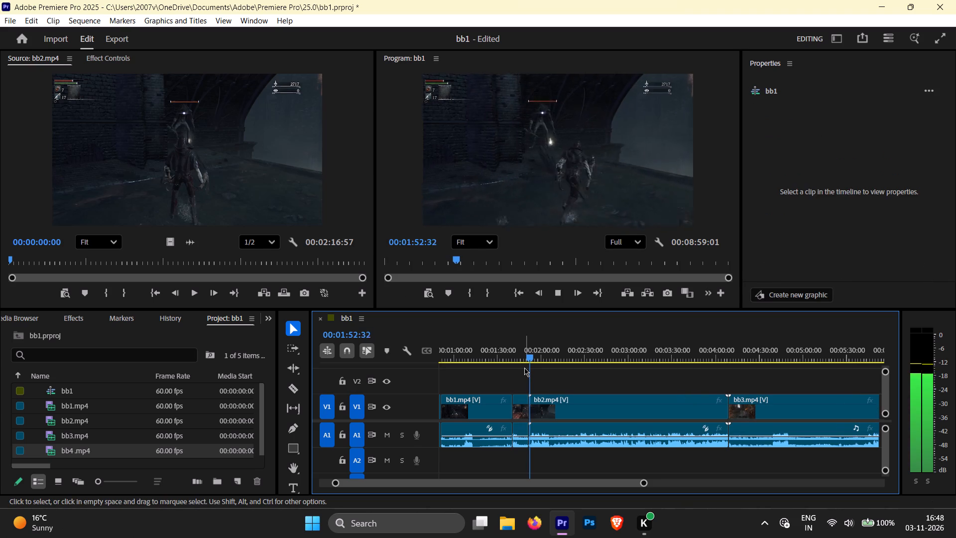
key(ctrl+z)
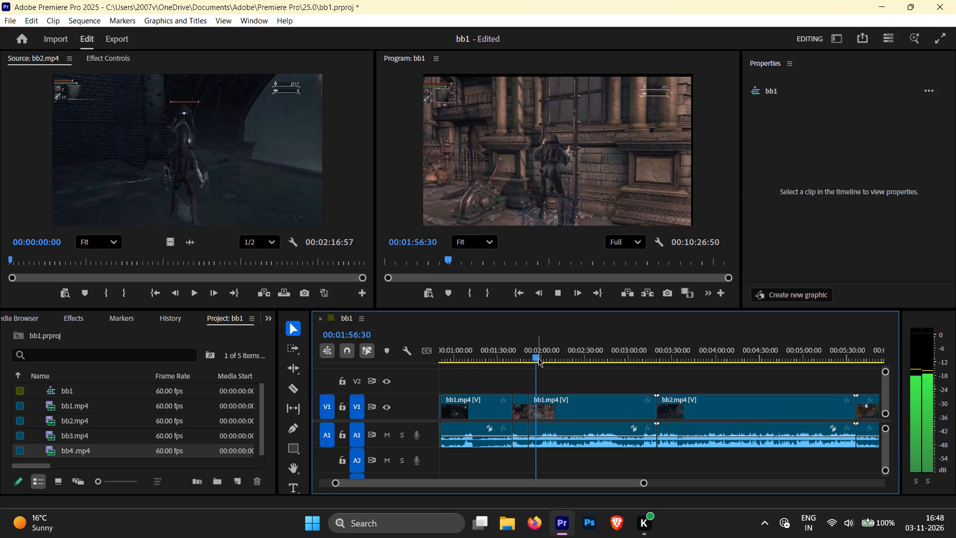
Ripple delete the short door and graveyard segment of bb1.mp4 between the 00:01:40:43 and 00:01:51:56 cuts, together with its audio.
drag(538, 354, 530, 355)
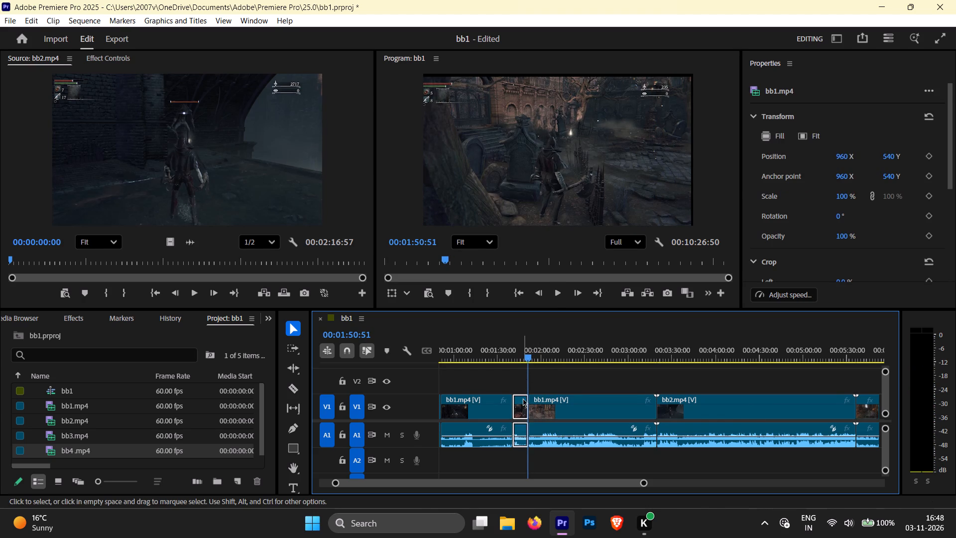
click(521, 401)
key(shift+Delete)
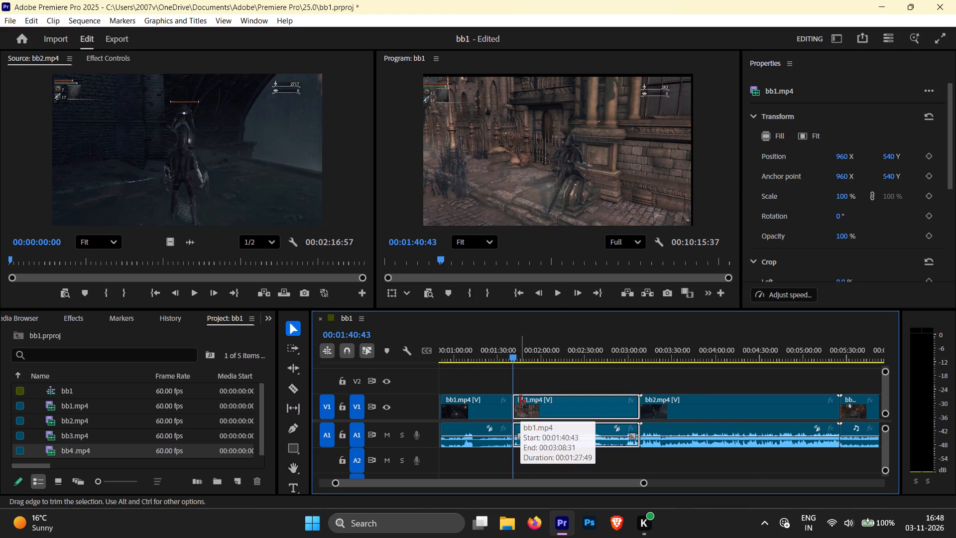
Find where the street fight gives way to the dark ornate door scene and split bb1.mp4 with its audio at 00:01:59:07.
key(space)
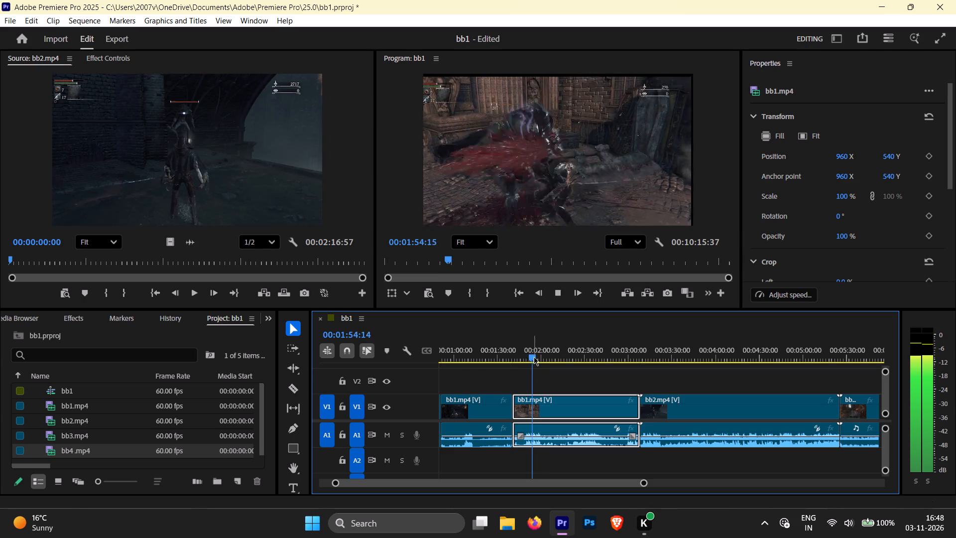
click(534, 357)
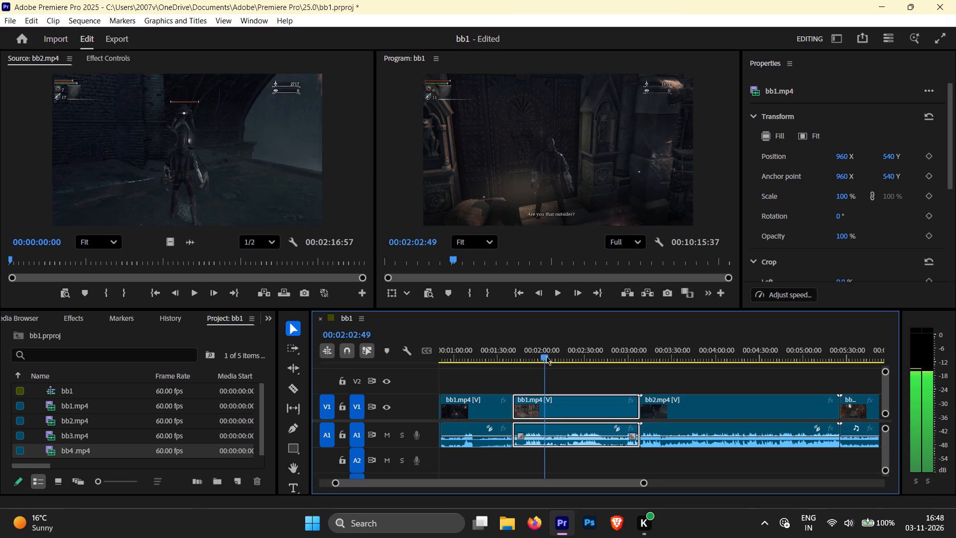
key(space)
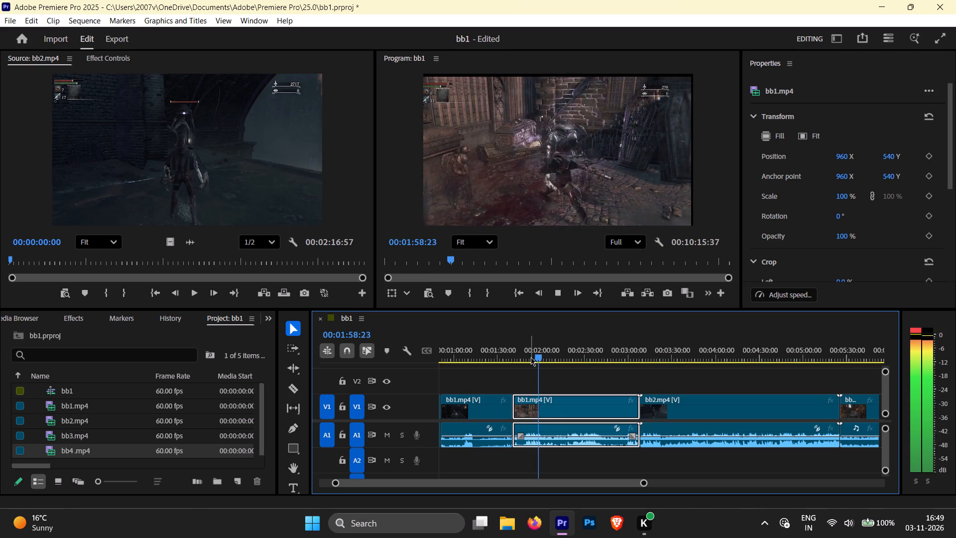
key(space)
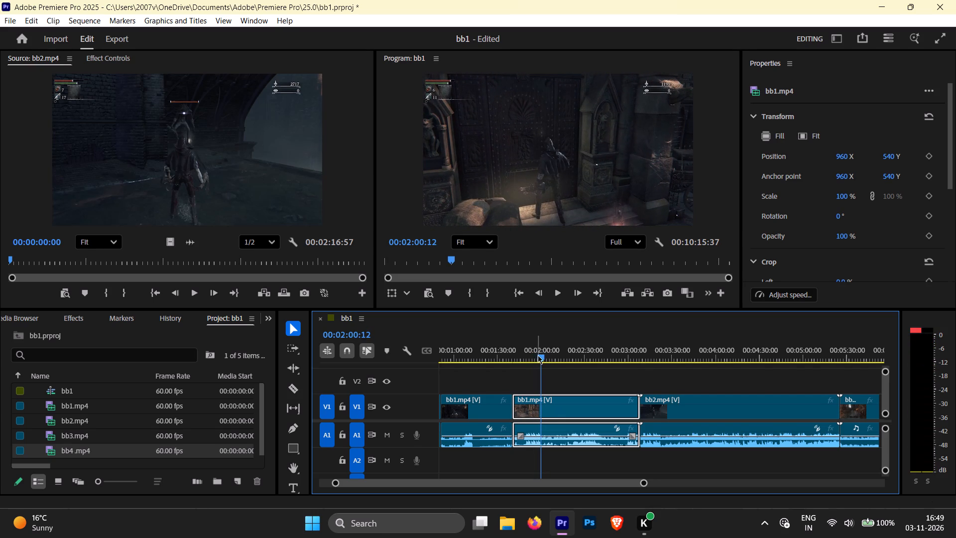
drag(541, 355, 537, 354)
key(space)
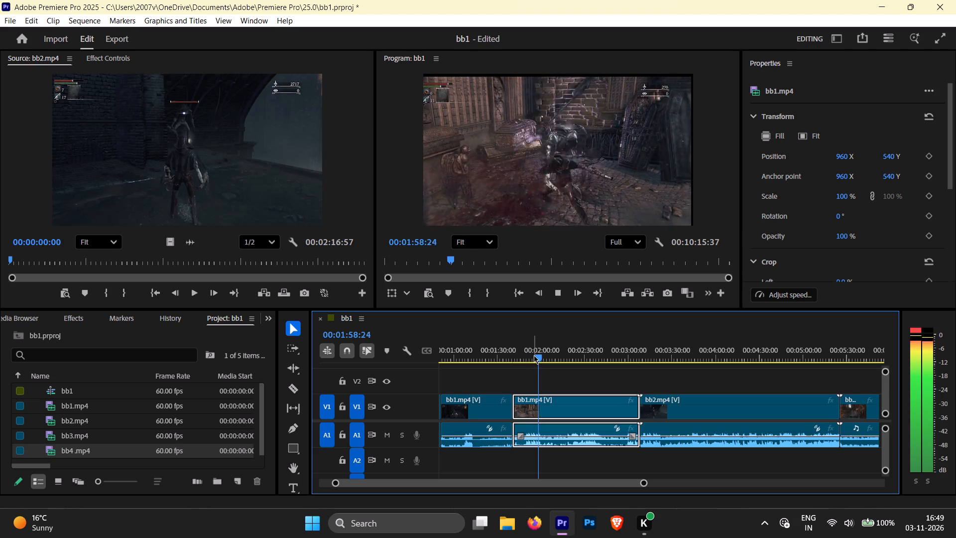
key(space)
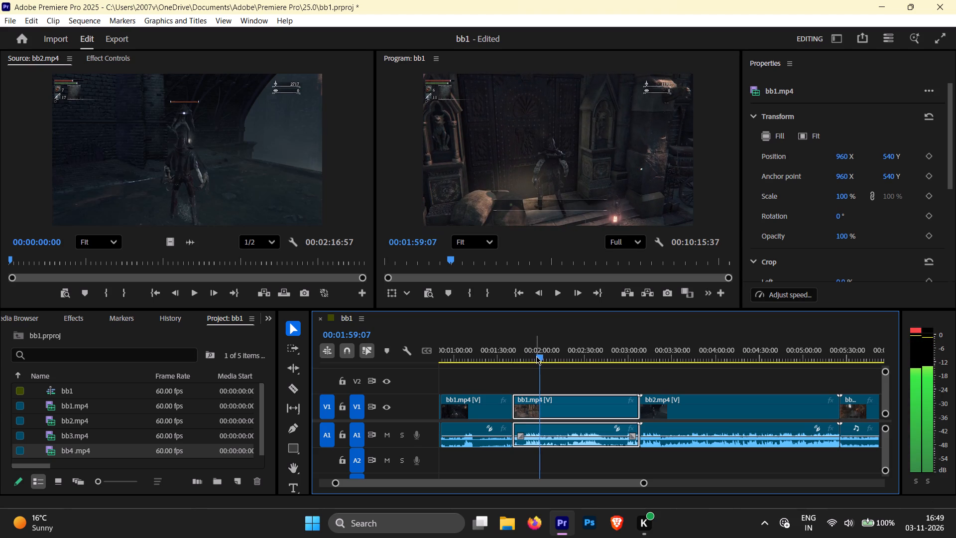
key(ctrl+k)
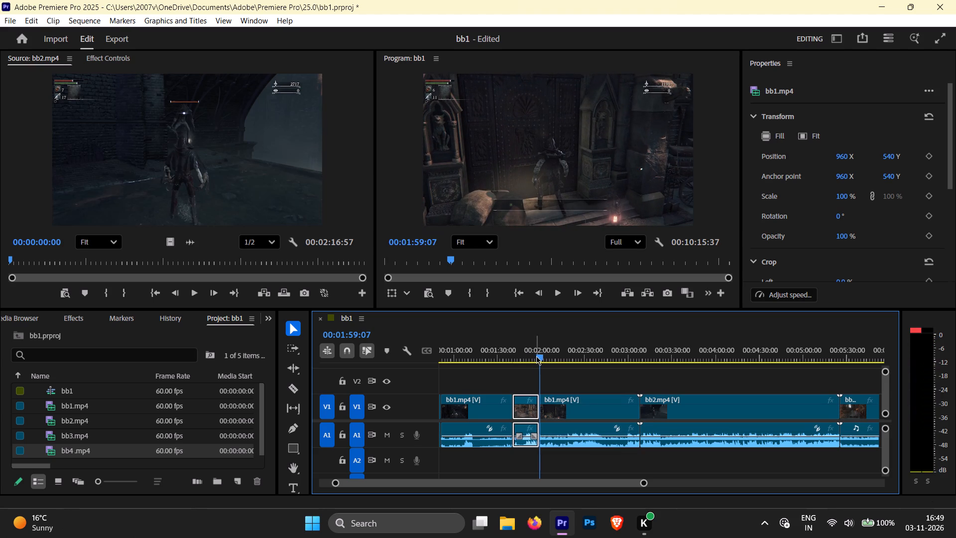
Ripple delete the bb1.mp4 street segment between the 00:01:40:43 and 00:01:59:07 cuts, together with its audio.
key(shift+Delete)
Find where the hooded man's close-up changes to knocking at the wooden door and split bb1.mp4 with its audio at 00:01:50:08.
key(space)
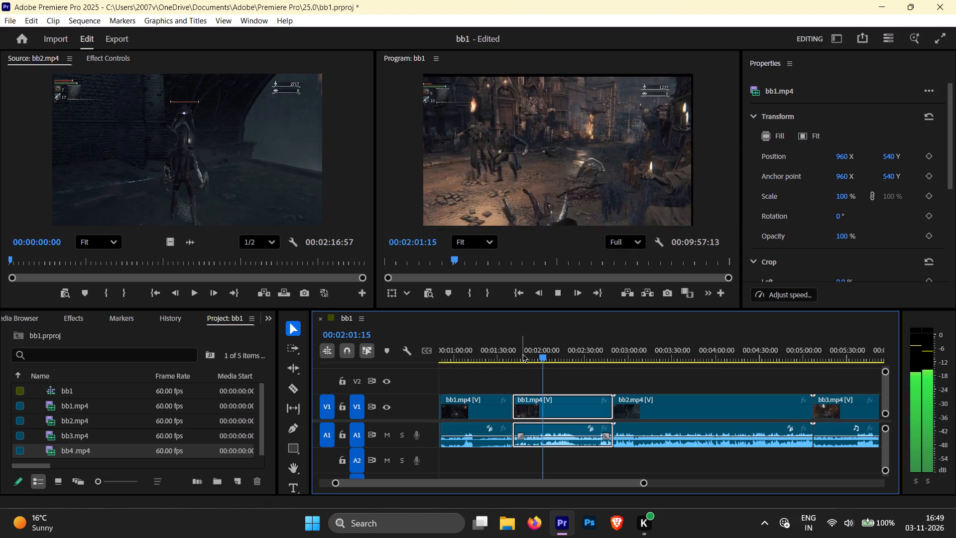
key(space)
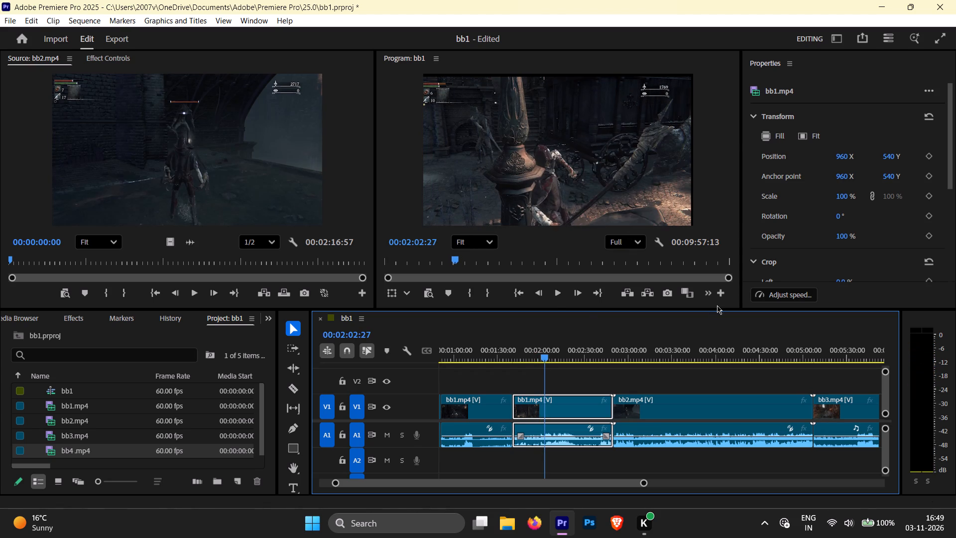
click(541, 362)
drag(548, 357, 532, 357)
key(space)
key(space)
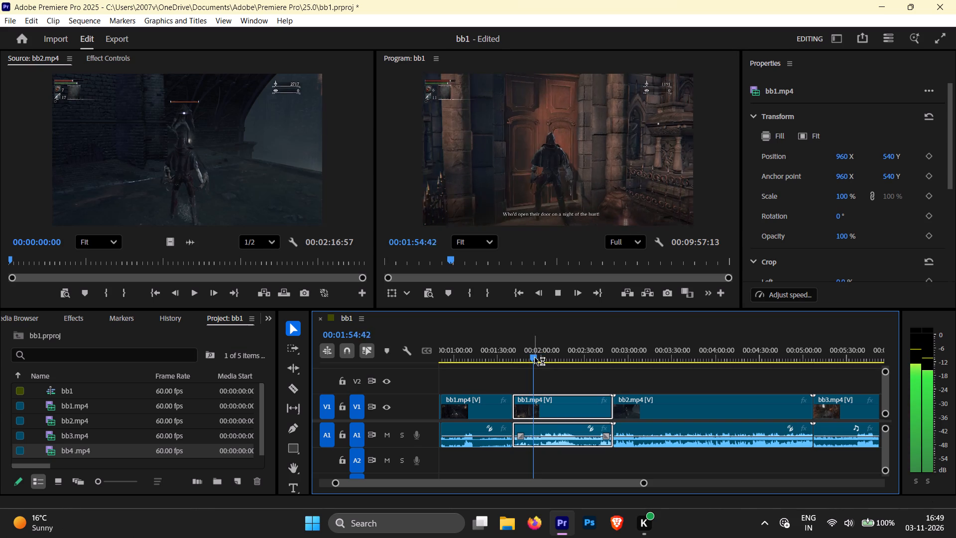
drag(534, 357, 532, 357)
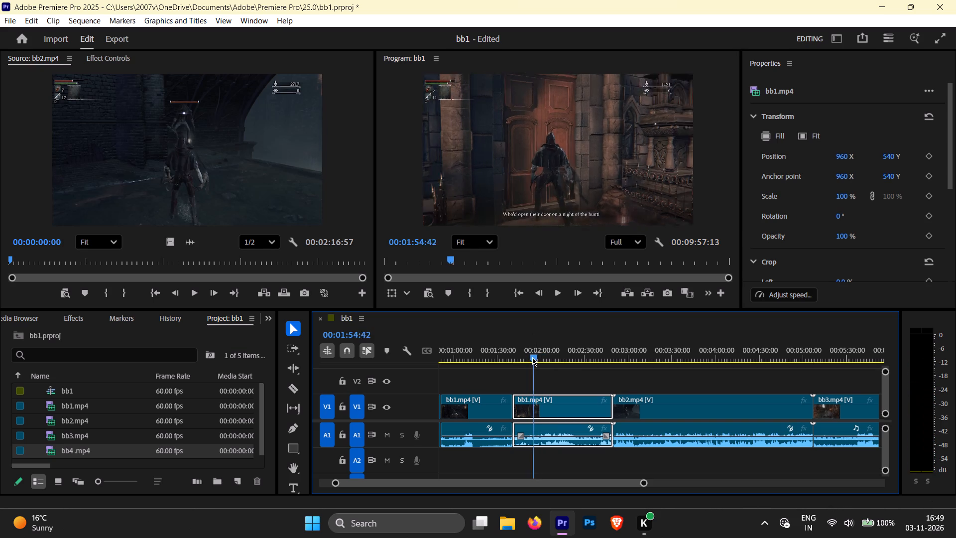
drag(532, 357, 525, 359)
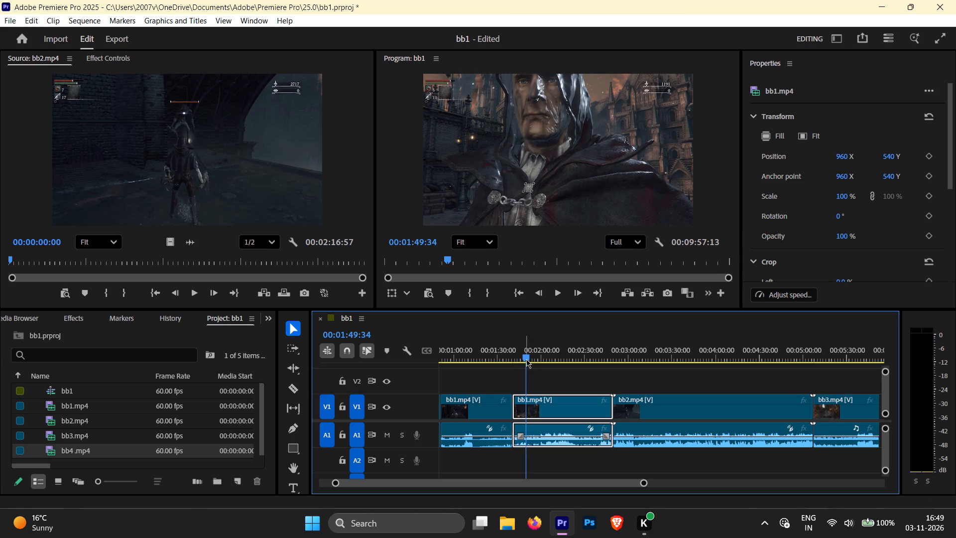
click(526, 359)
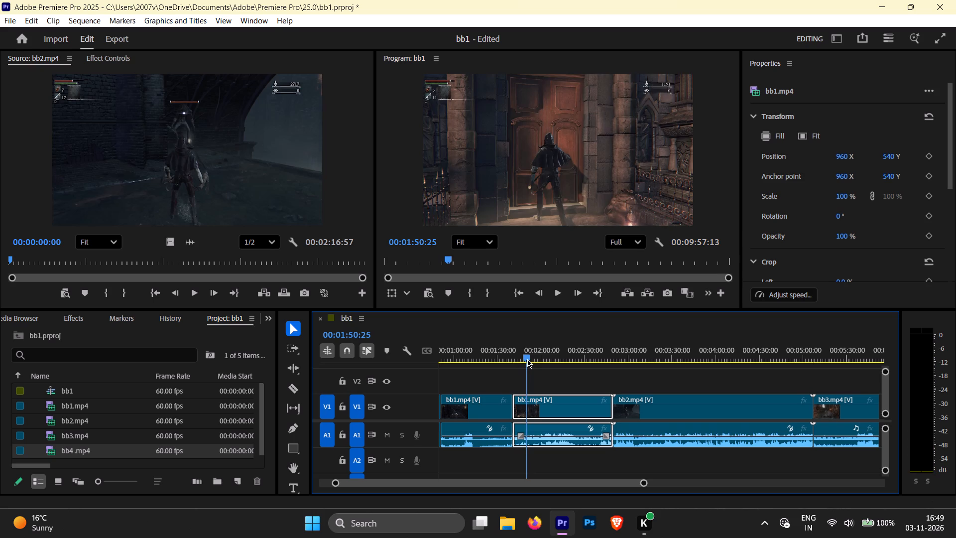
key(Left)
key(Left)
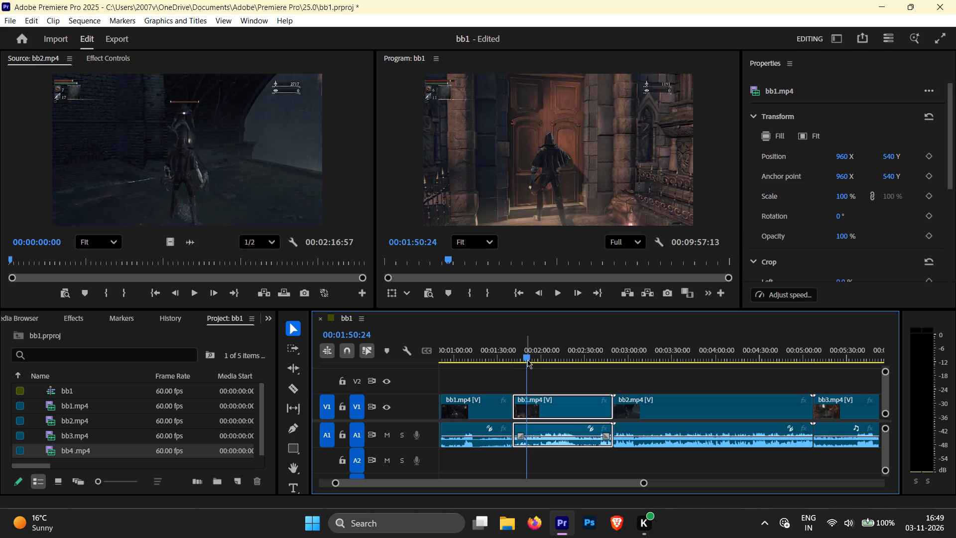
key(Left)
key(Left)
key(Left)
key(Left)
key(Left)
key(Left)
key(Left)
key(Left)
key(Left)
key(Left)
key(Left)
key(Left)
key(Left)
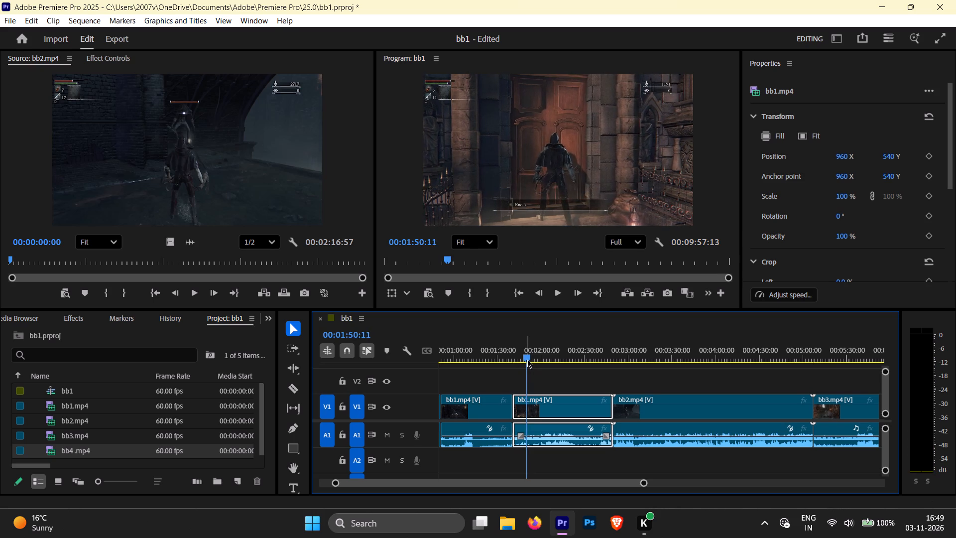
key(Left)
key(Left)
key(Left)
key(Right)
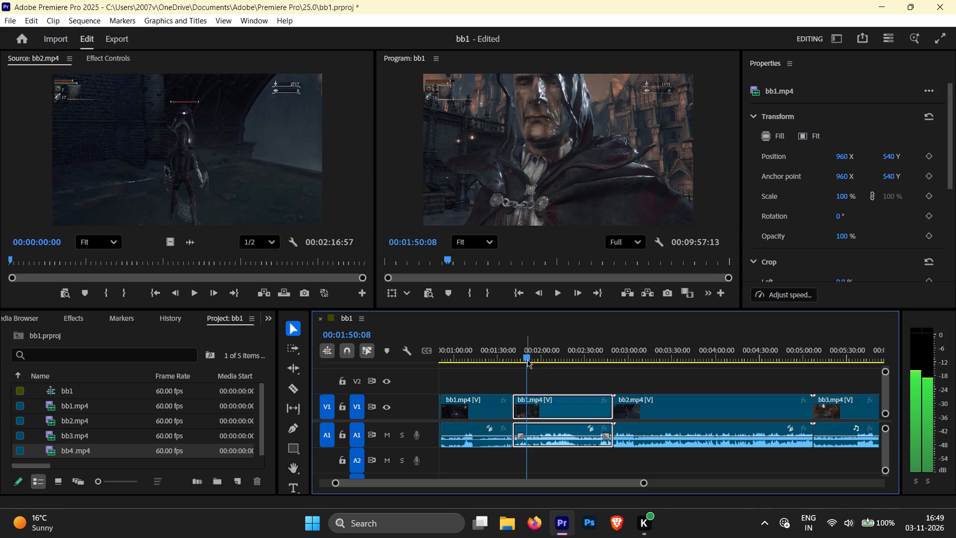
key(Right)
key(Left)
key(ctrl+k)
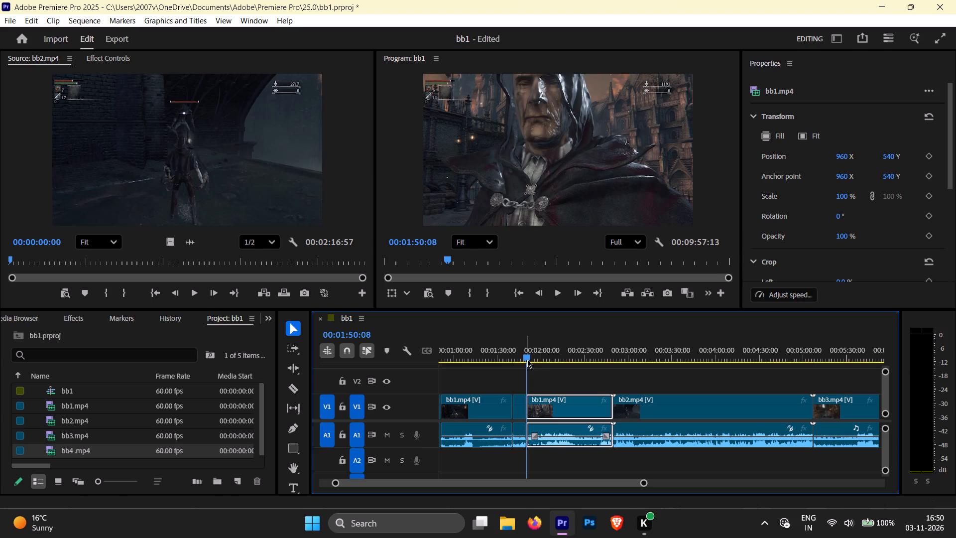
Ripple delete the remaining bb1.mp4 segment between the 00:01:50:08 cut and bb2.mp4, together with its audio.
click(557, 409)
key(shift+Delete)
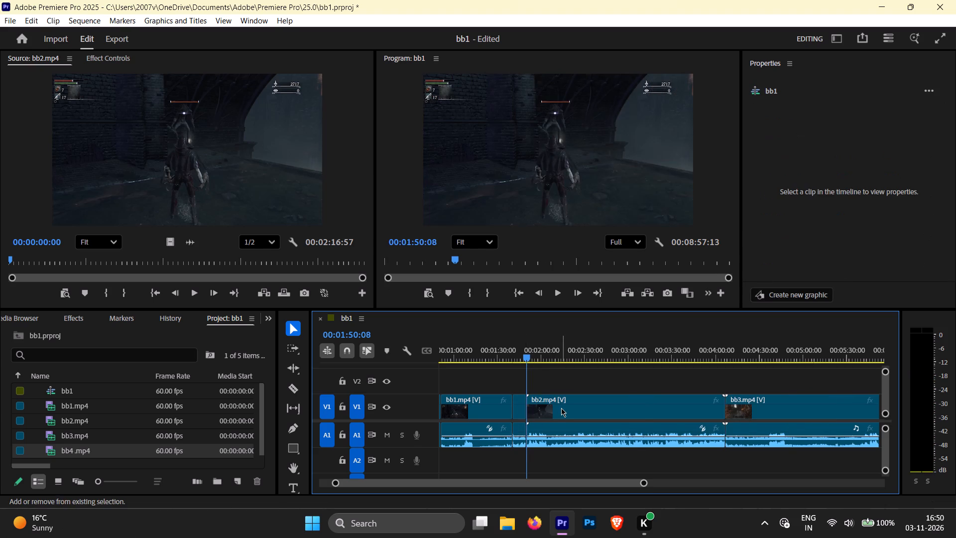
Find where the enemy under the dark arch is killed and split bb2.mp4 with its audio at 00:02:01:30.
key(space)
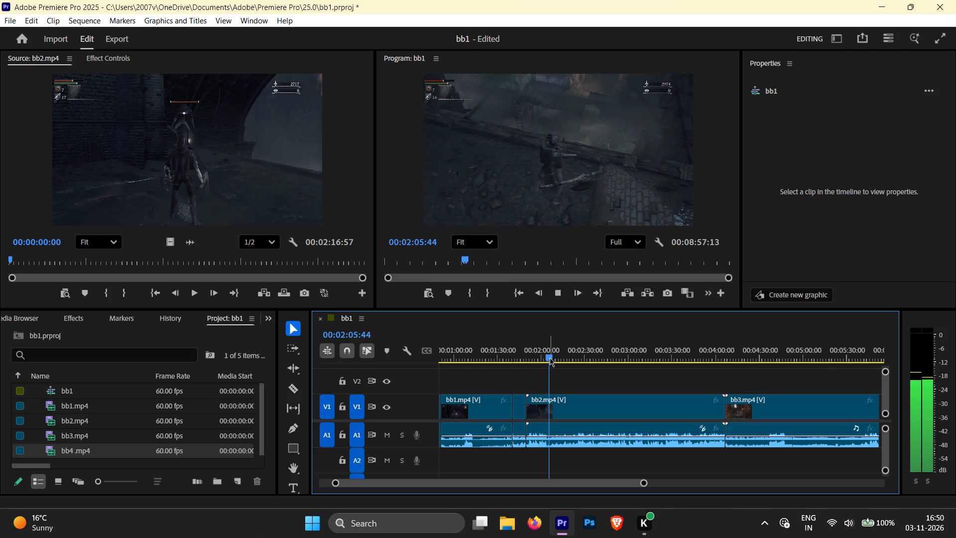
drag(550, 358, 541, 361)
key(space)
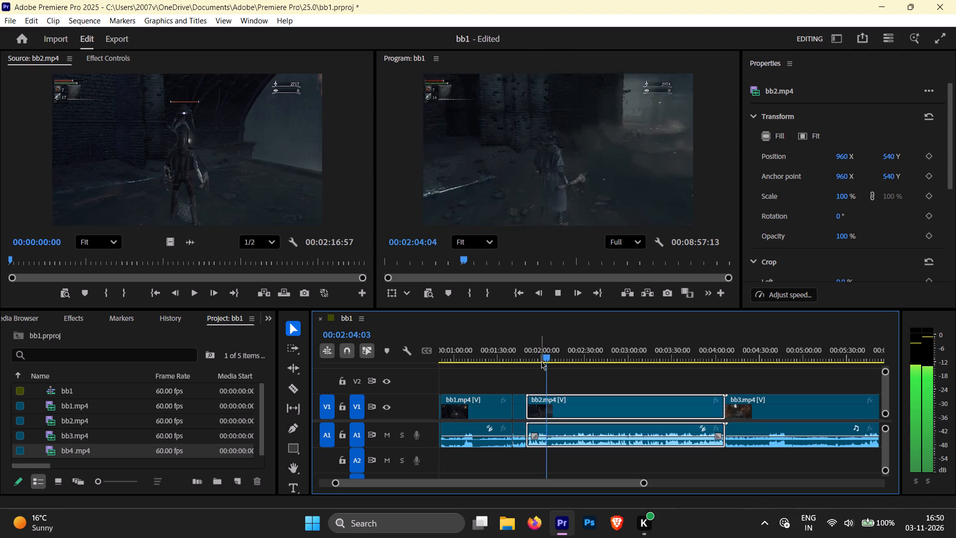
drag(547, 359, 541, 360)
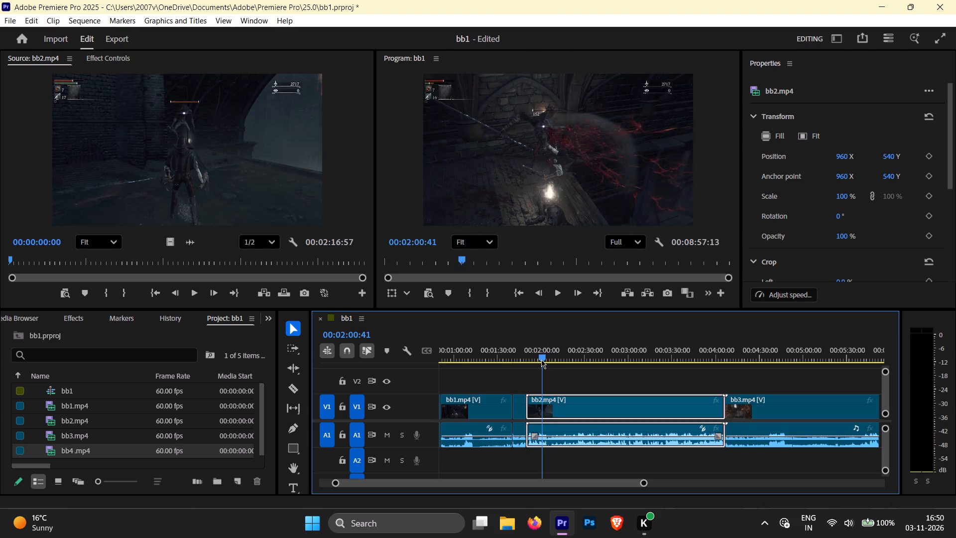
drag(541, 360, 526, 362)
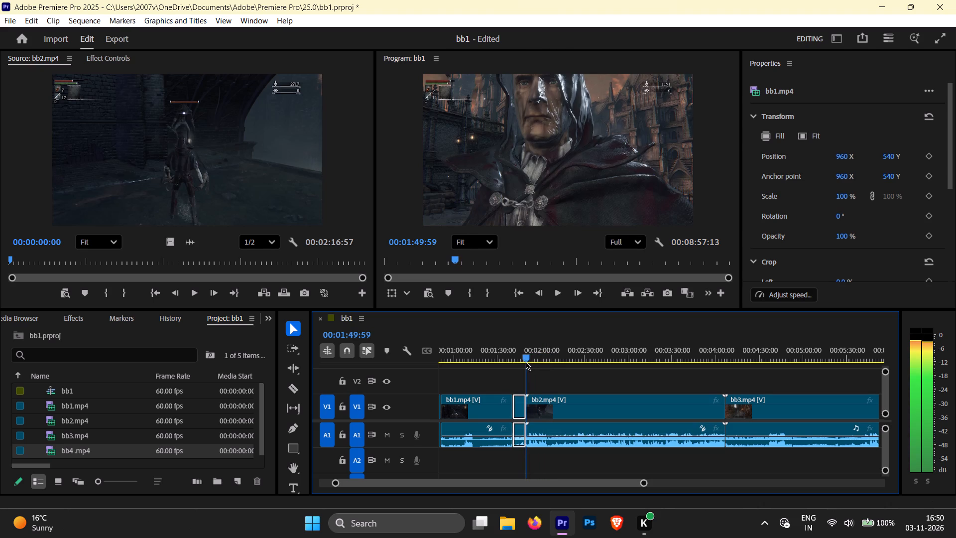
drag(526, 362, 531, 362)
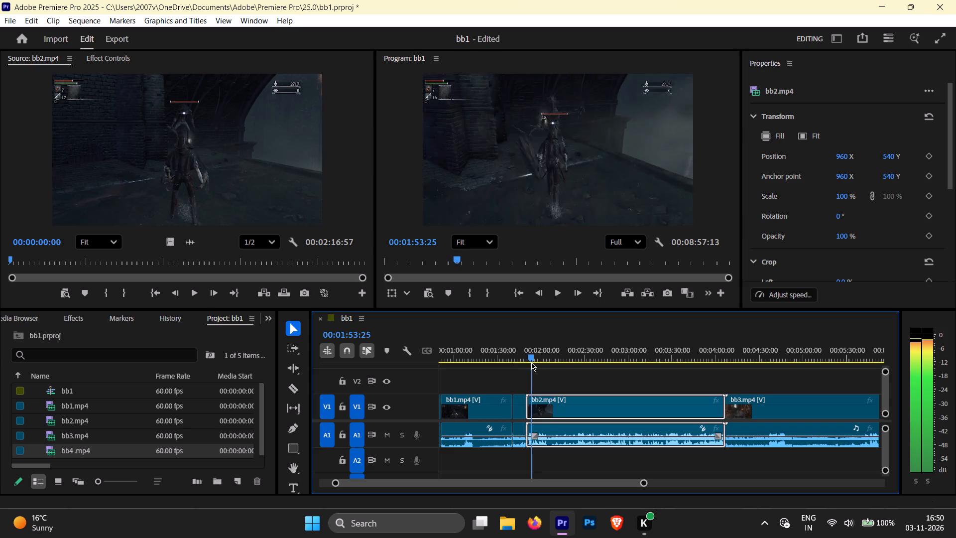
drag(531, 362, 536, 362)
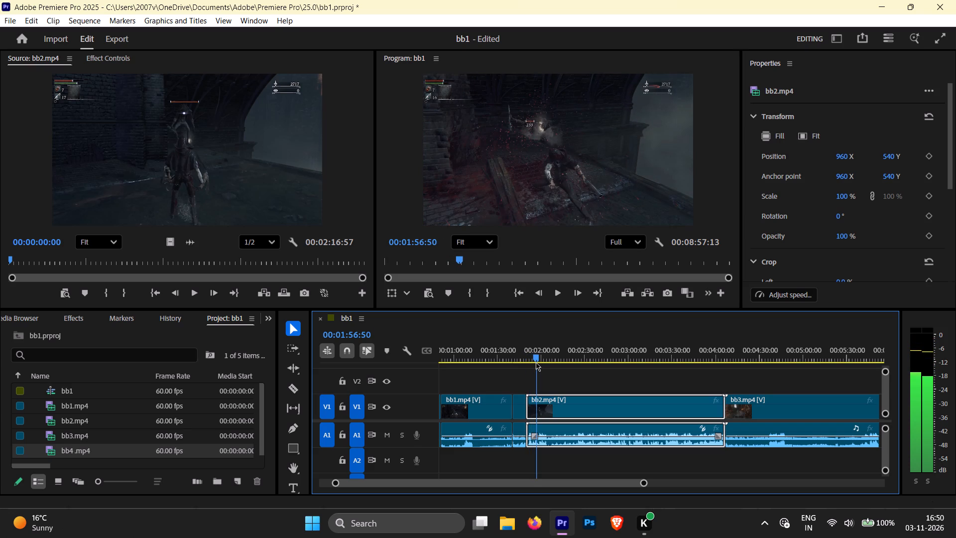
drag(536, 362, 538, 362)
key(space)
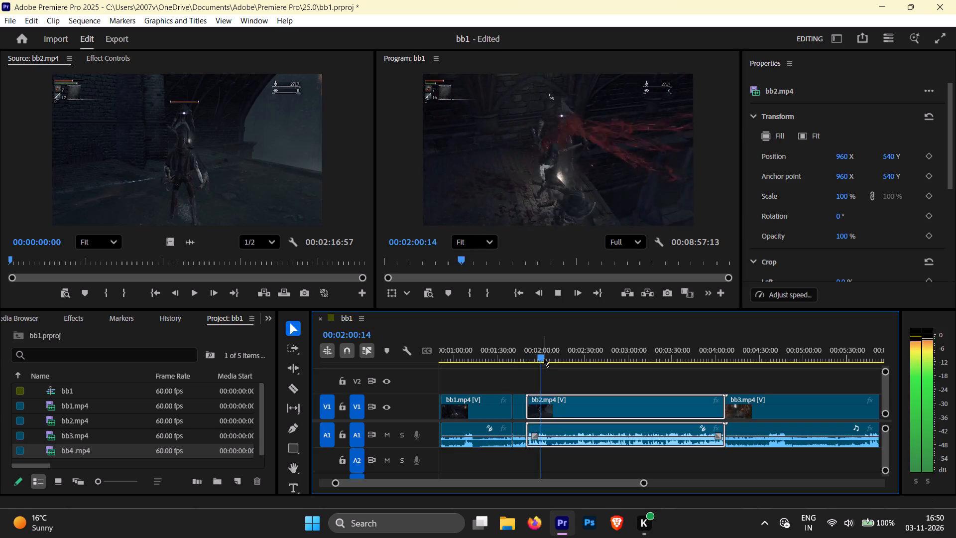
key(space)
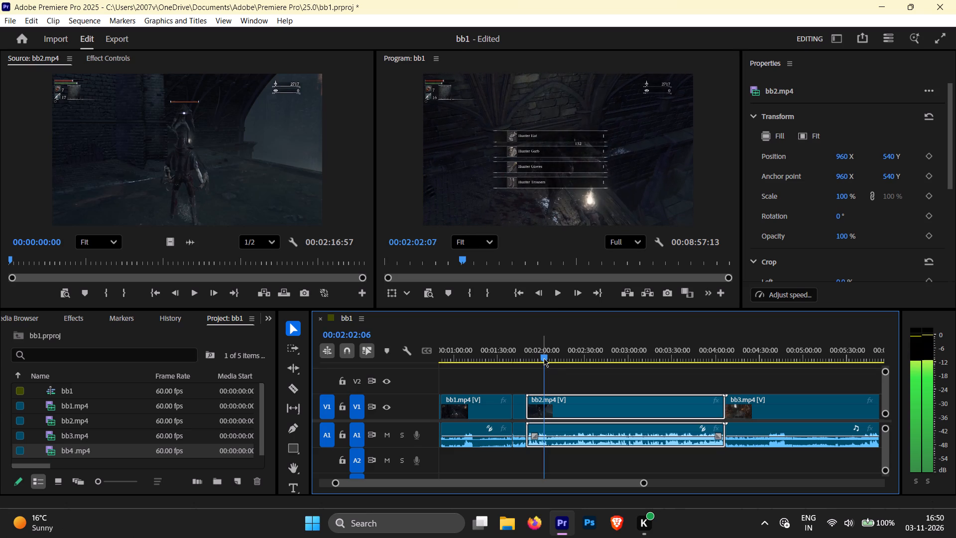
click(545, 359)
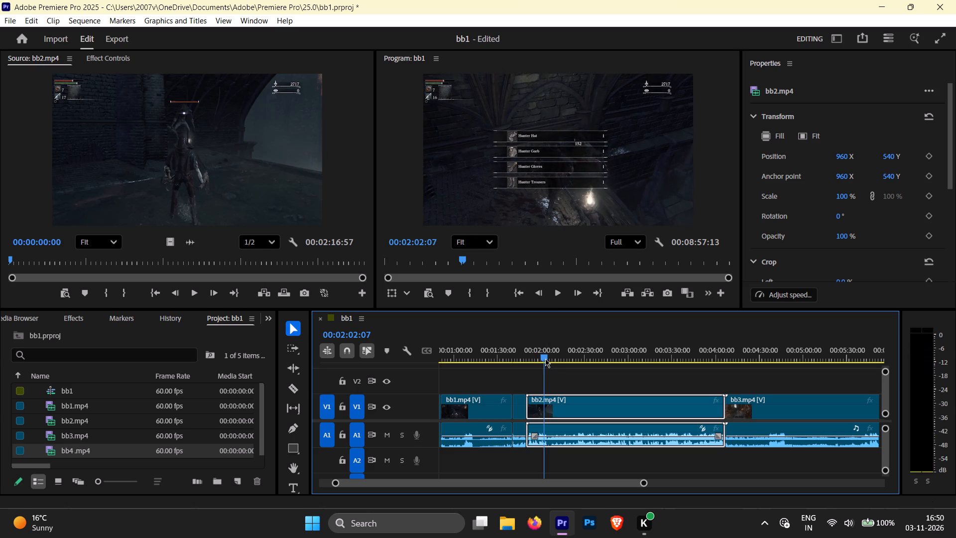
key(space)
key(space)
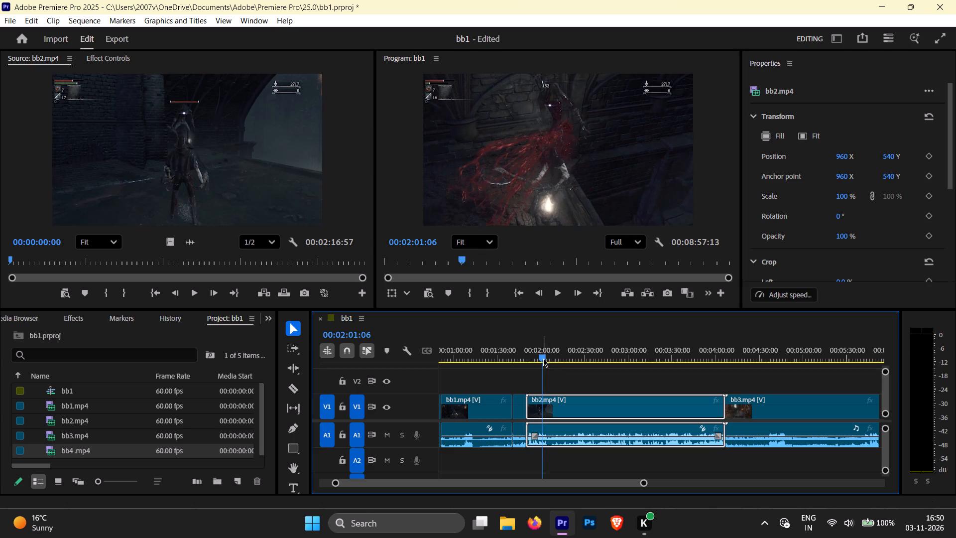
key(space)
key(space)
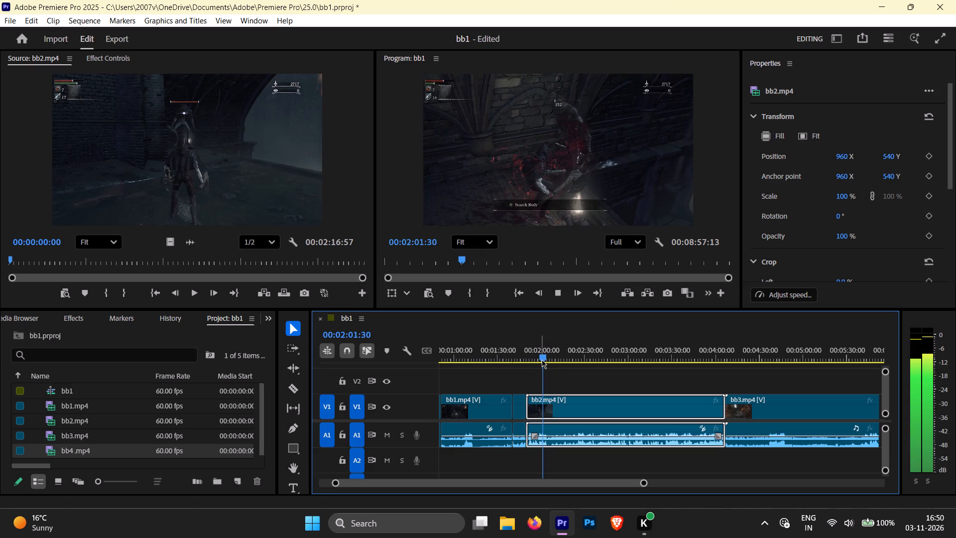
key(ctrl+k)
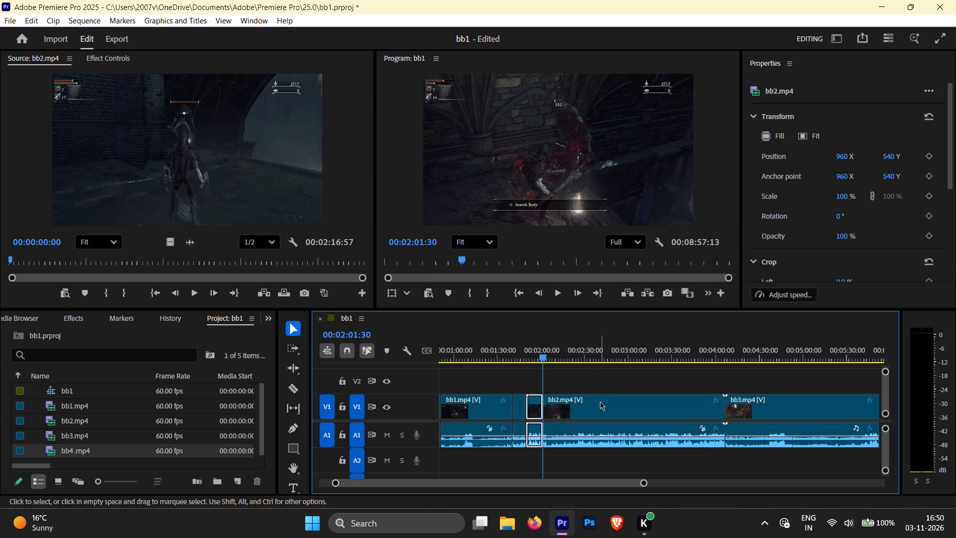
Ripple delete the opening bb2.mp4 segment before the 00:02:01:30 cut, together with its audio.
key(shift+Delete)
Review the remaining bb2.mp4 footage, from its street and interior fights to the boss fight, up to the start of bb3.mp4.
key(space)
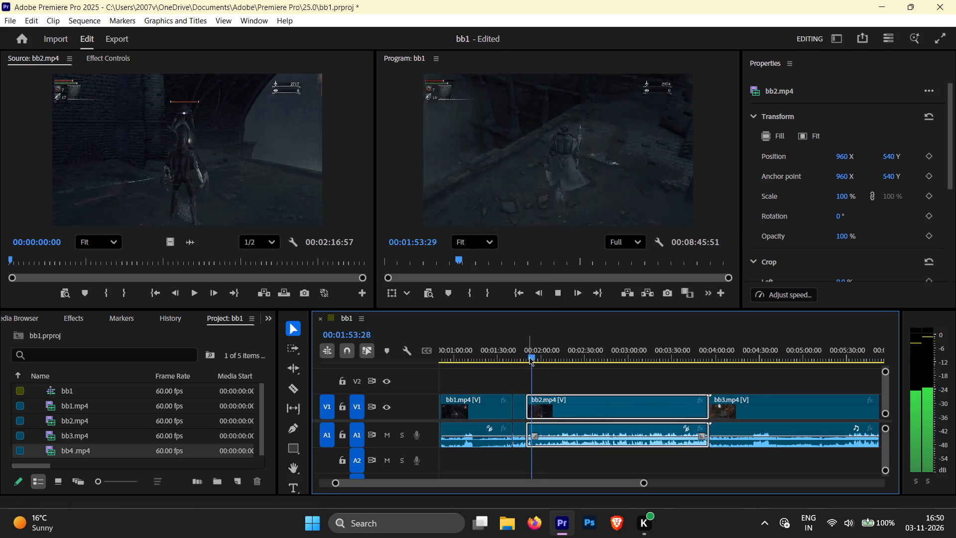
drag(529, 357, 544, 356)
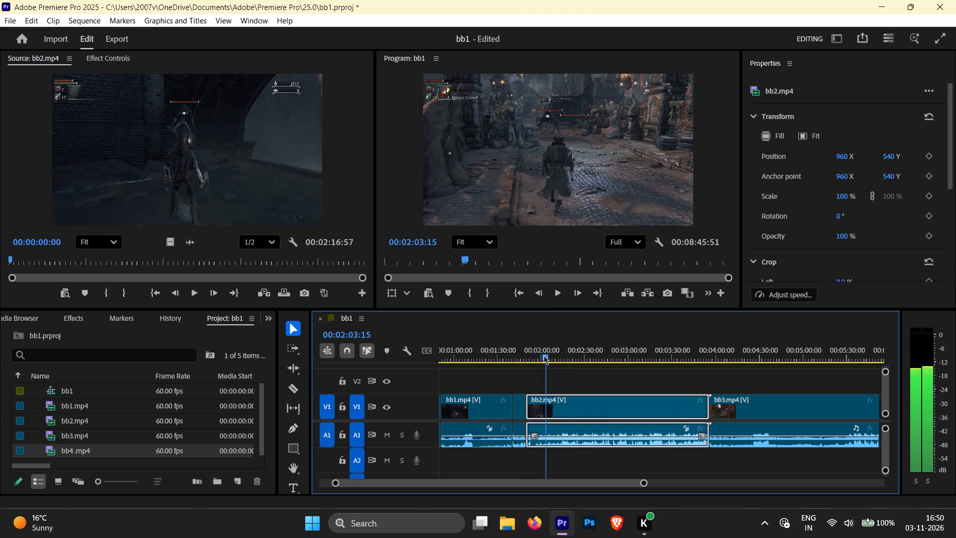
drag(544, 356, 570, 350)
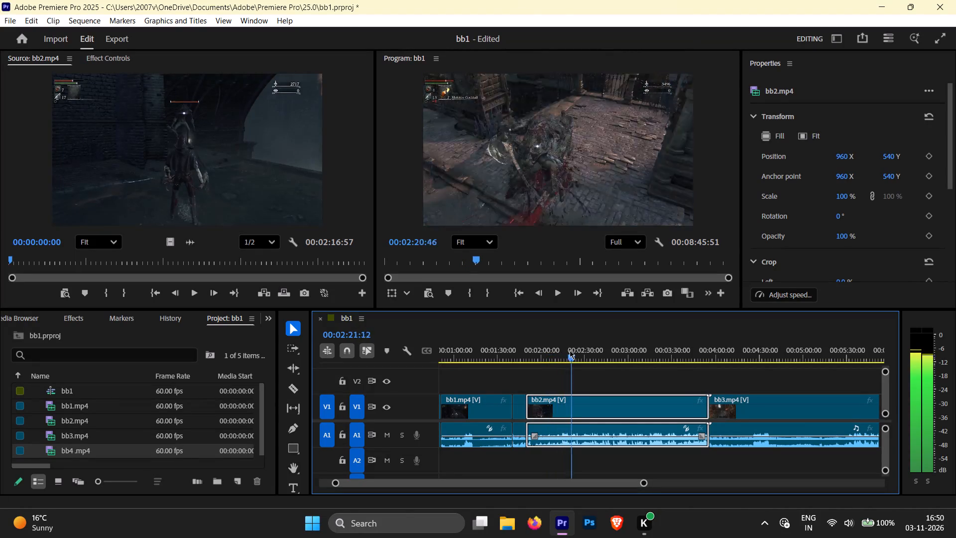
drag(570, 350, 597, 347)
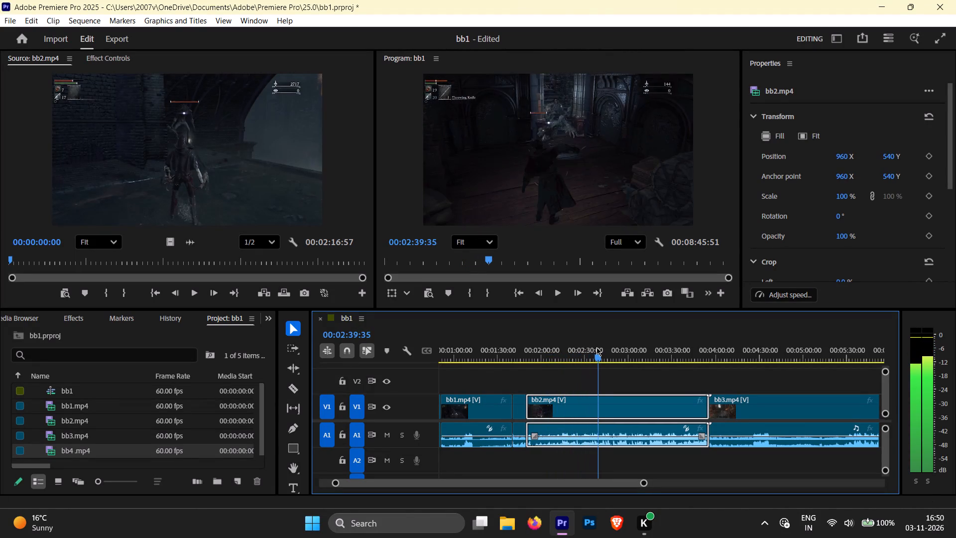
drag(597, 347, 613, 345)
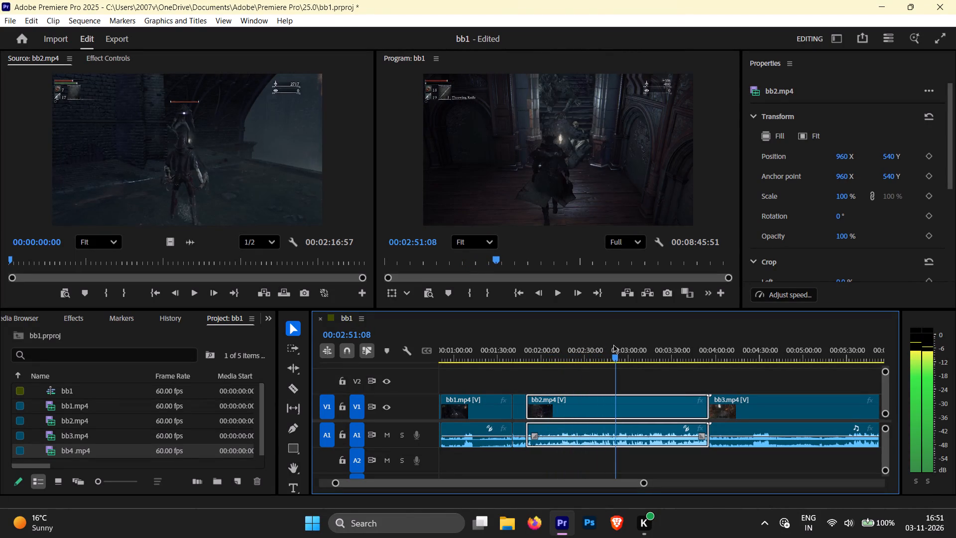
drag(613, 345, 601, 345)
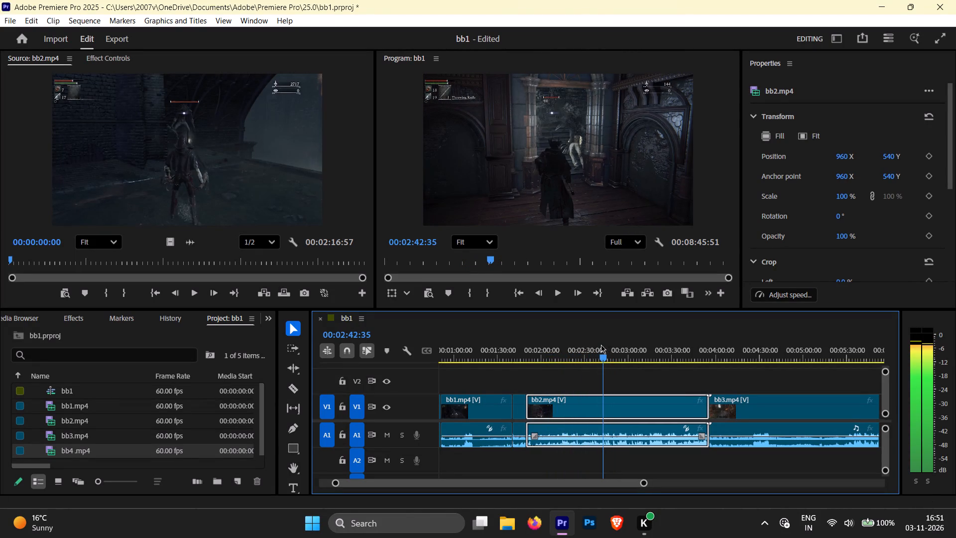
drag(601, 345, 596, 343)
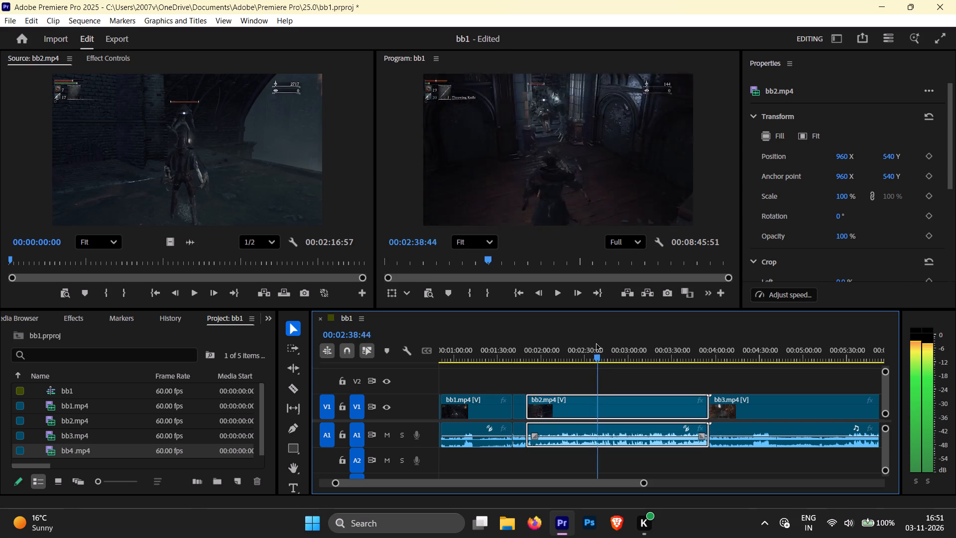
drag(596, 343, 630, 343)
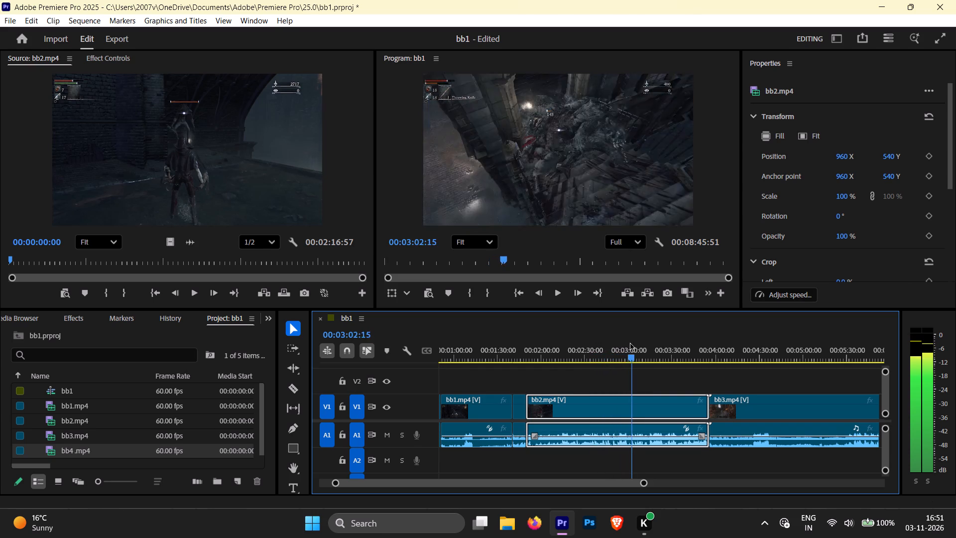
drag(630, 343, 658, 340)
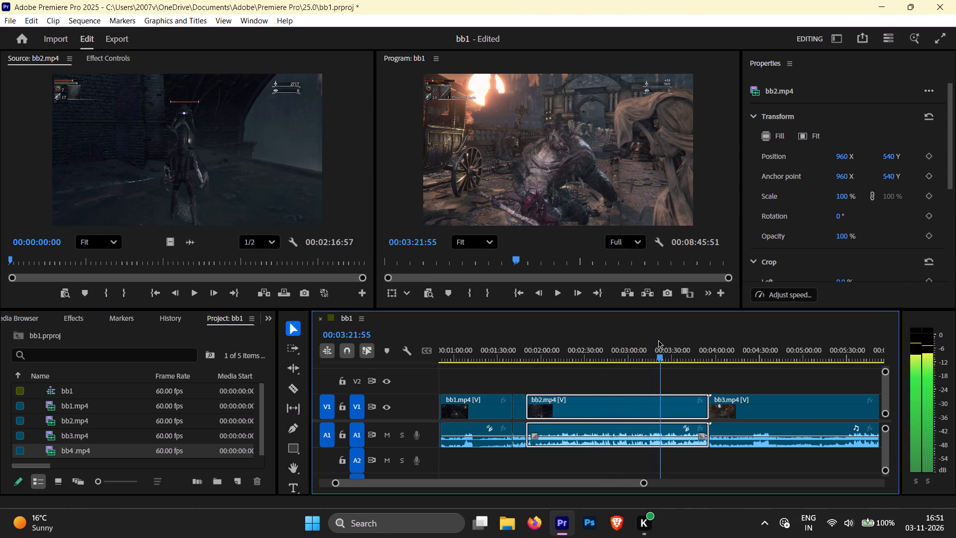
drag(658, 340, 688, 338)
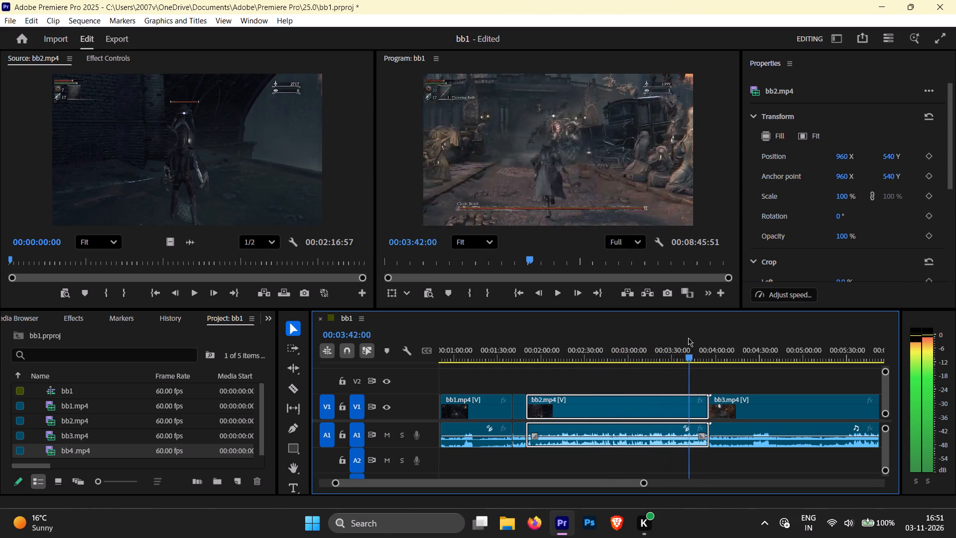
drag(688, 338, 724, 340)
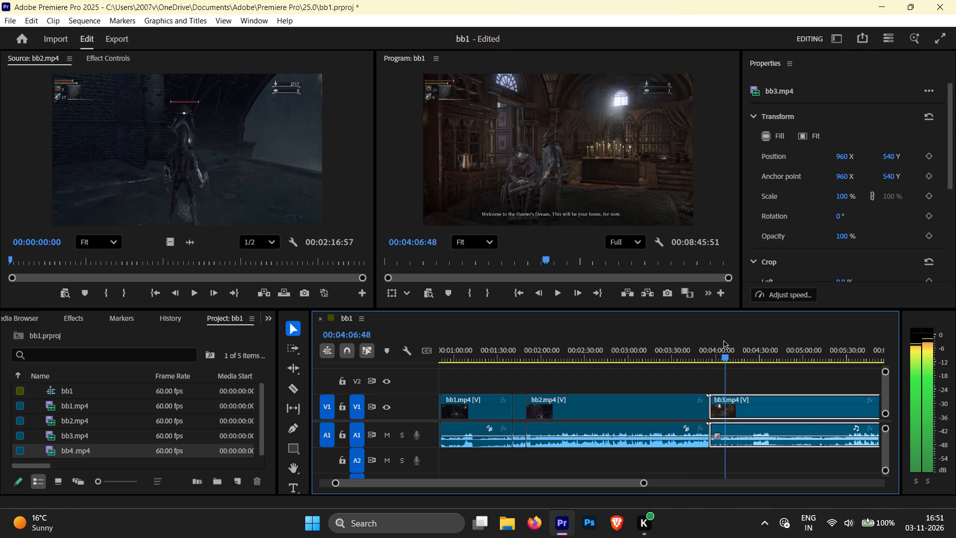
drag(724, 340, 710, 345)
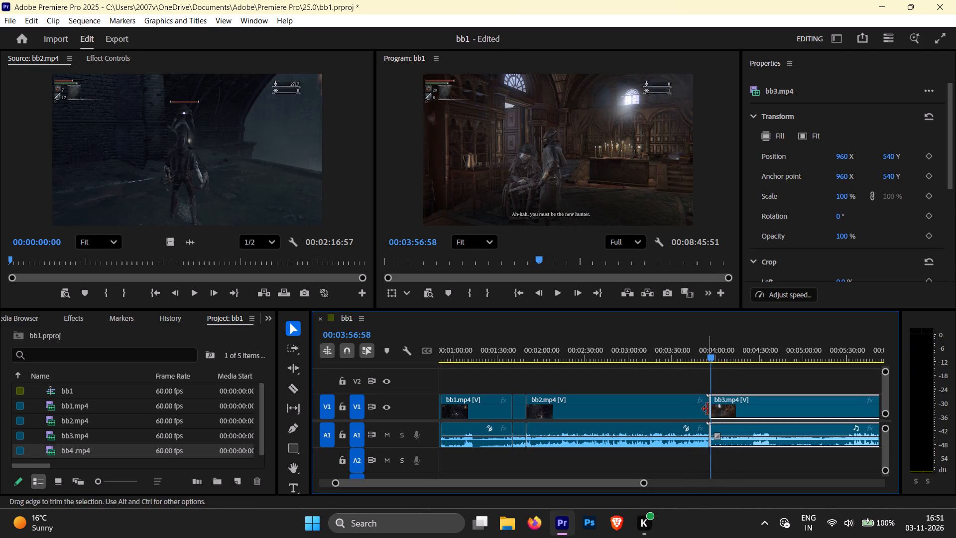
Remove the rest of bb2.mp4 with its audio by trimming its end back to the last bb1.mp4 segment.
drag(708, 410, 536, 409)
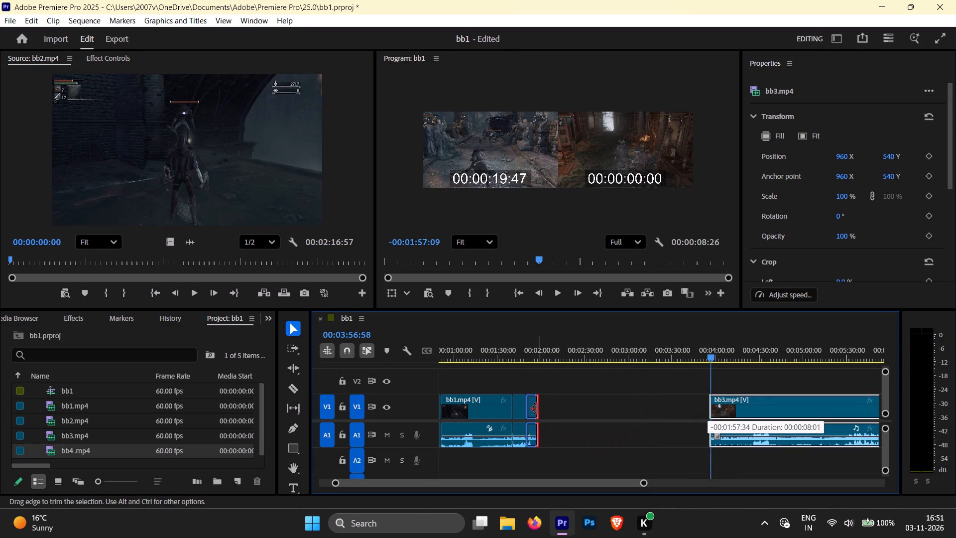
drag(536, 409, 531, 409)
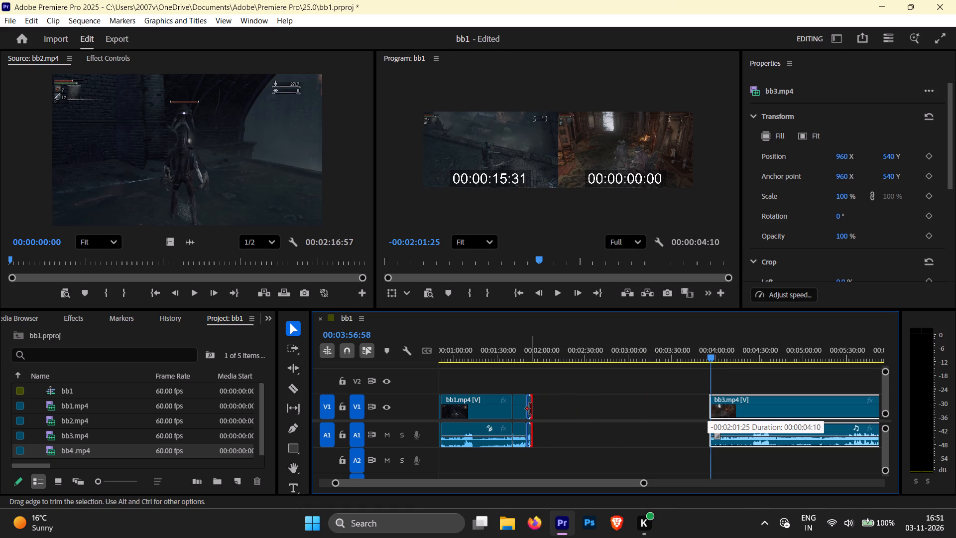
drag(531, 409, 527, 409)
click(515, 410)
click(523, 409)
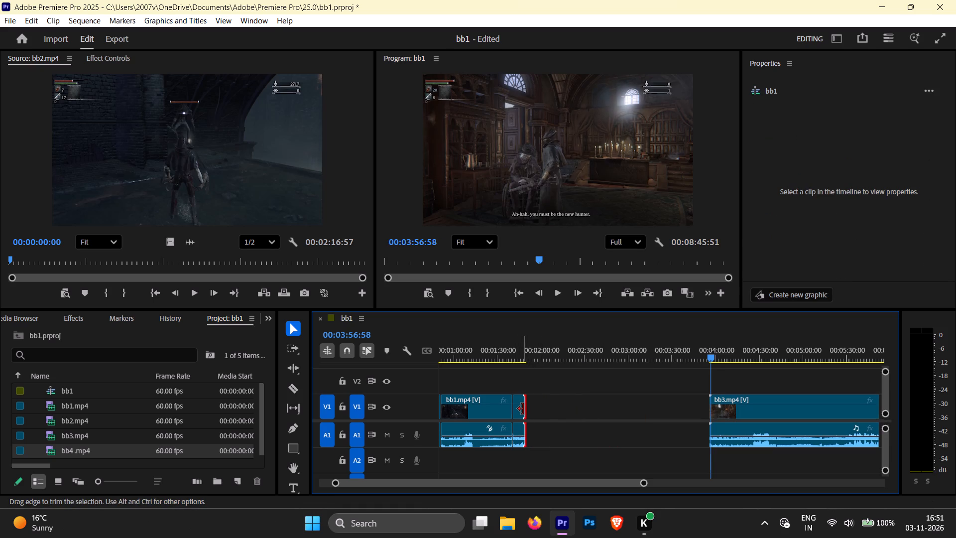
Move bb3.mp4 with its audio directly after the last bb1.mp4 segment to close the gap, and play across the join.
drag(712, 356, 504, 368)
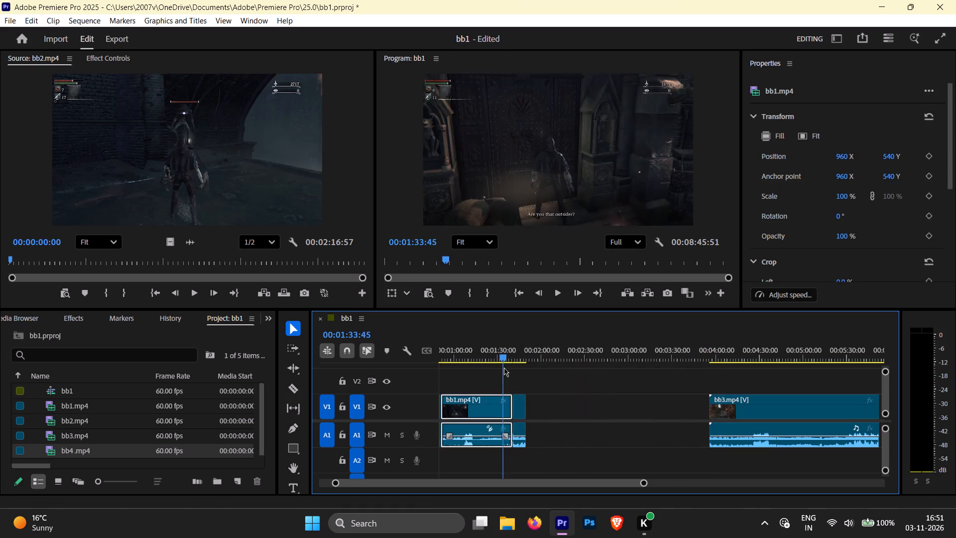
drag(504, 368, 520, 371)
key(space)
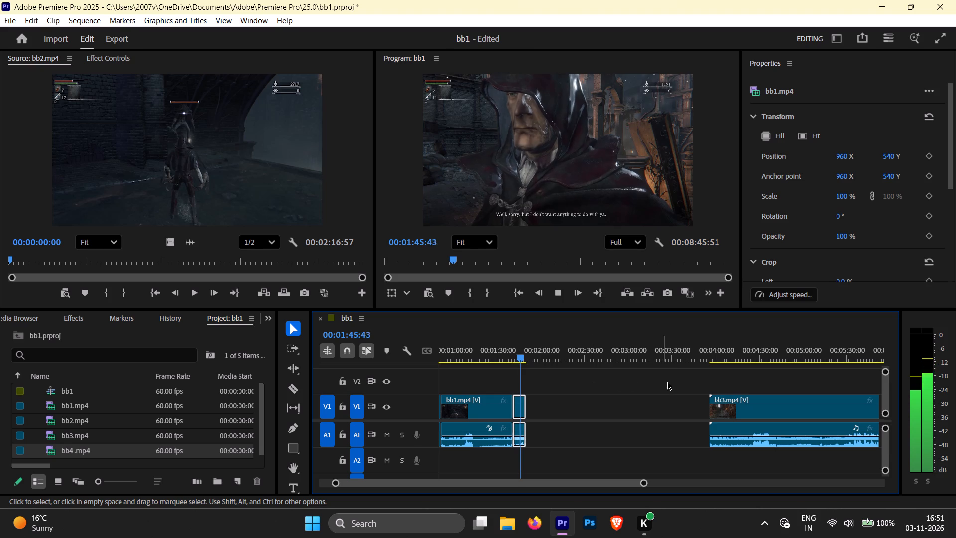
drag(786, 404, 610, 407)
key(space)
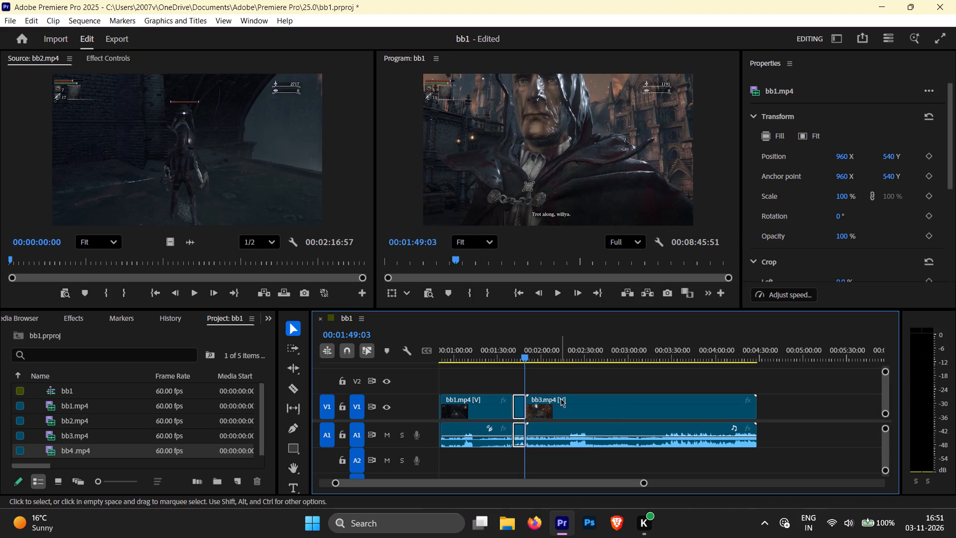
key(space)
key(space)
key(space)
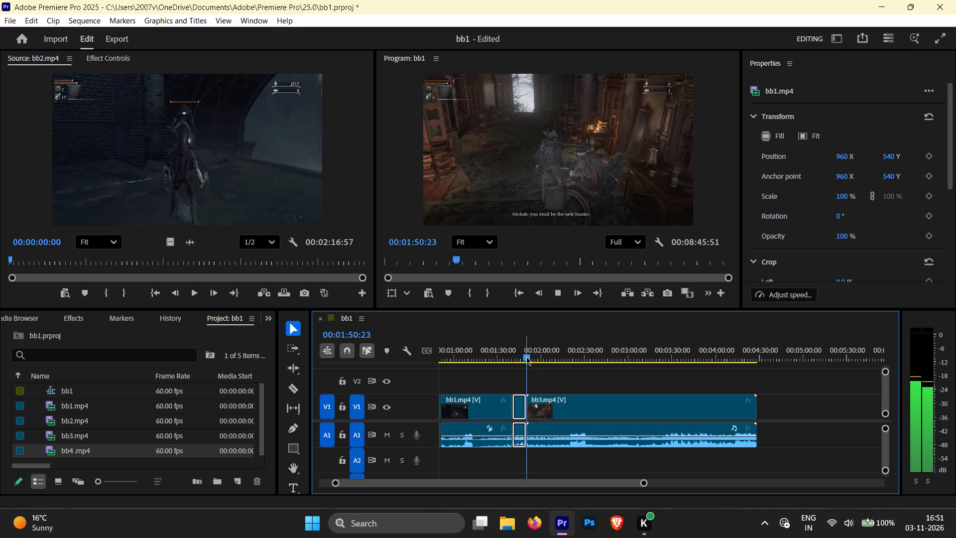
Cut bb3.mp4 at 00:02:30:40, on the outdoor staircase after the death screen, and ripple delete the part before it together with its audio.
drag(528, 355, 530, 355)
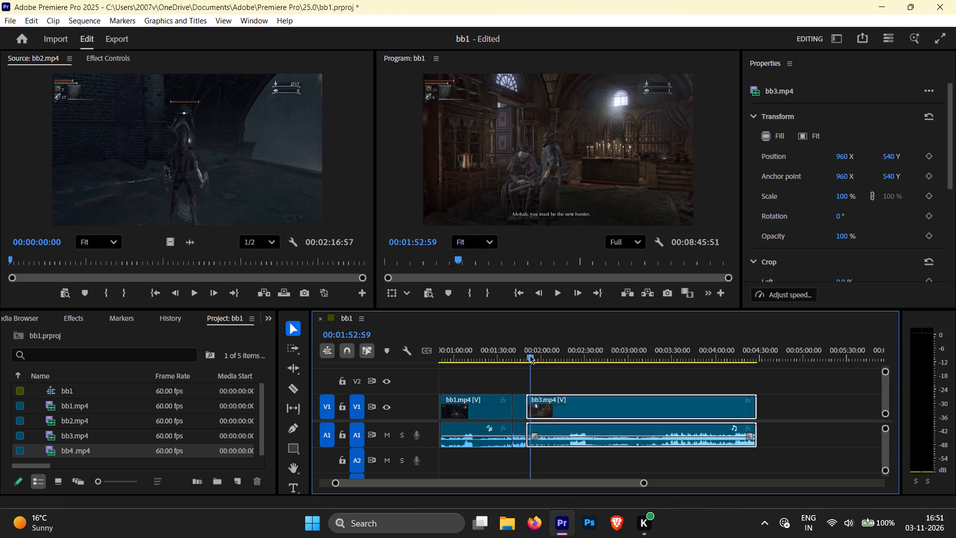
drag(530, 355, 588, 360)
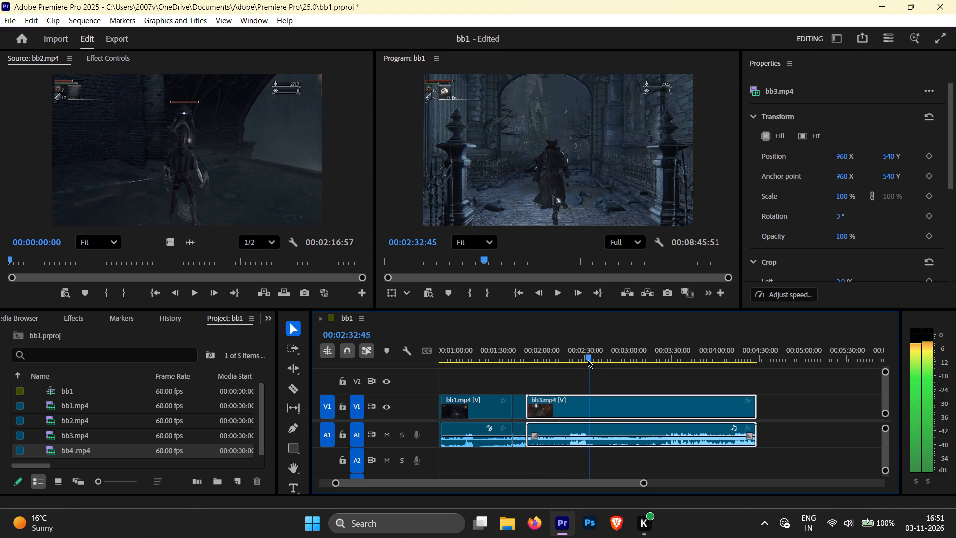
drag(588, 360, 572, 360)
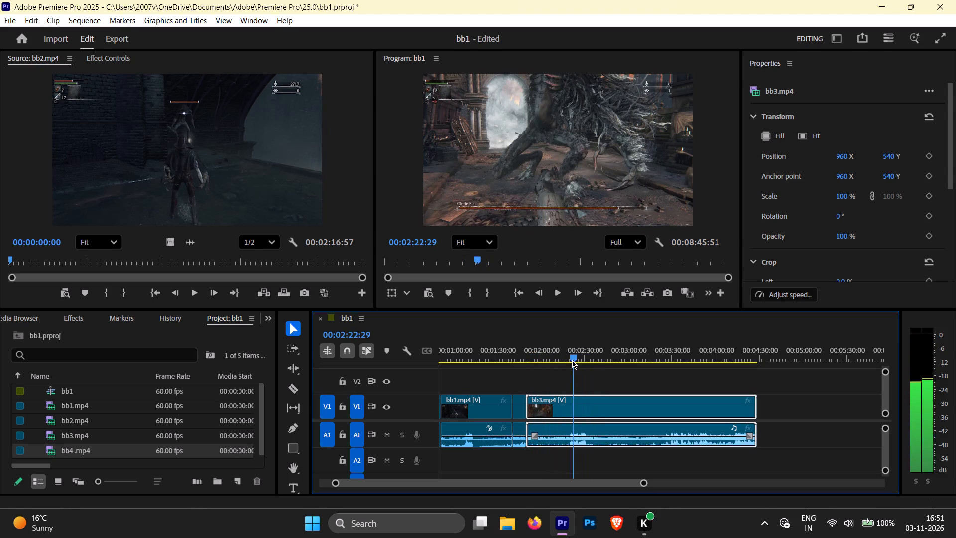
drag(572, 360, 582, 361)
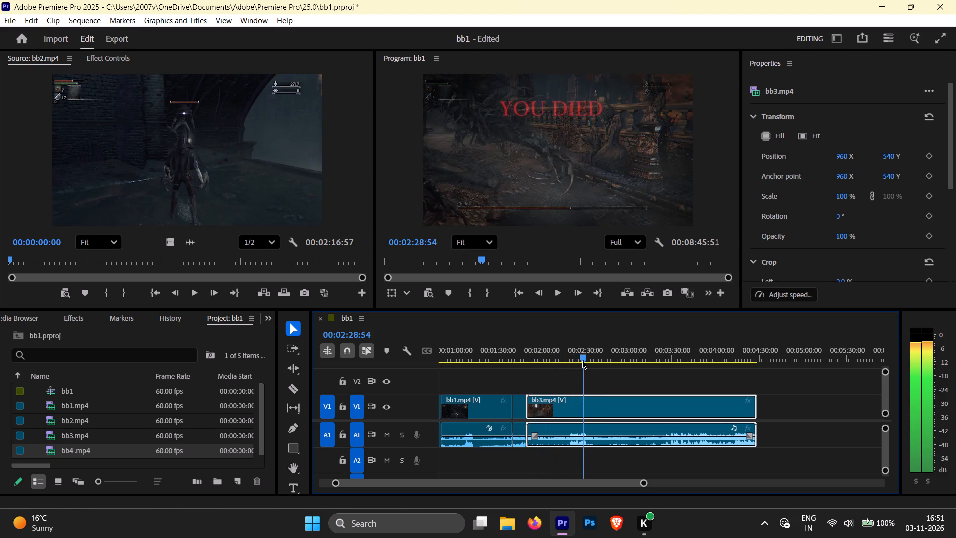
drag(582, 361, 587, 361)
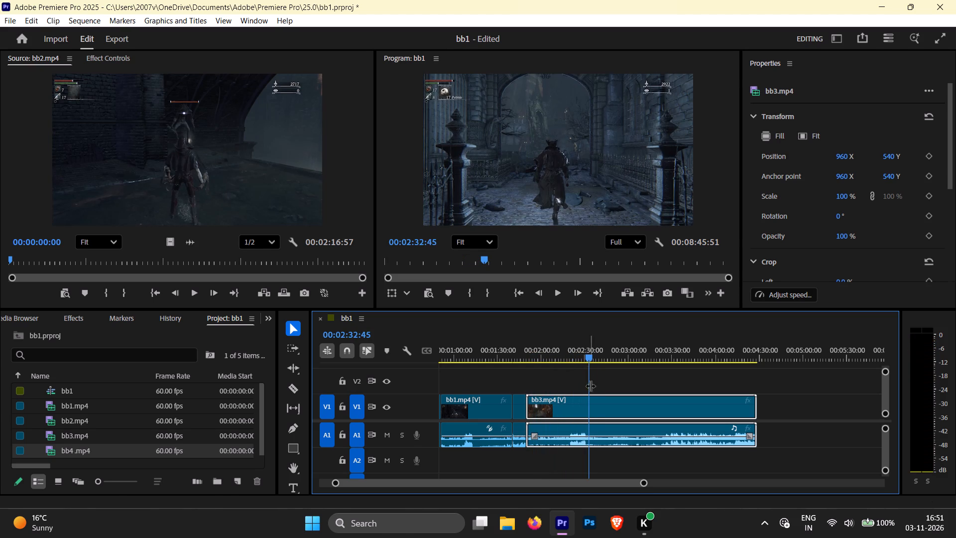
click(591, 358)
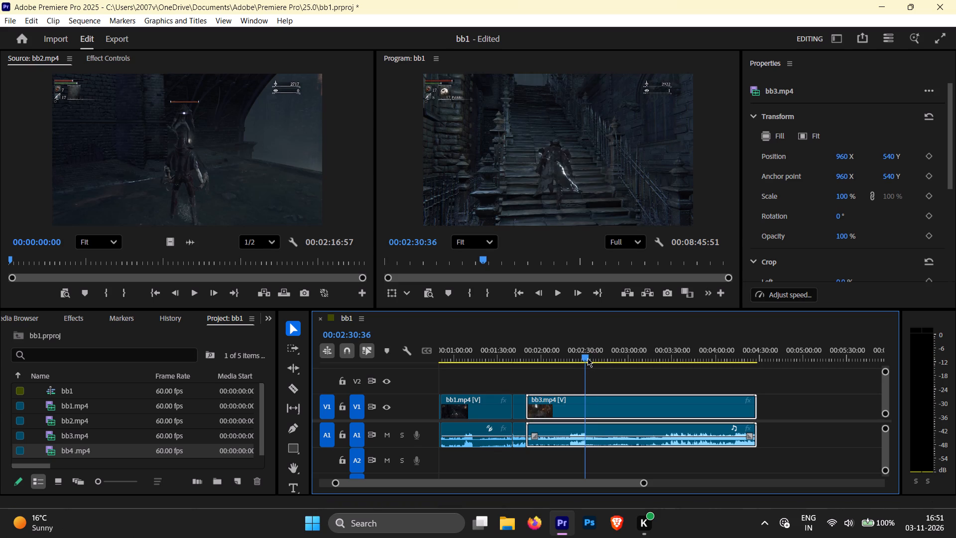
key(space)
key(space)
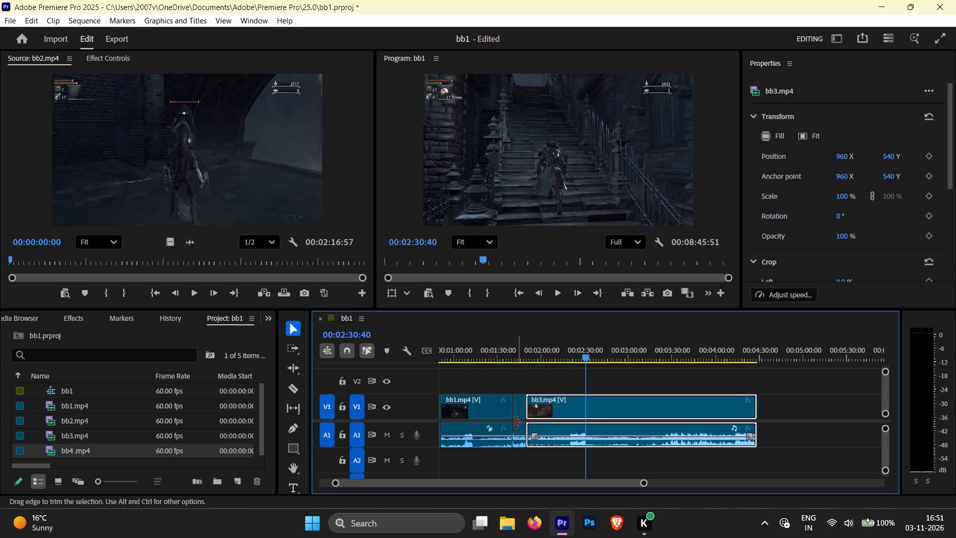
key(ctrl+k)
key(shift+Delete)
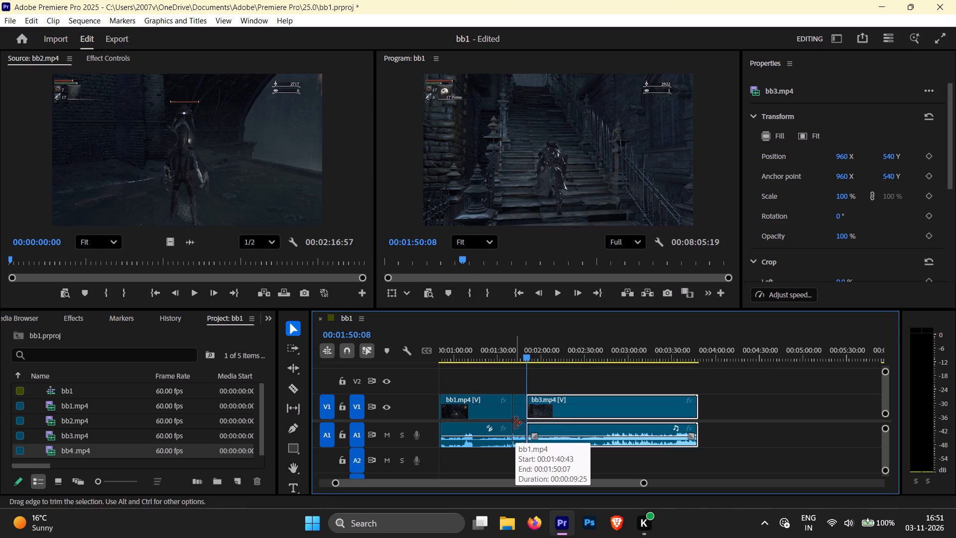
Review the remaining bb3.mp4 footage from its new start through the graveyard cutscene and into the Father Gascoigne fight.
key(space)
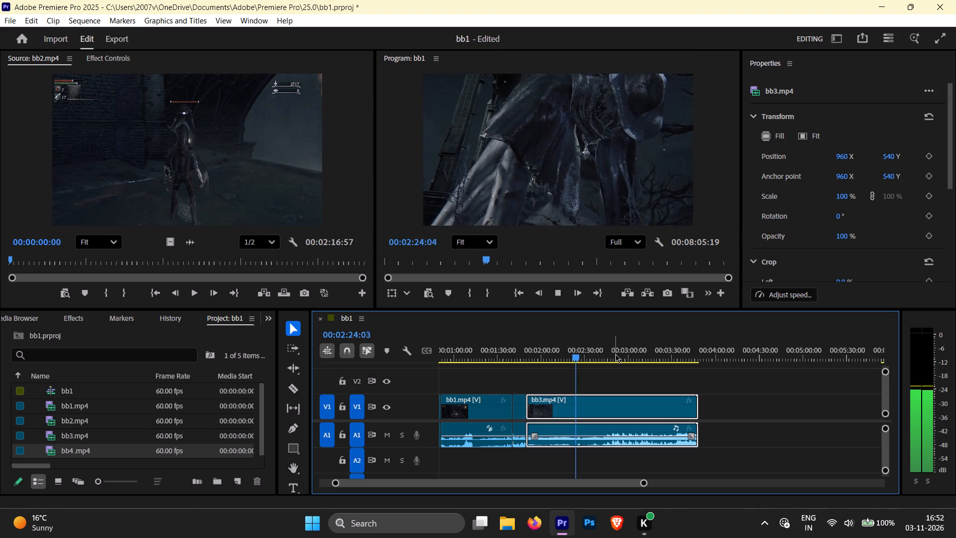
drag(581, 353, 534, 362)
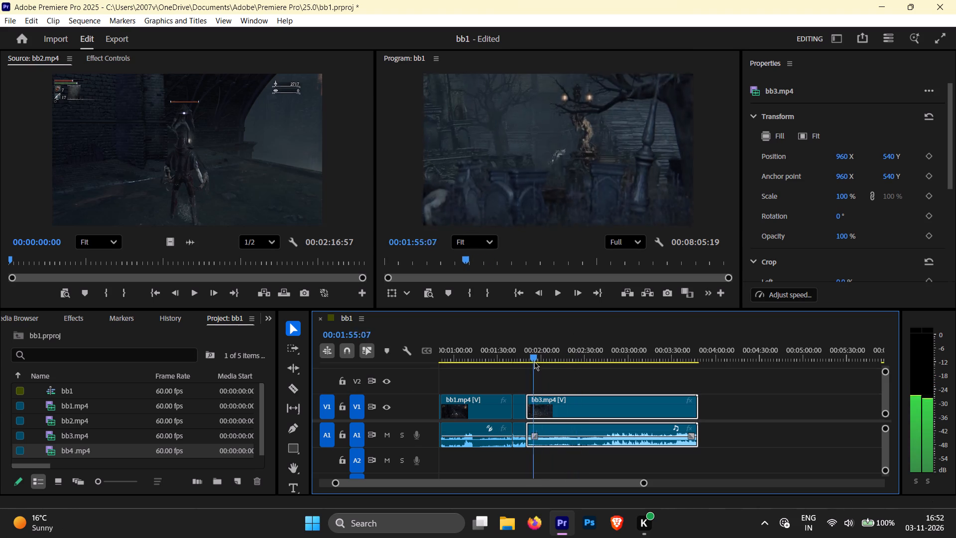
drag(534, 362, 534, 366)
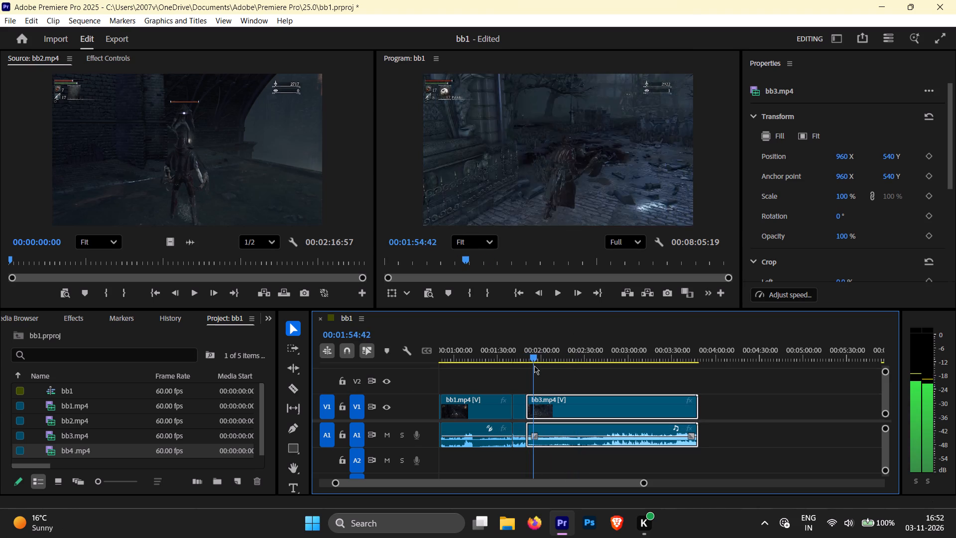
drag(534, 366, 543, 366)
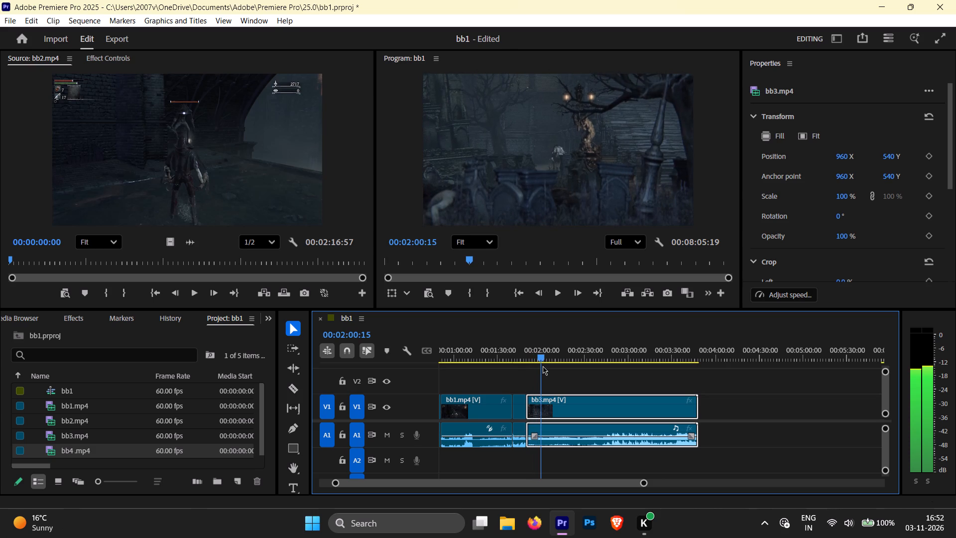
drag(543, 366, 537, 368)
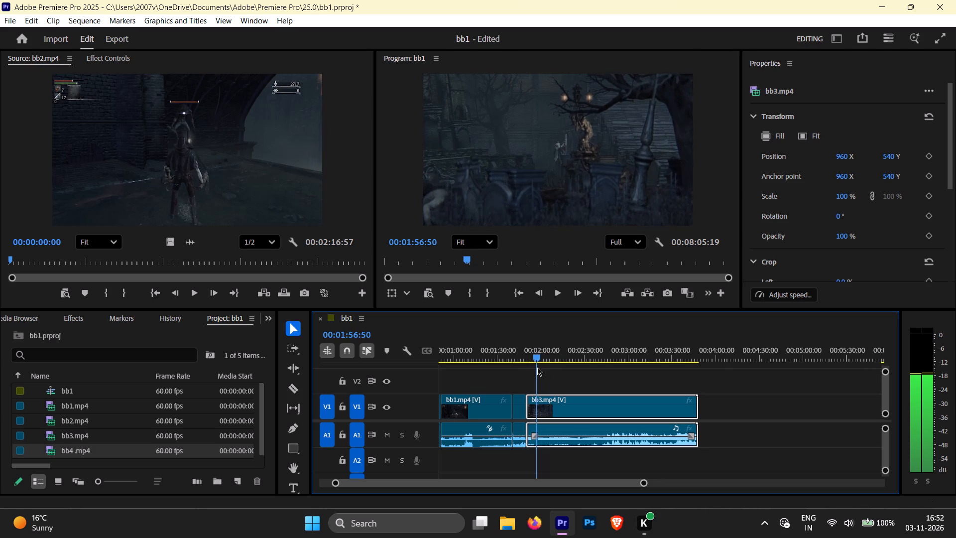
drag(537, 368, 538, 368)
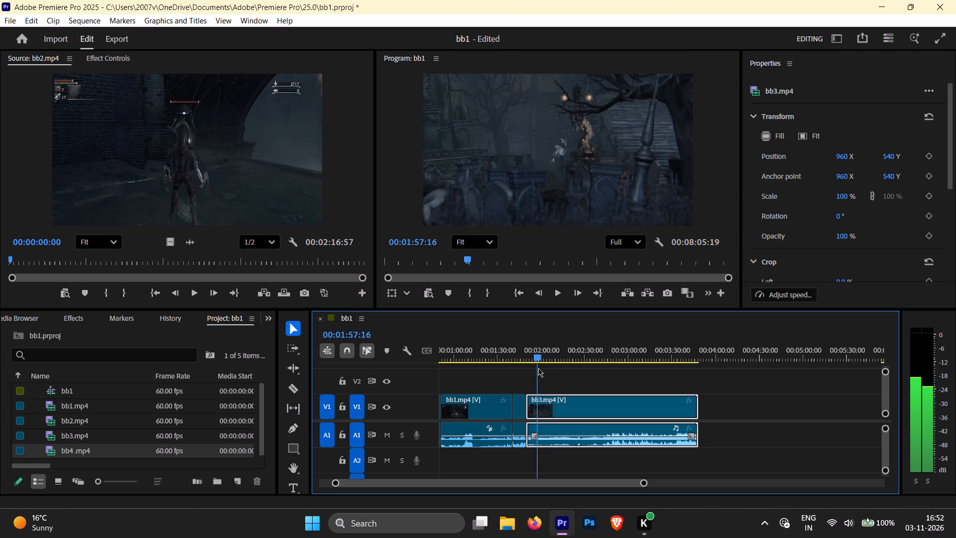
drag(538, 368, 539, 369)
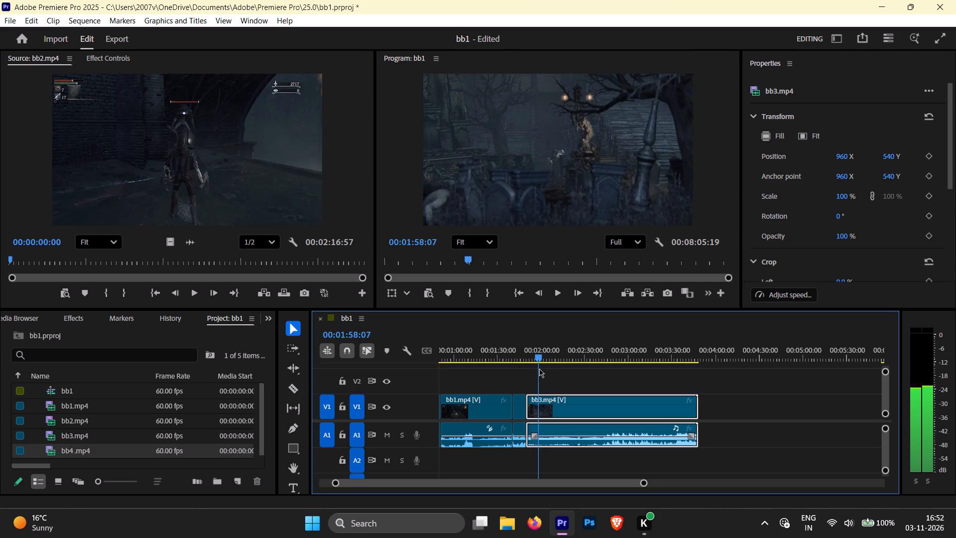
drag(539, 369, 562, 368)
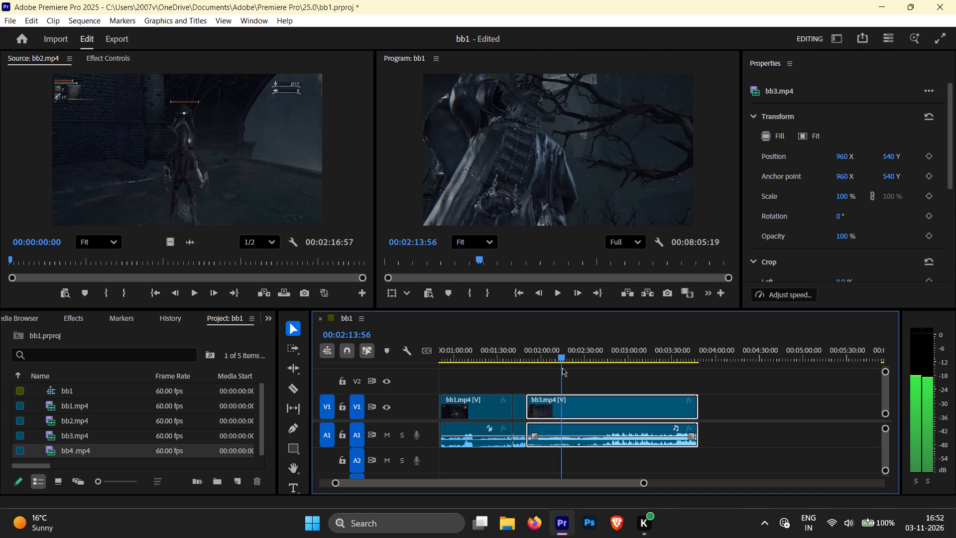
drag(562, 368, 581, 366)
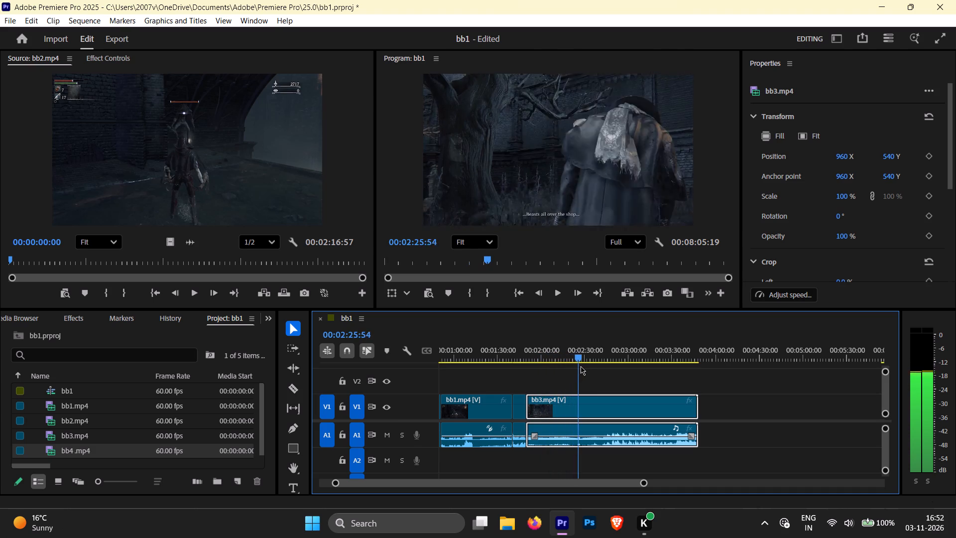
drag(581, 366, 597, 364)
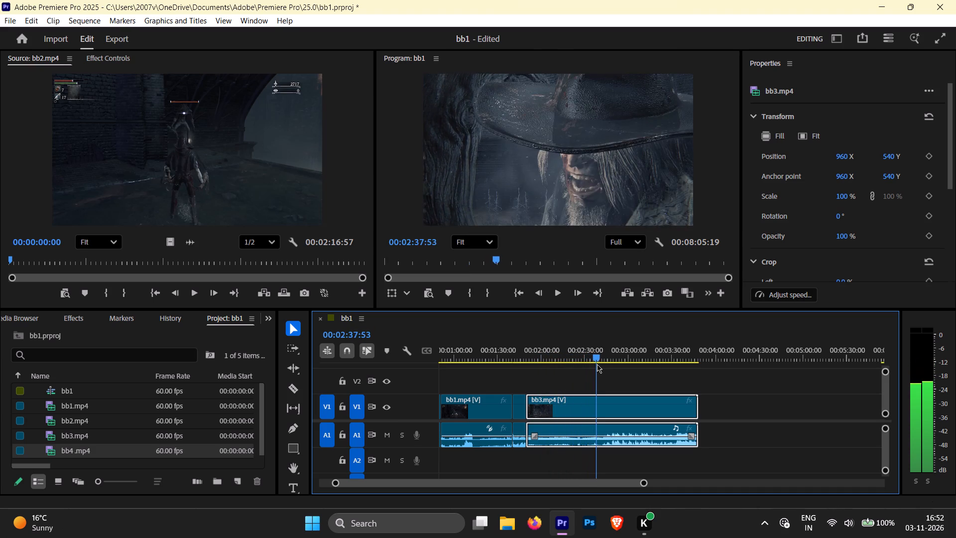
drag(597, 364, 612, 361)
key(space)
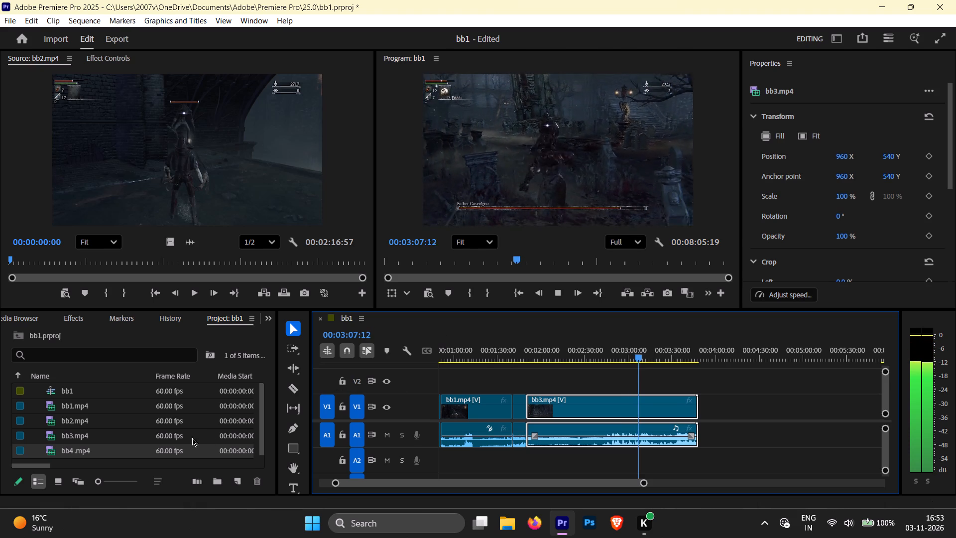
scroll(81, 448, down, 1)
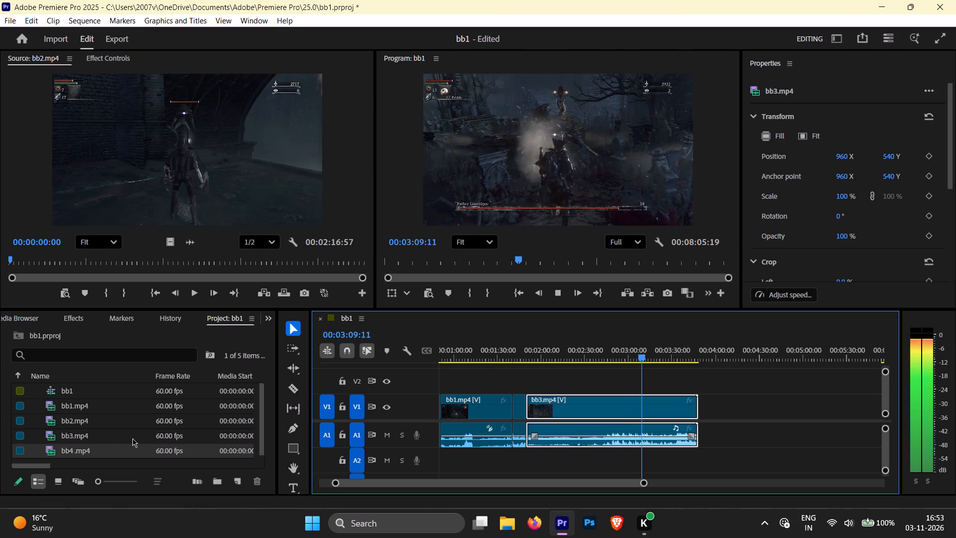
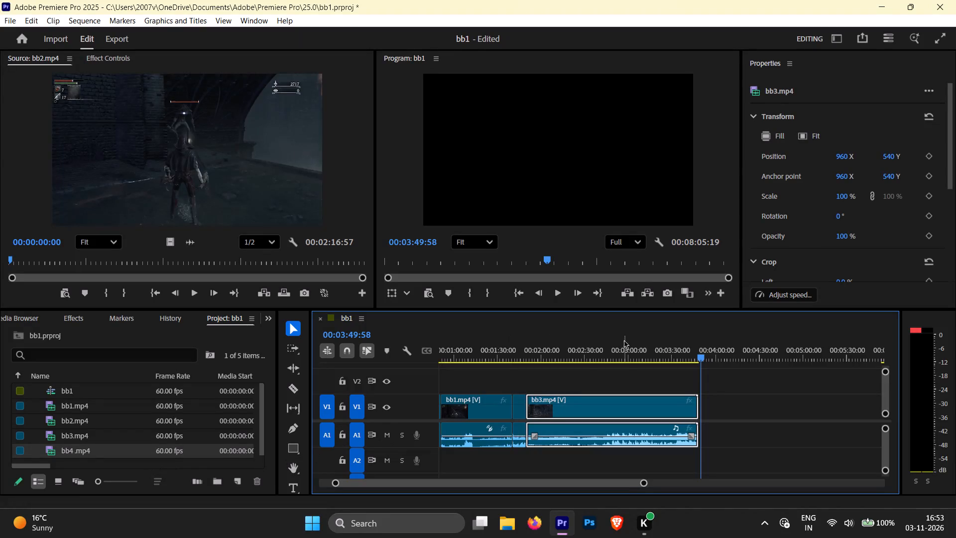
Review the Father Gascoigne fight in bb3.mp4, scrubbing and playing back and forth, to find where the footage should end.
drag(703, 353, 662, 367)
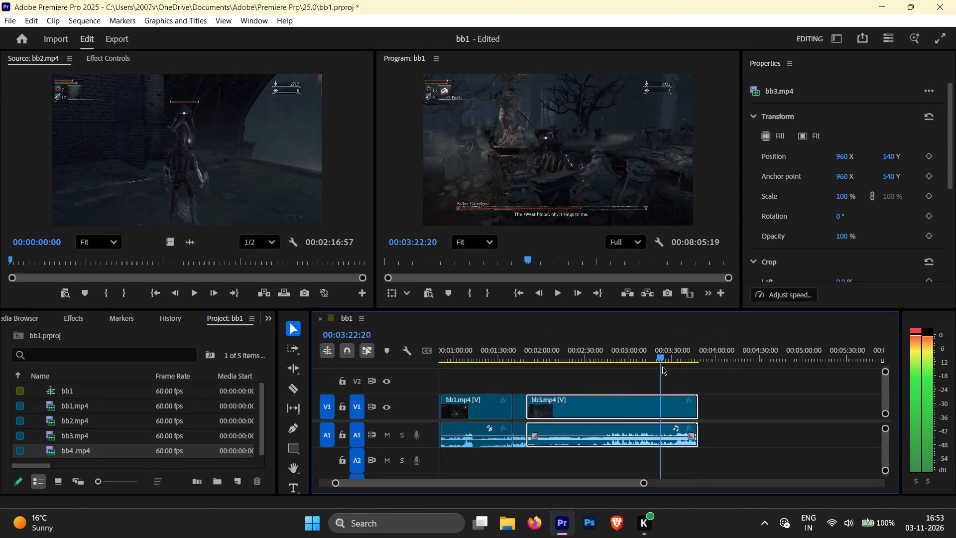
drag(662, 367, 652, 369)
key(space)
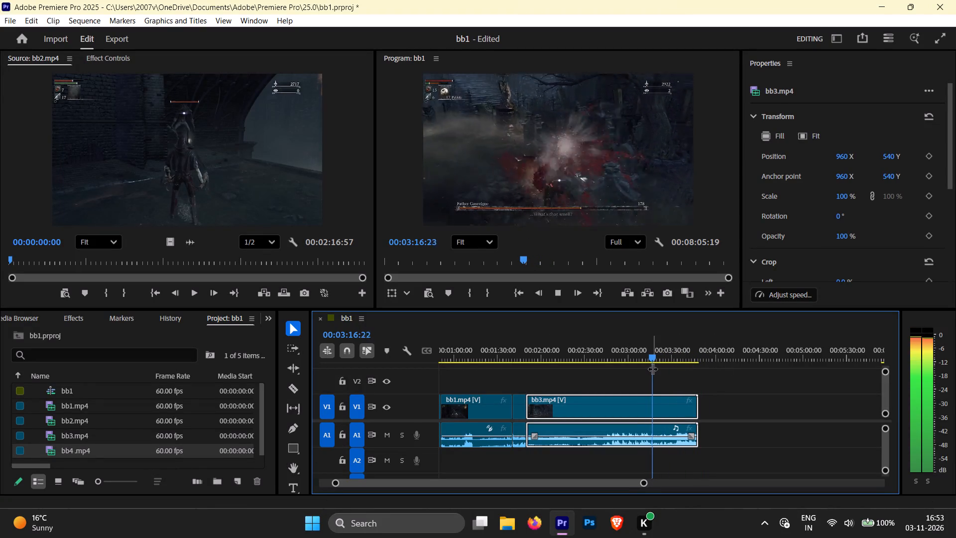
drag(653, 358, 639, 358)
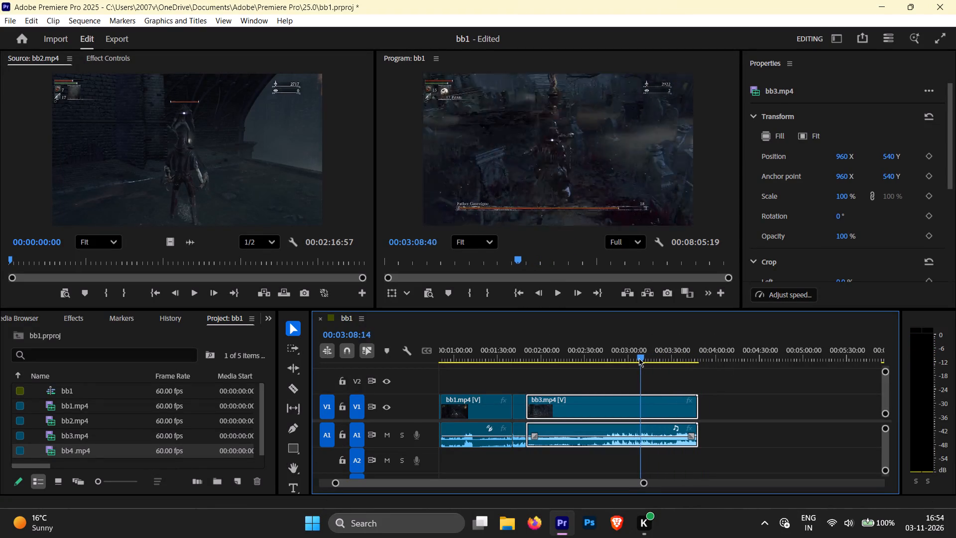
drag(639, 358, 634, 358)
key(space)
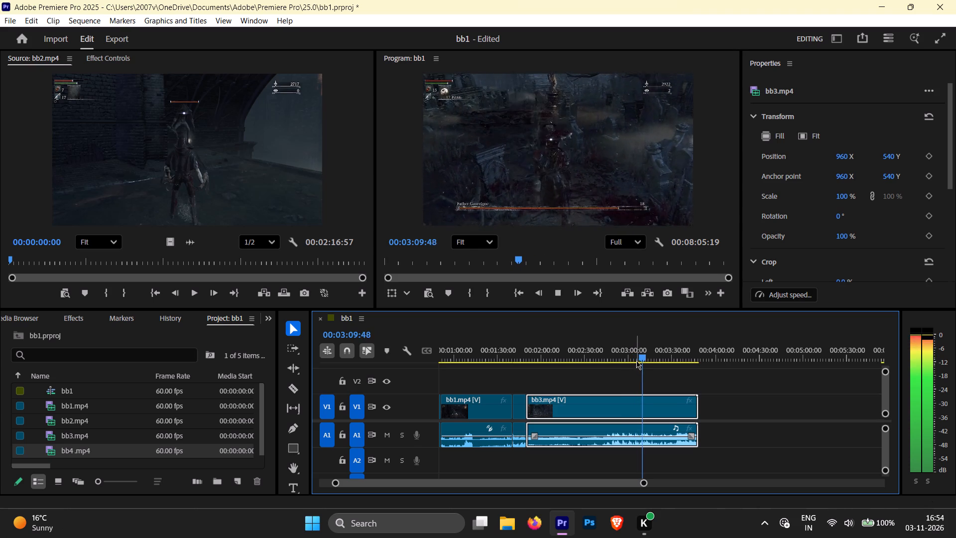
drag(640, 358, 644, 357)
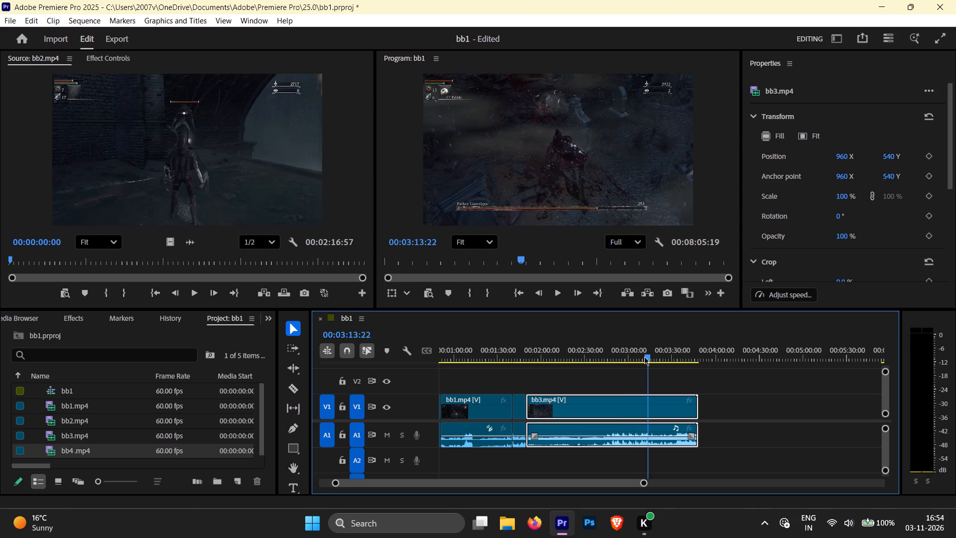
drag(644, 357, 656, 356)
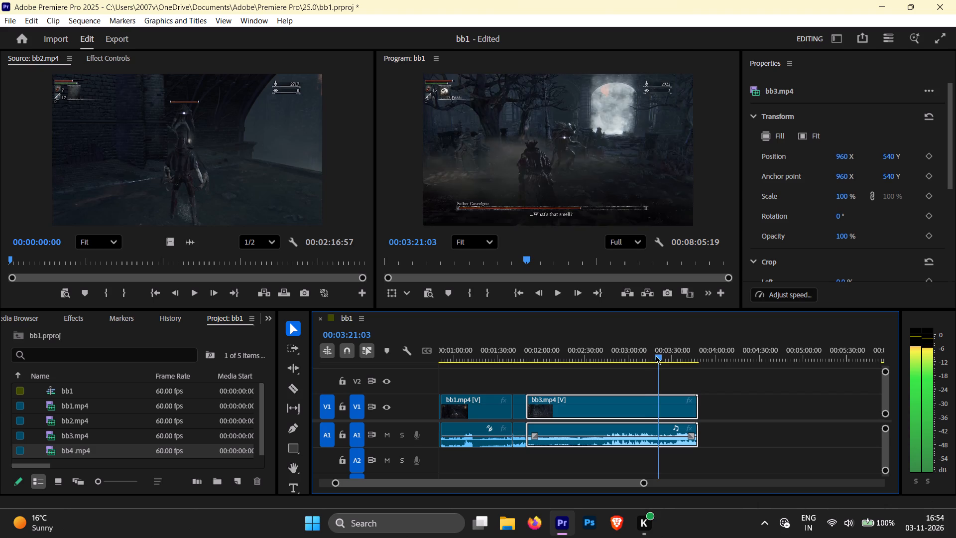
drag(656, 356, 662, 355)
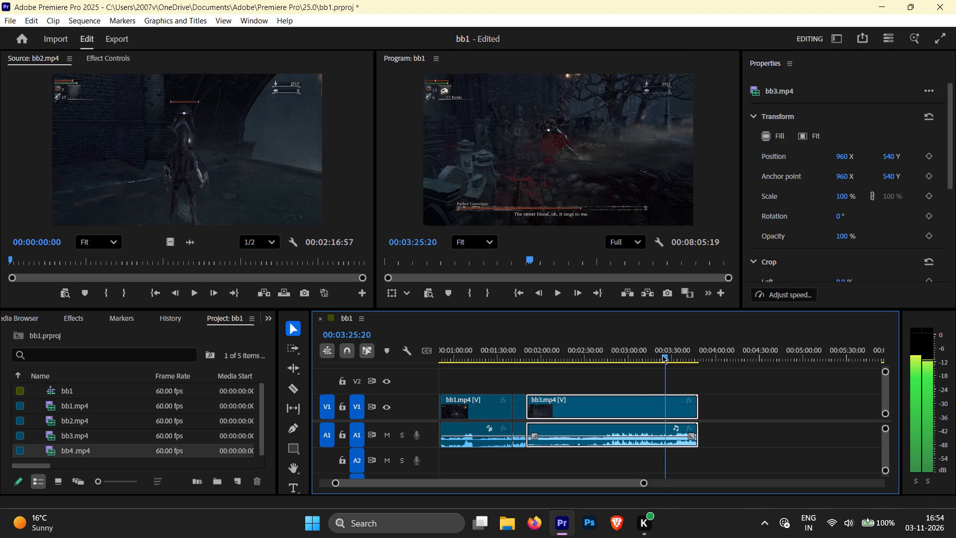
drag(662, 355, 671, 355)
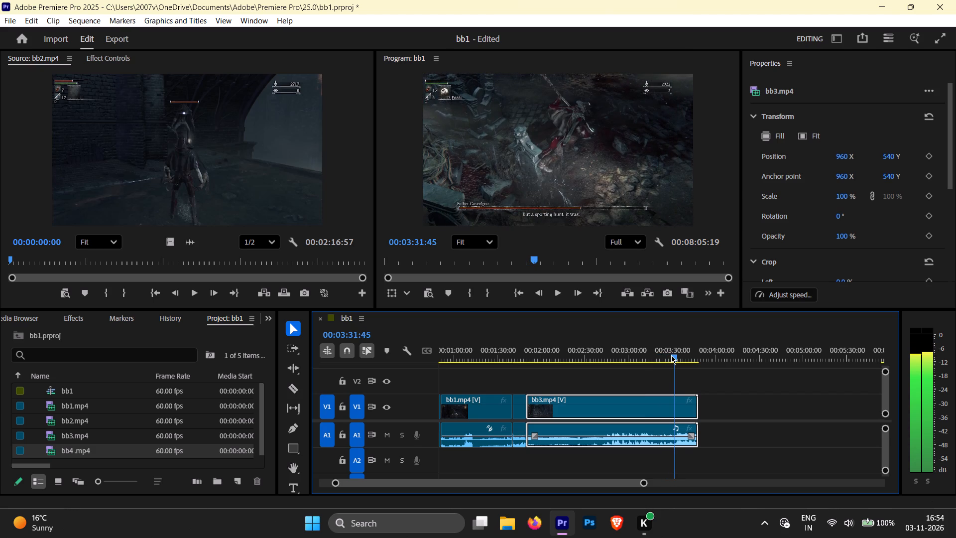
drag(671, 355, 602, 366)
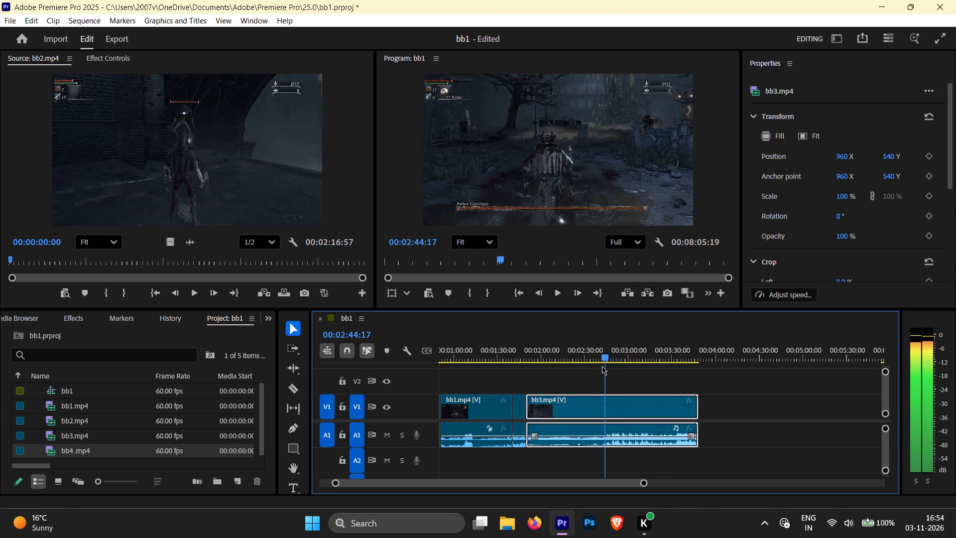
drag(602, 366, 601, 366)
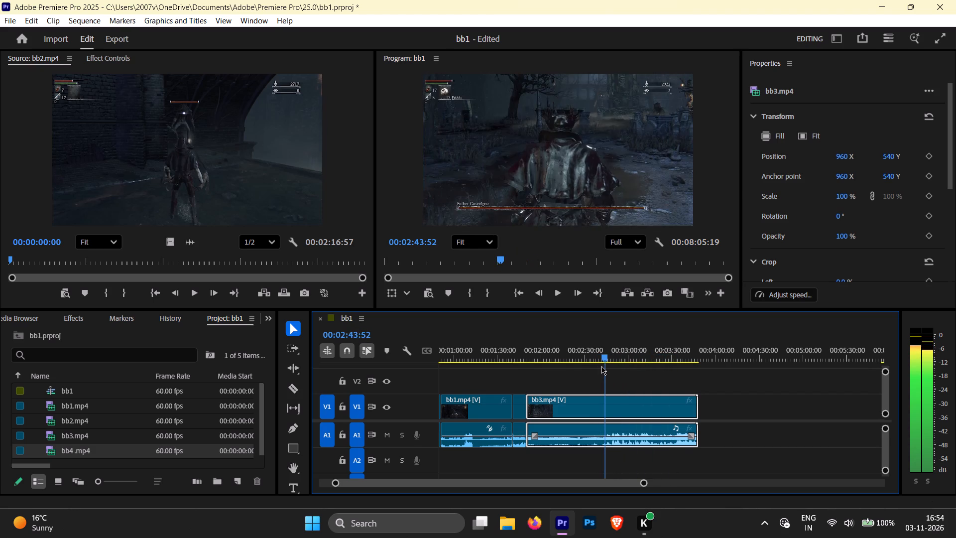
drag(601, 366, 604, 365)
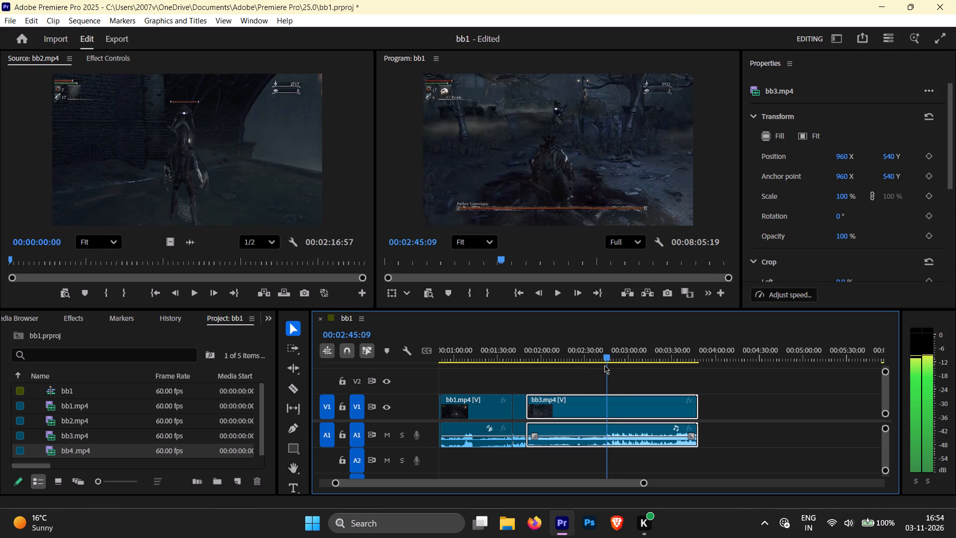
drag(604, 365, 645, 367)
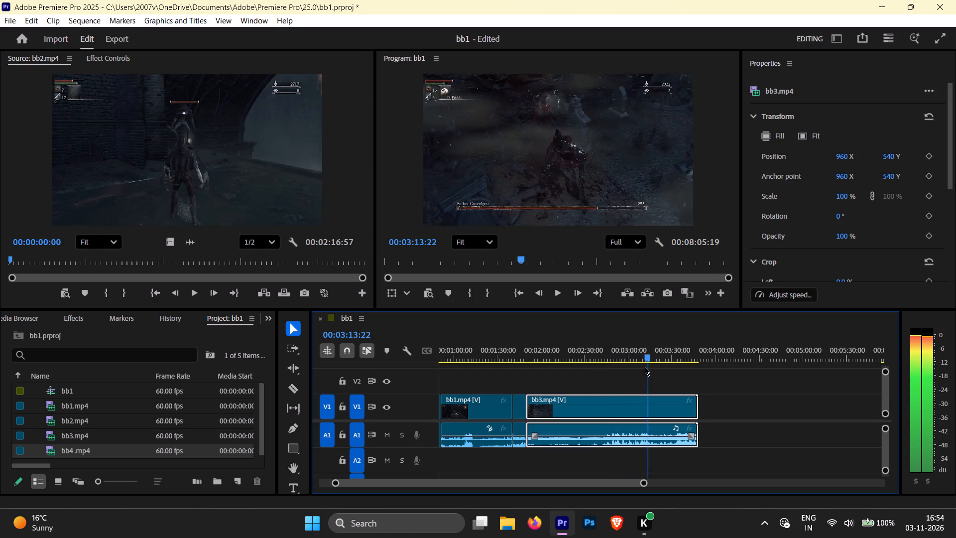
drag(645, 367, 646, 367)
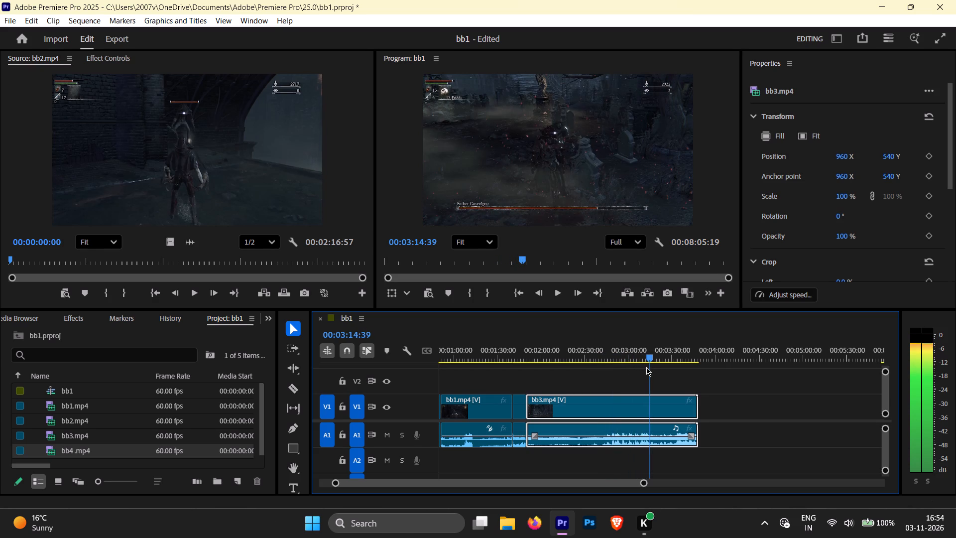
drag(646, 367, 655, 367)
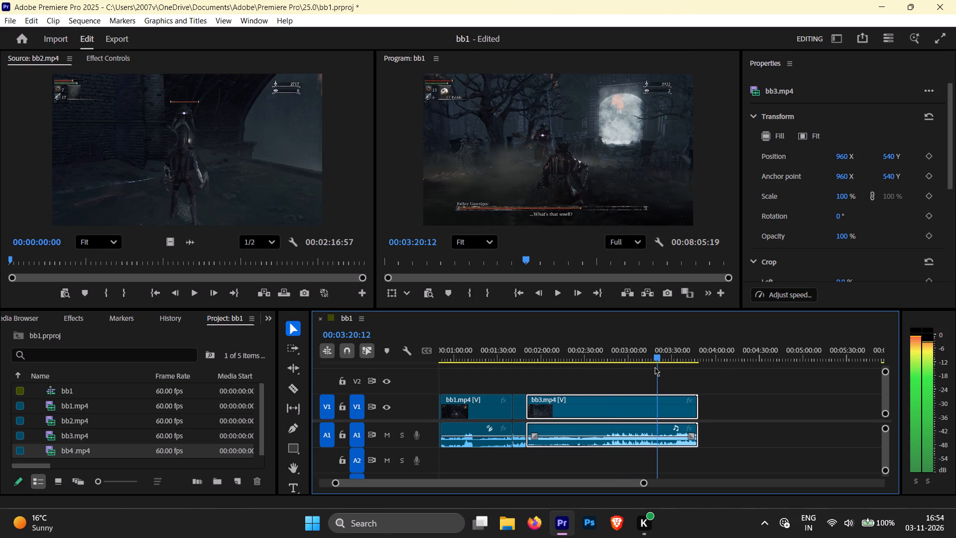
drag(655, 367, 651, 368)
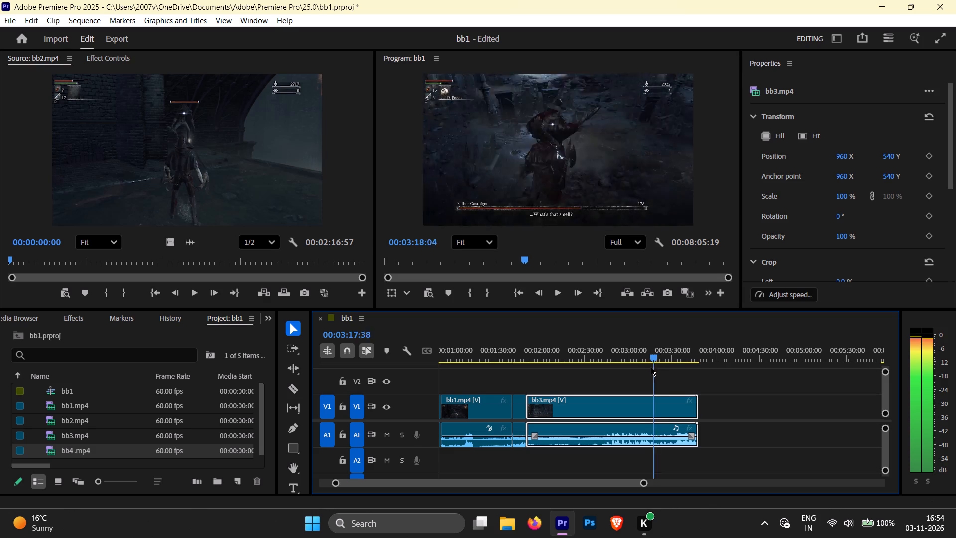
drag(651, 368, 648, 368)
key(space)
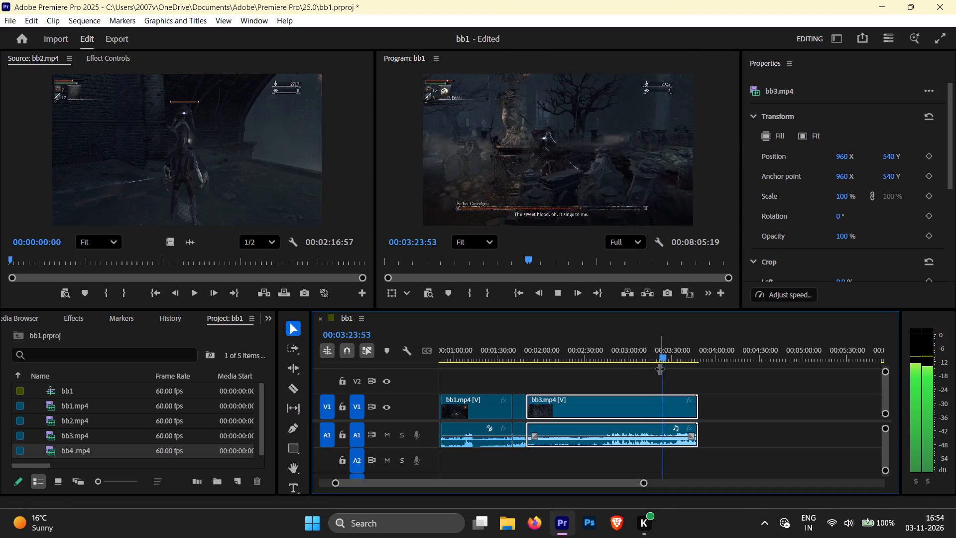
Cut bb3.mp4 at 00:03:34:05, on the YOU DIED screen, delete the part after it with its audio, and play across the new end.
click(664, 362)
drag(665, 358, 667, 358)
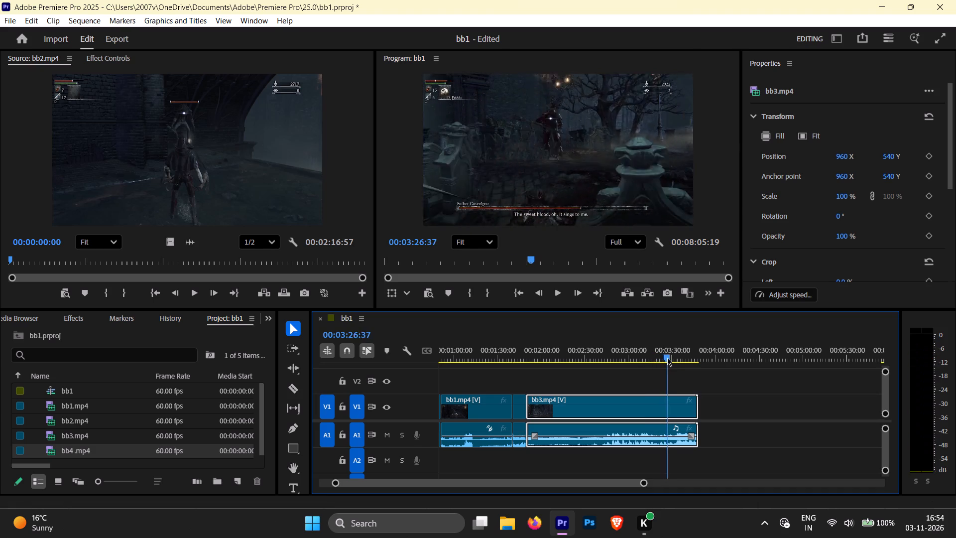
drag(667, 358, 673, 357)
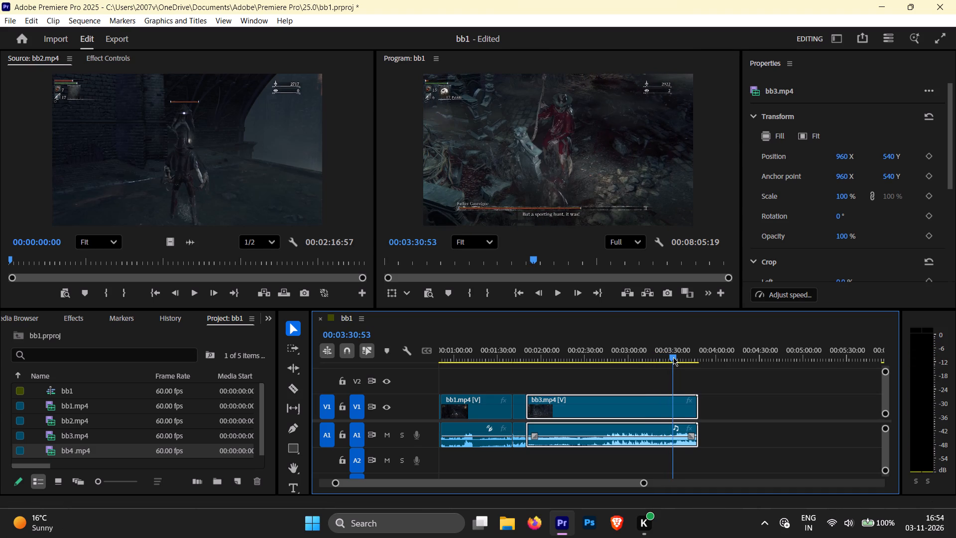
drag(673, 357, 678, 357)
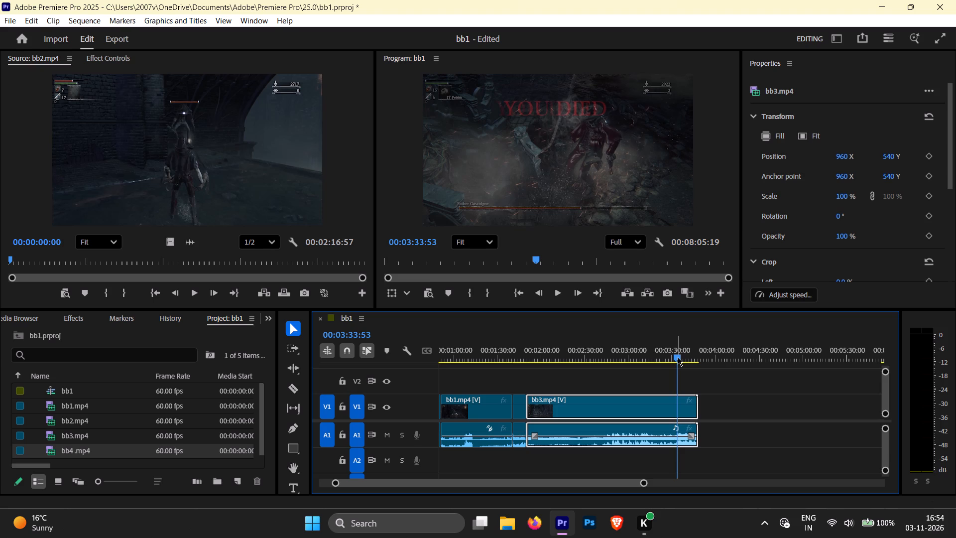
key(space)
key(space)
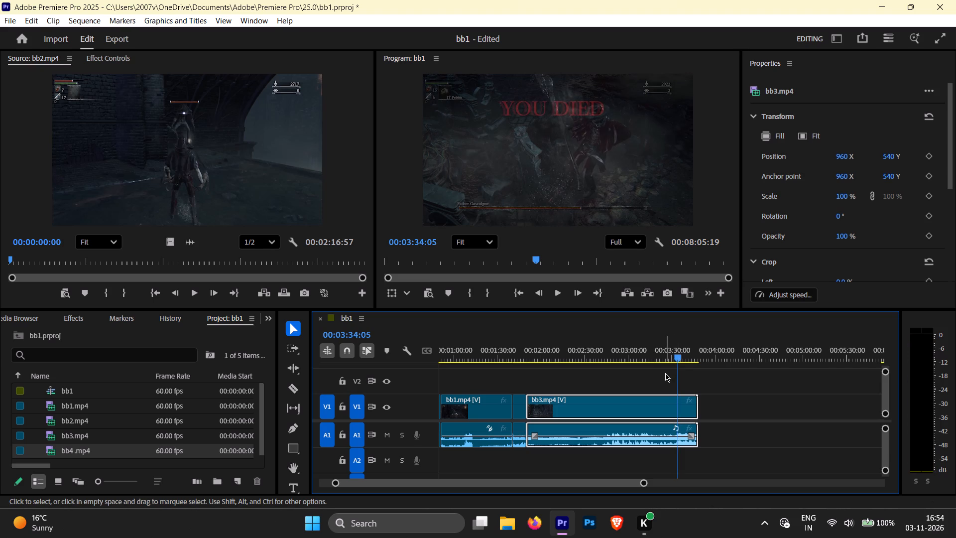
key(ctrl+k)
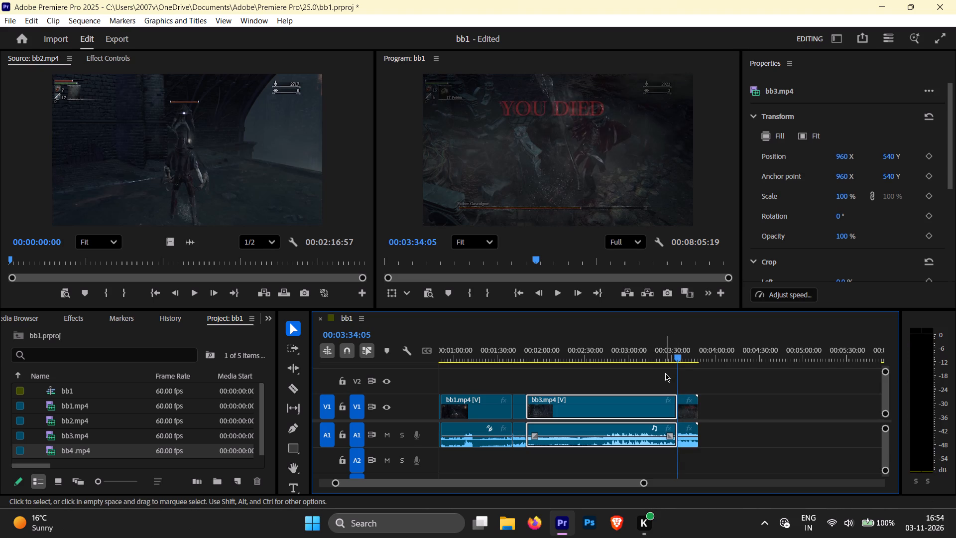
click(697, 412)
click(682, 410)
click(690, 408)
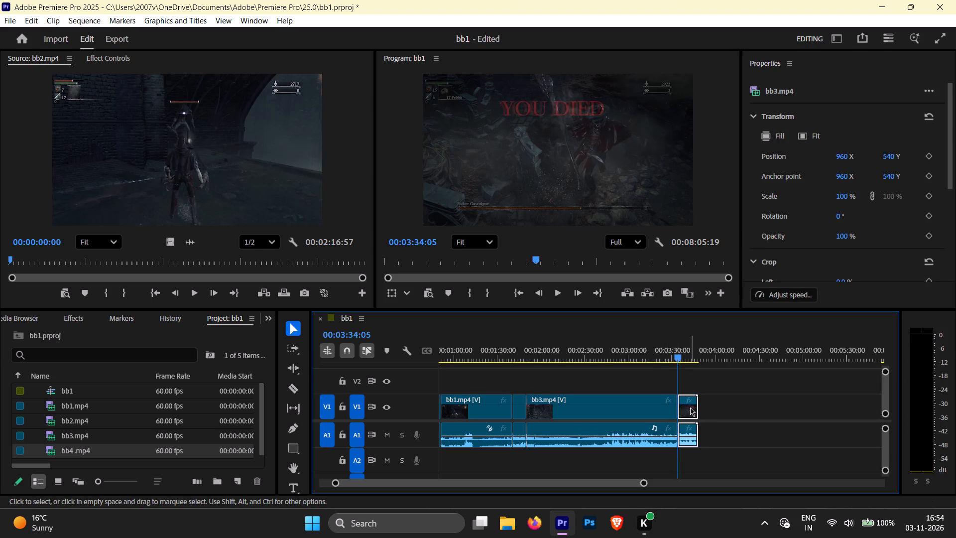
key(Delete)
key(space)
key(space)
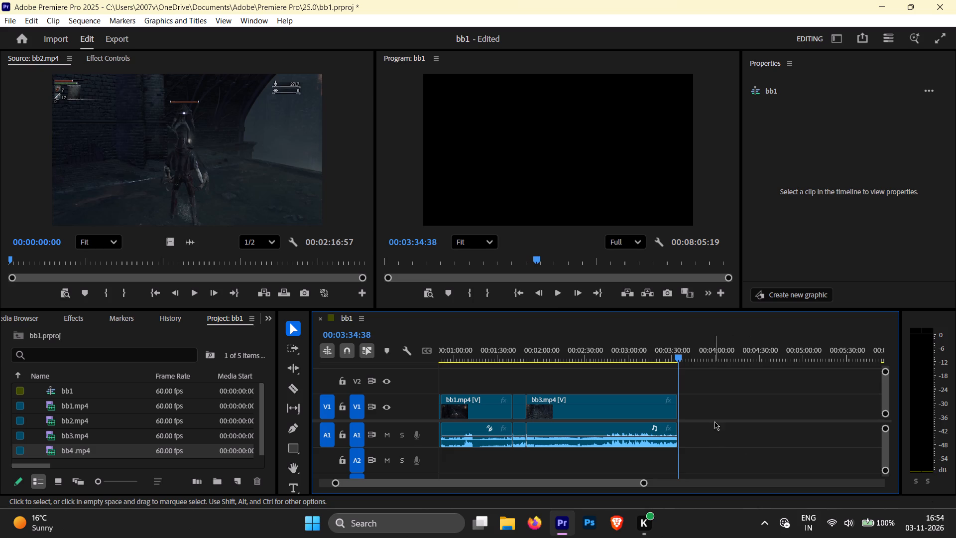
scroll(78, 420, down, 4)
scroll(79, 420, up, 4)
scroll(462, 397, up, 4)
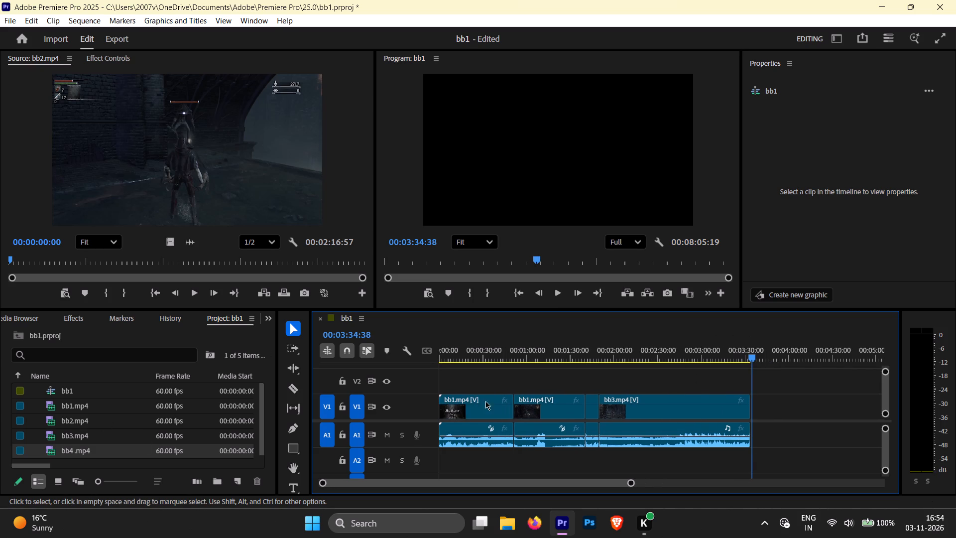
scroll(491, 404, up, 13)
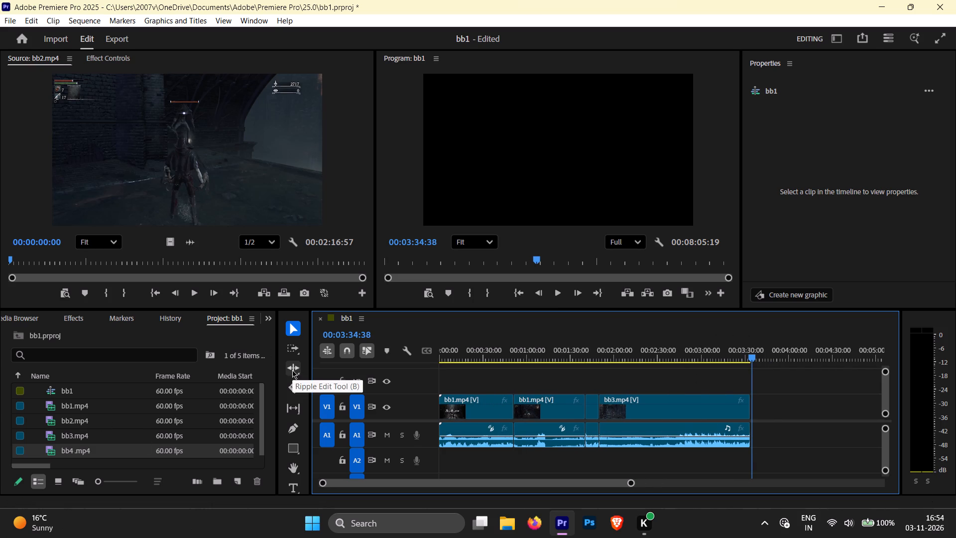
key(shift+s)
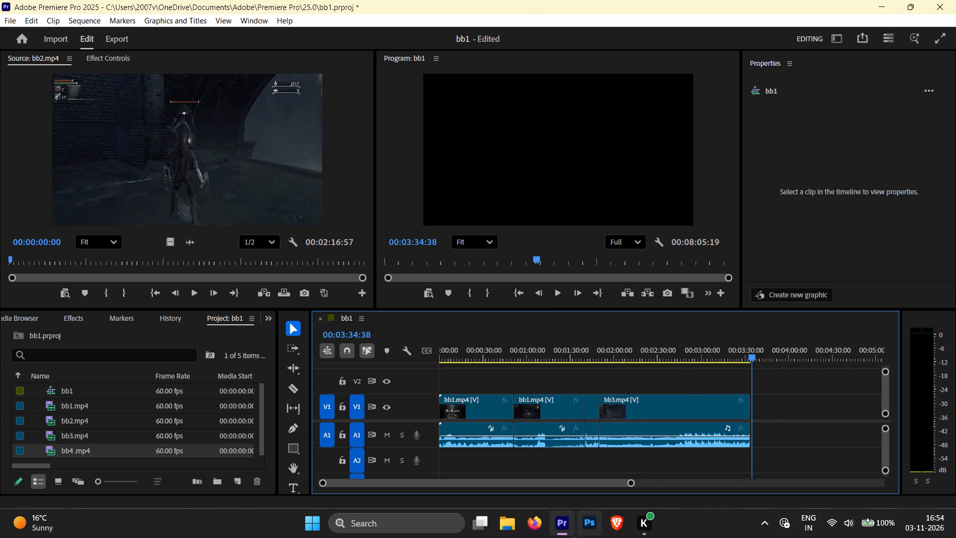
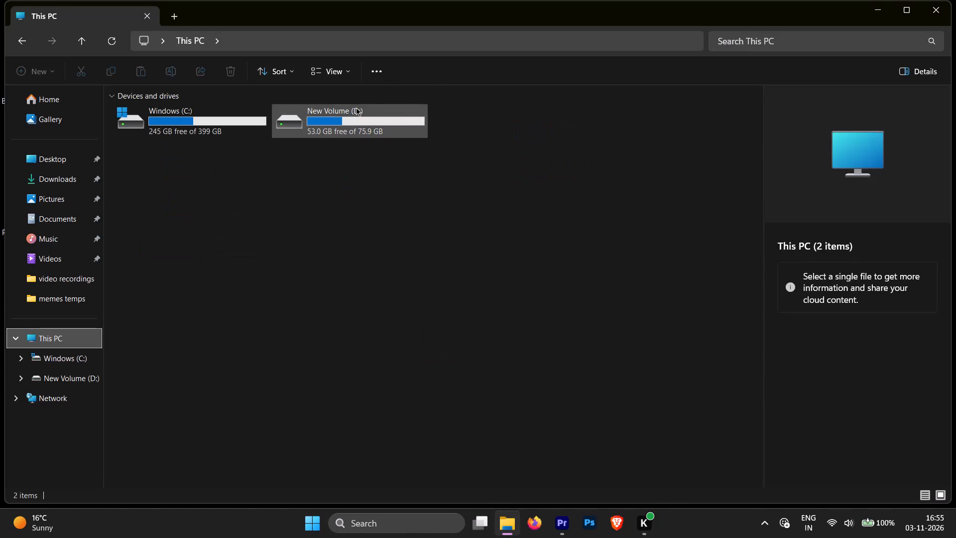
In File Explorer, open the final data folder on drive D: and check the details of bb4 .mp4.
double_click(345, 107)
double_click(185, 109)
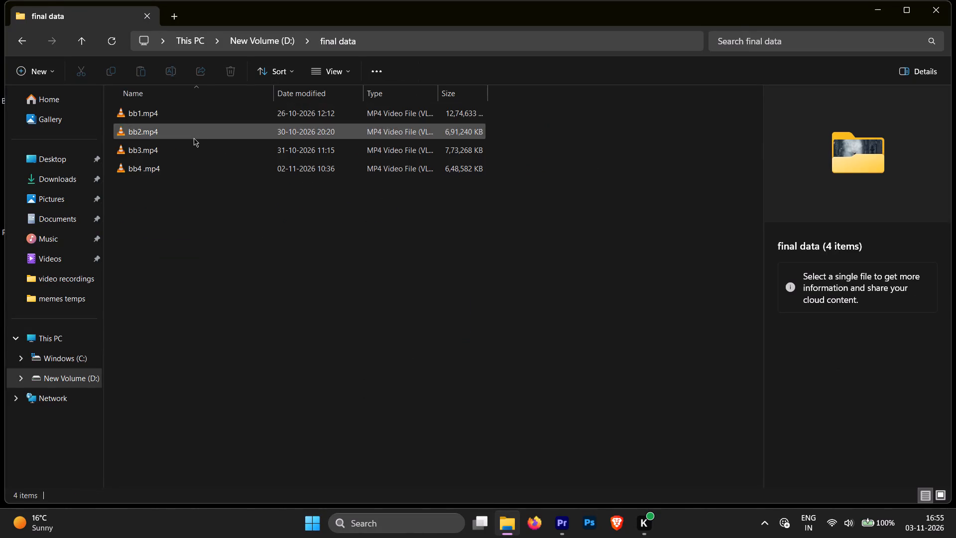
click(149, 169)
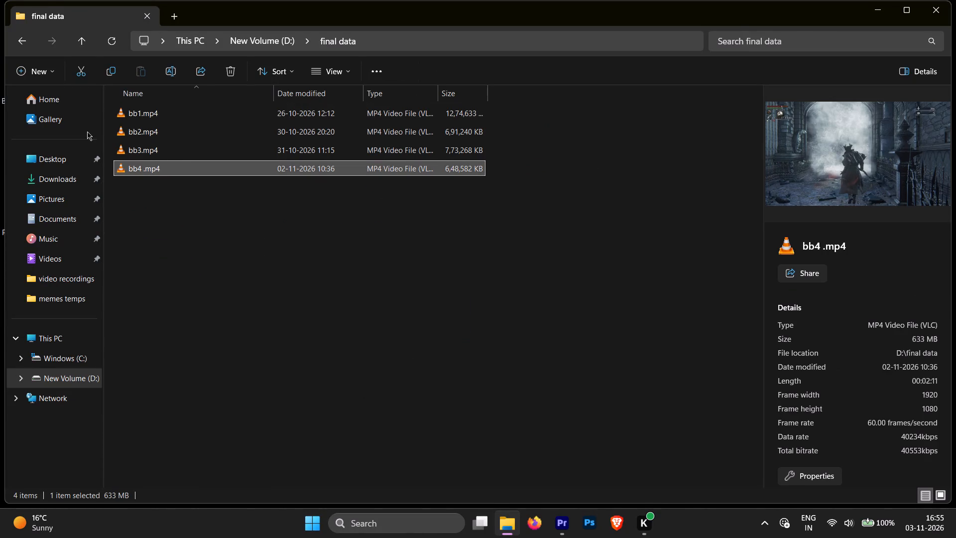
click(26, 43)
double_click(179, 220)
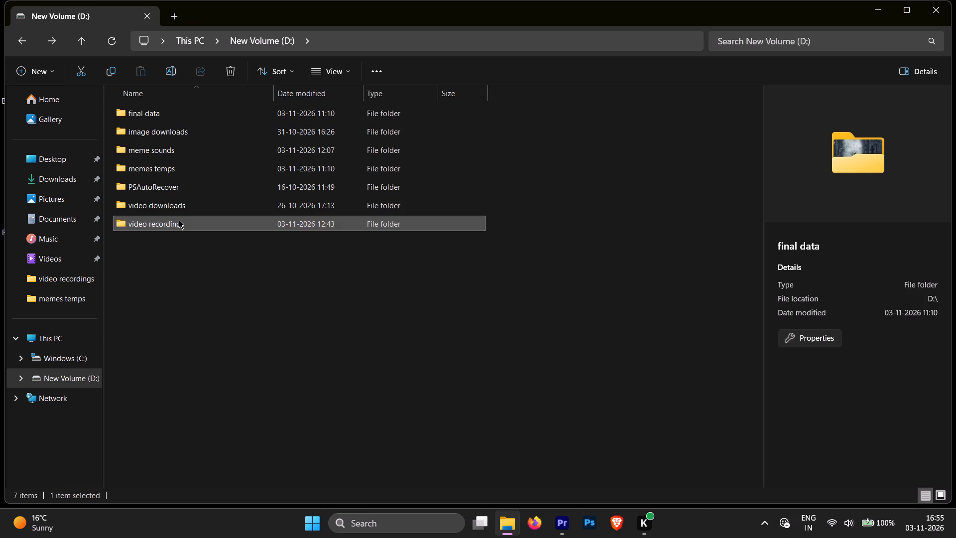
click(179, 115)
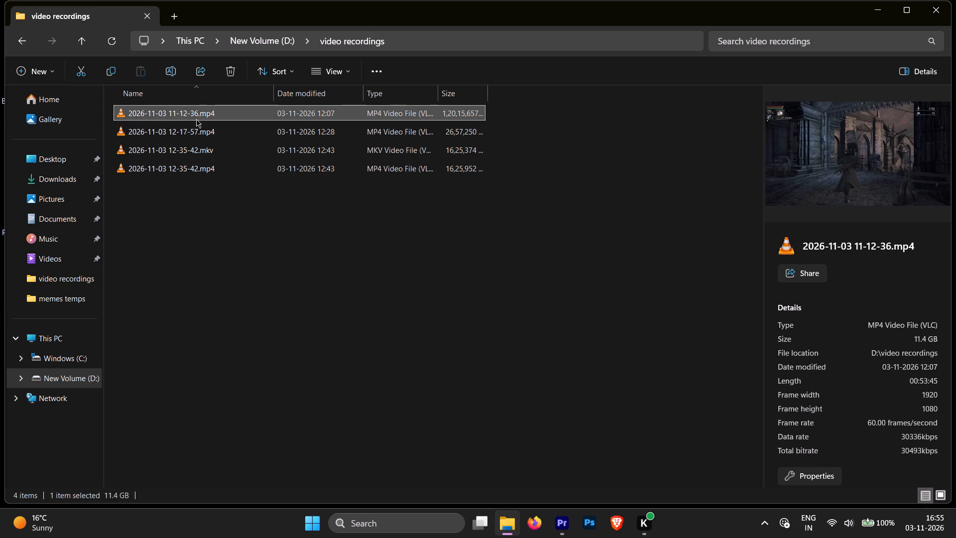
click(194, 133)
click(205, 153)
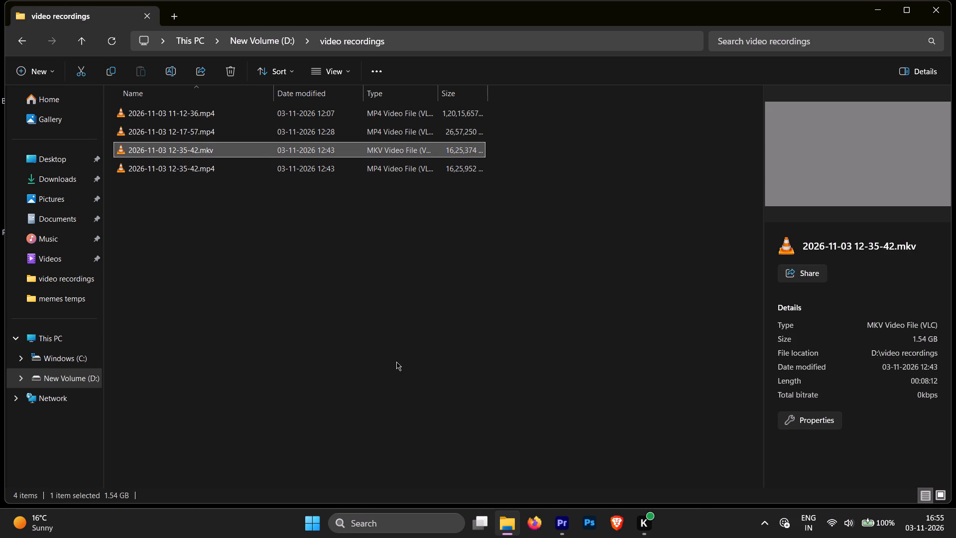
drag(196, 144, 231, 74)
click(228, 77)
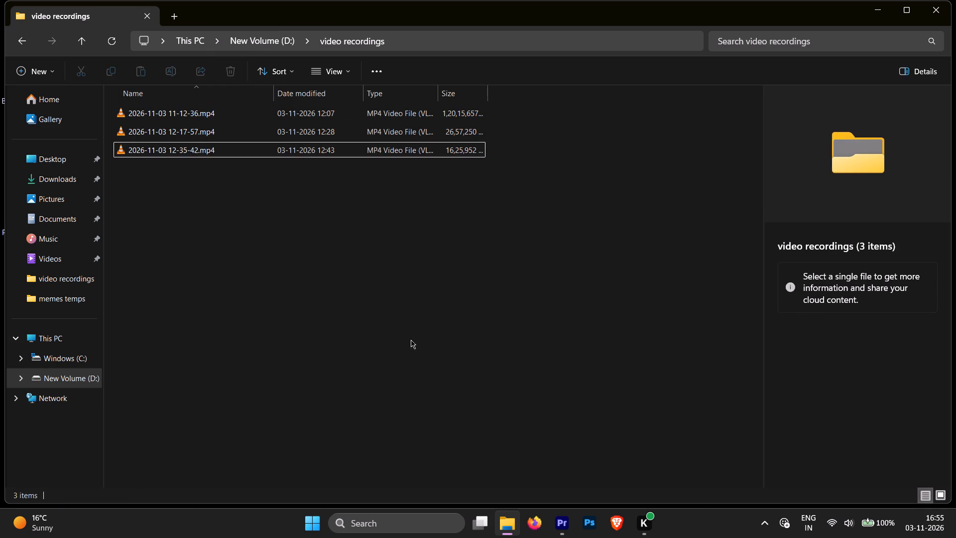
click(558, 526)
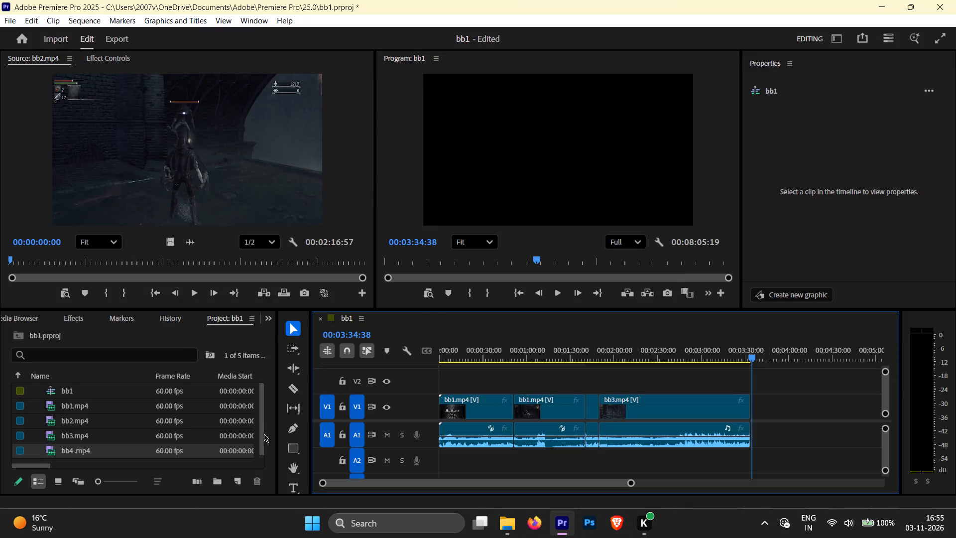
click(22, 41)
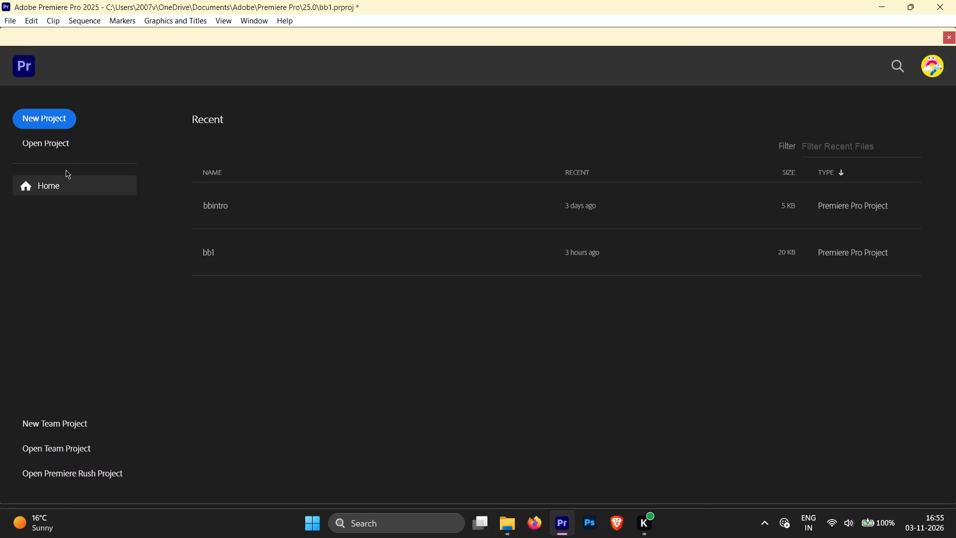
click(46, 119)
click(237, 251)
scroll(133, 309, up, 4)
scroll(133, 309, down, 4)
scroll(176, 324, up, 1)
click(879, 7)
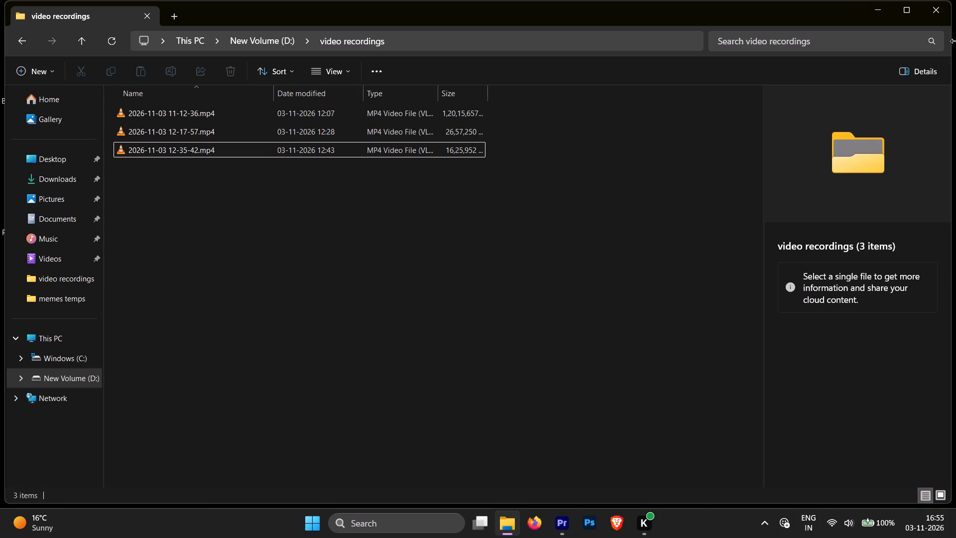
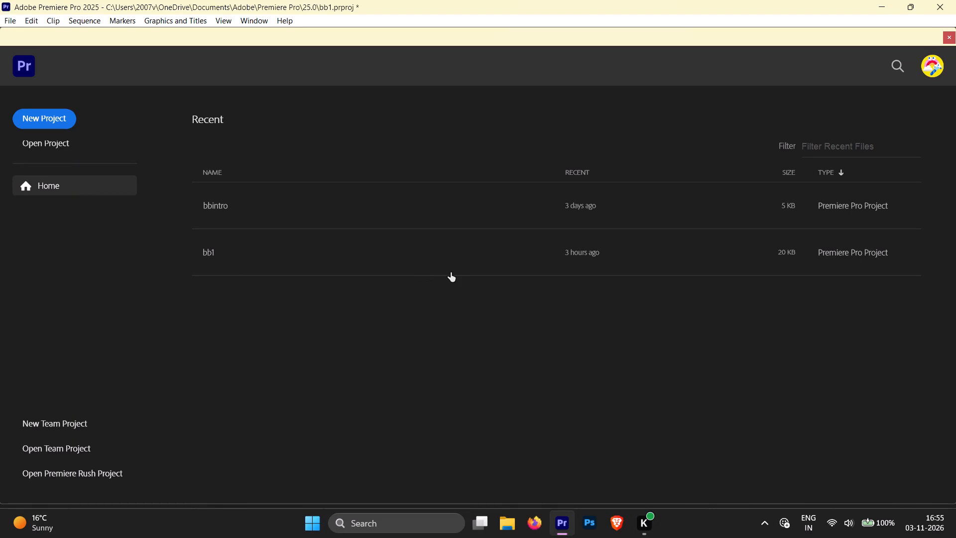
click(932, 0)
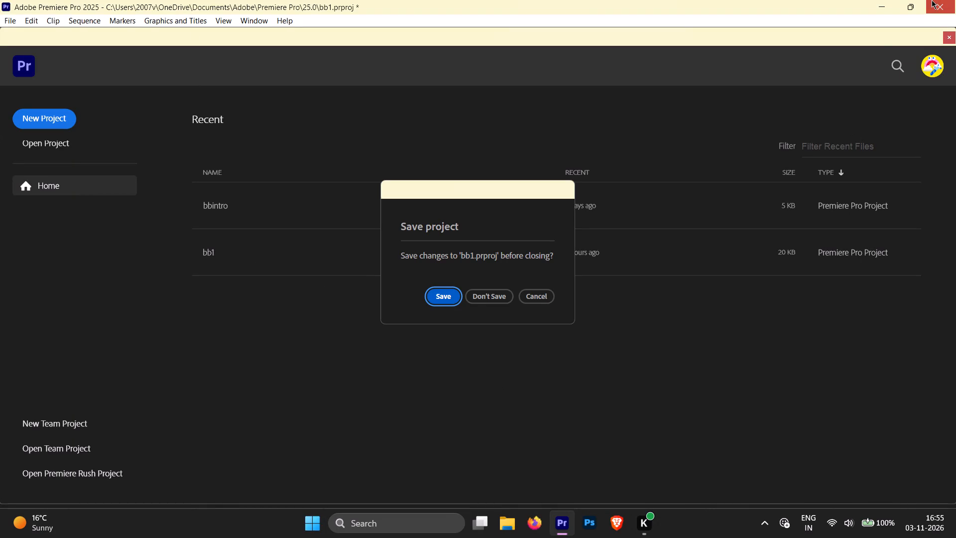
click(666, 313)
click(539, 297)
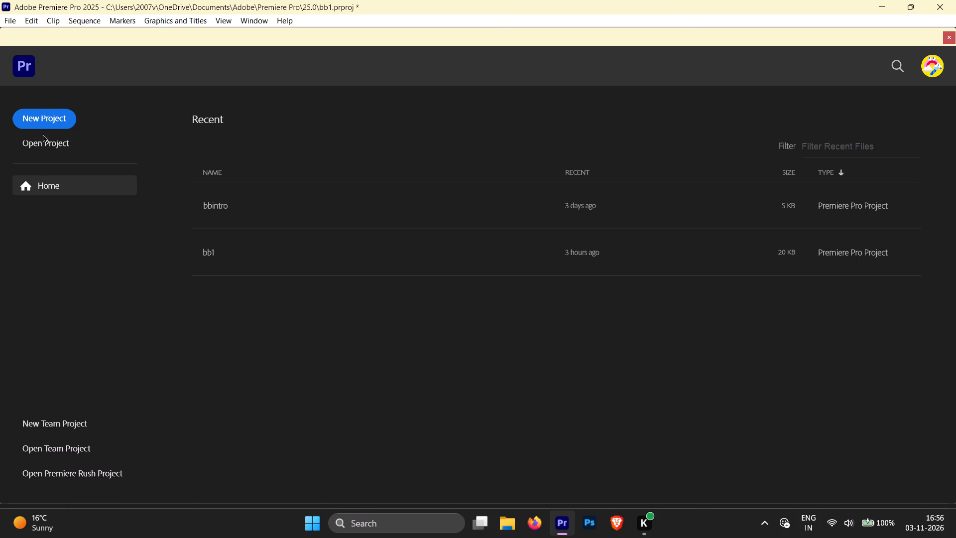
Leave the home screen and return to the open bb1 project's editing workspace.
click(220, 248)
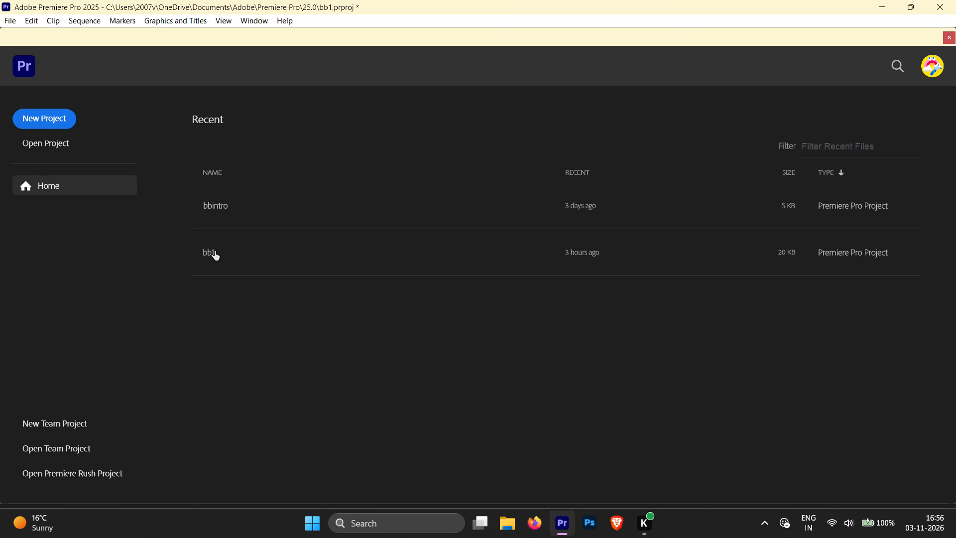
click(215, 251)
click(14, 17)
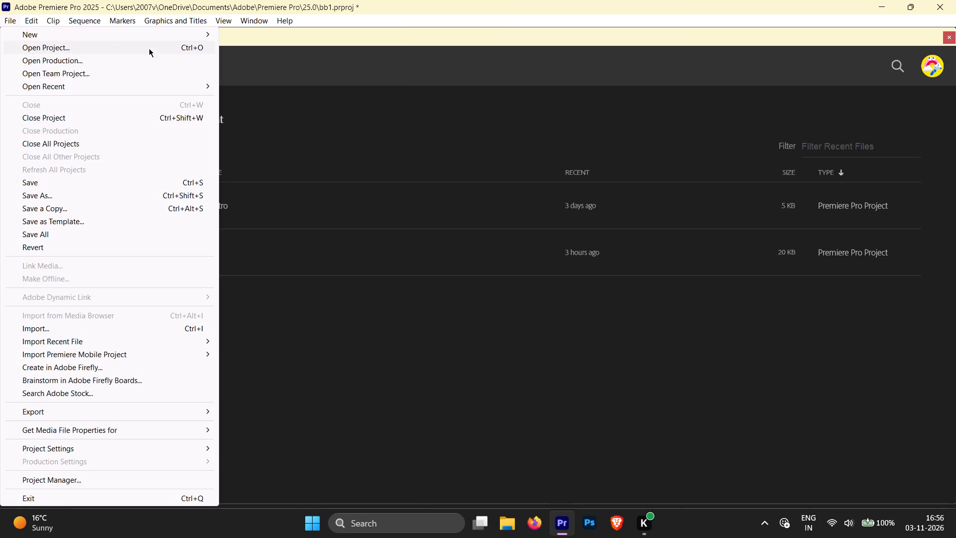
click(309, 75)
click(949, 38)
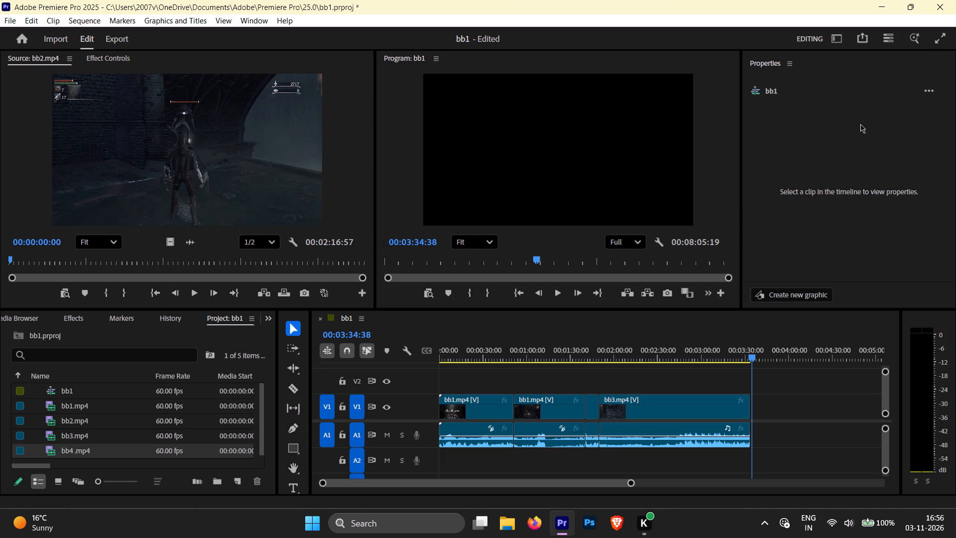
Save the bb1 project, keeping it open.
click(942, 1)
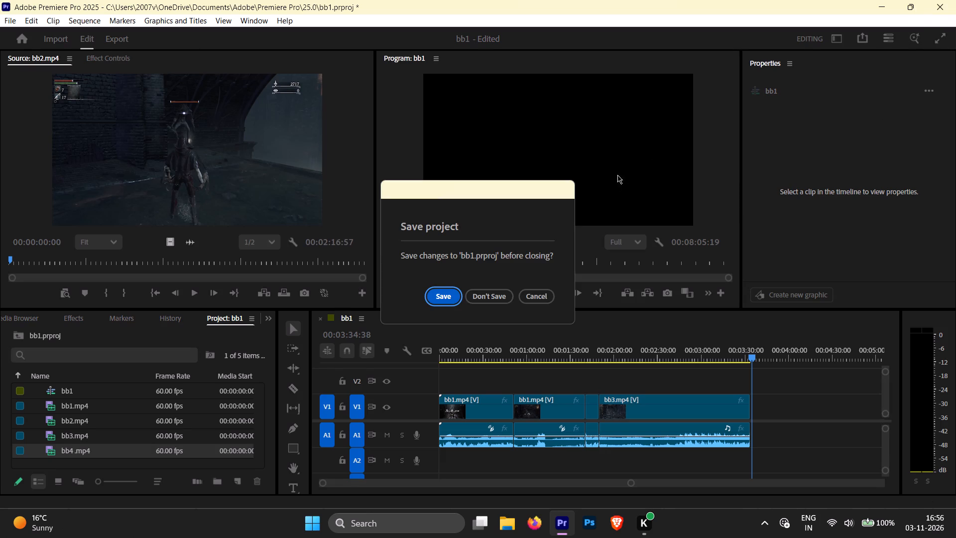
click(535, 296)
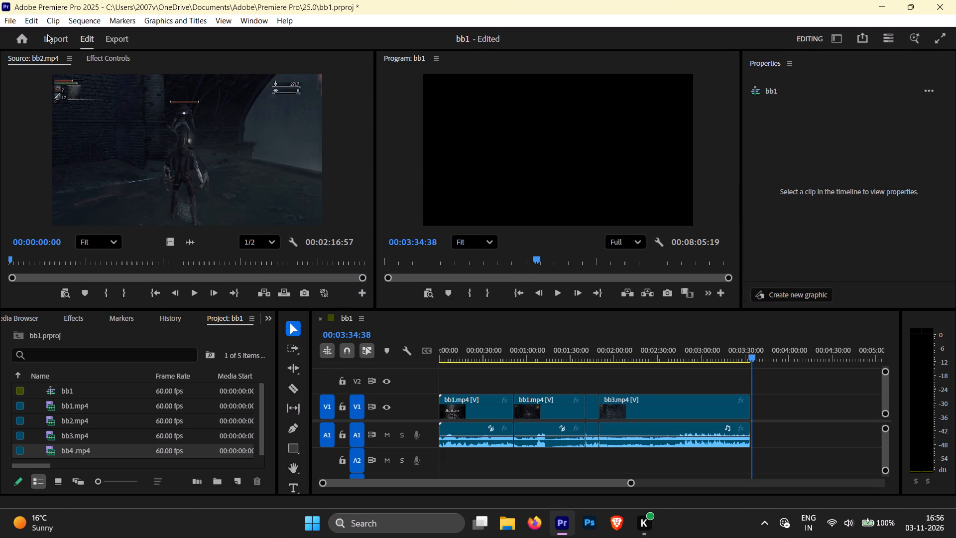
key(shift+s)
scroll(148, 417, down, 3)
key(ctrl+s)
Browse the media on drive D: from within the project and open the video recordings folder.
scroll(130, 381, down, 5)
scroll(123, 417, up, 3)
click(23, 316)
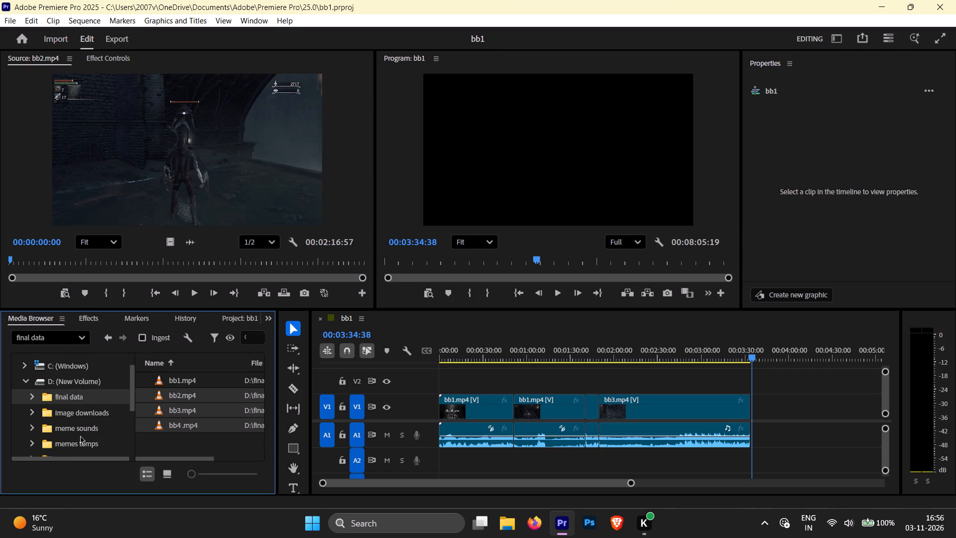
scroll(79, 434, down, 7)
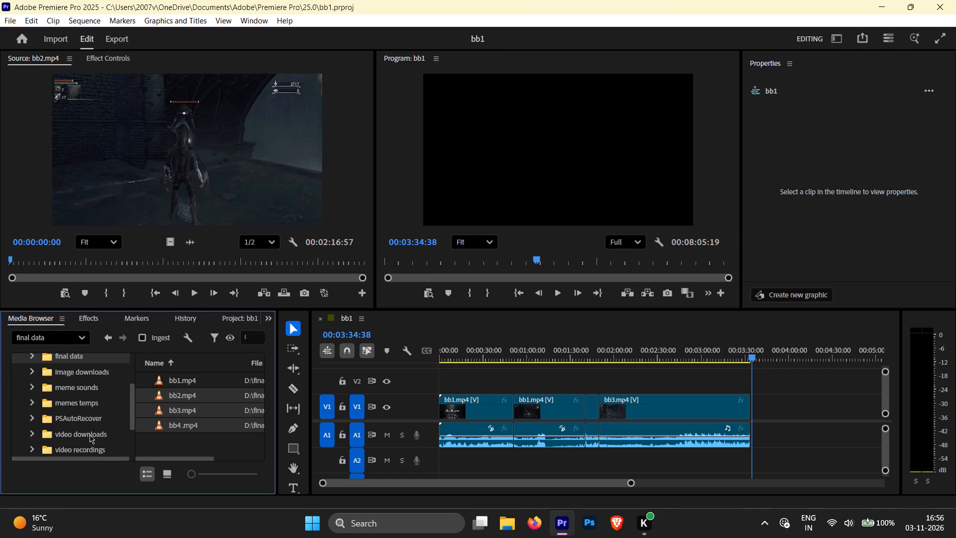
scroll(88, 439, down, 1)
double_click(91, 442)
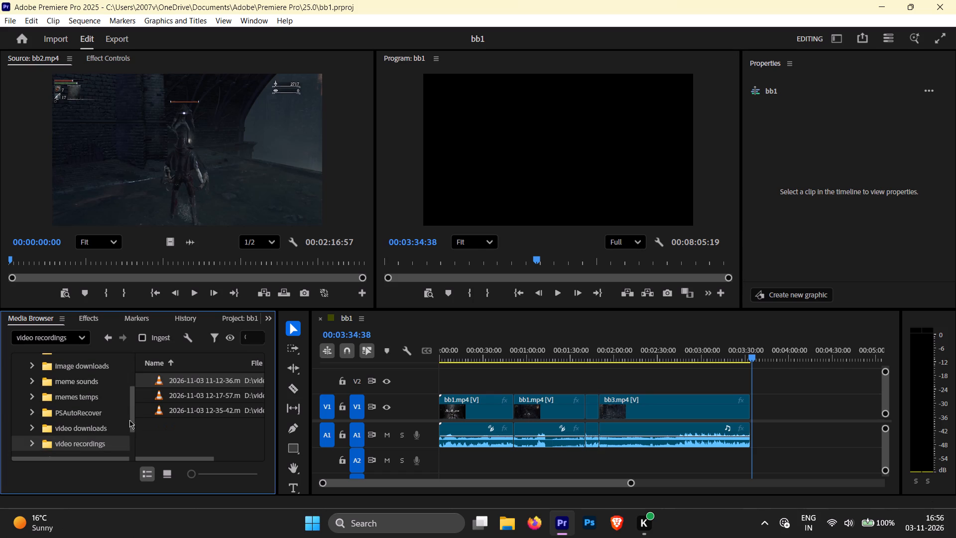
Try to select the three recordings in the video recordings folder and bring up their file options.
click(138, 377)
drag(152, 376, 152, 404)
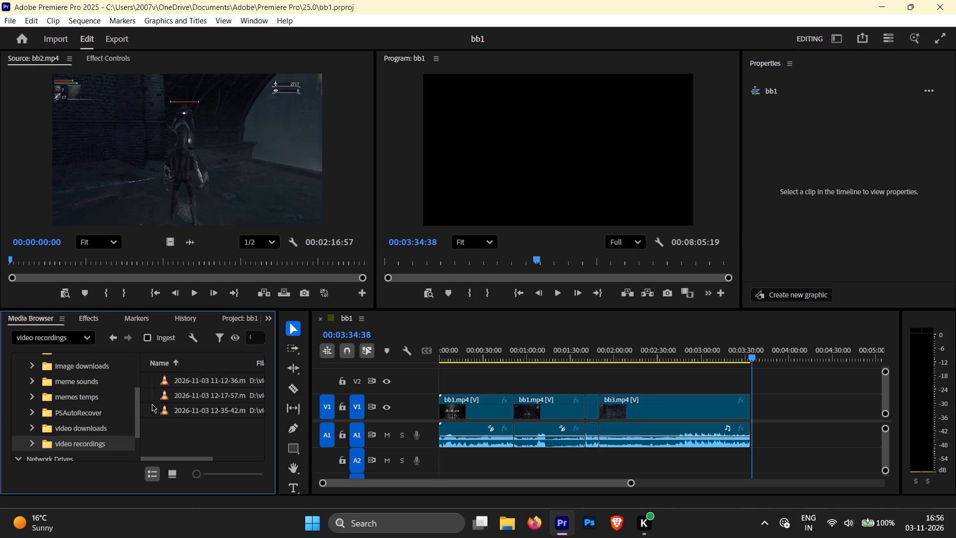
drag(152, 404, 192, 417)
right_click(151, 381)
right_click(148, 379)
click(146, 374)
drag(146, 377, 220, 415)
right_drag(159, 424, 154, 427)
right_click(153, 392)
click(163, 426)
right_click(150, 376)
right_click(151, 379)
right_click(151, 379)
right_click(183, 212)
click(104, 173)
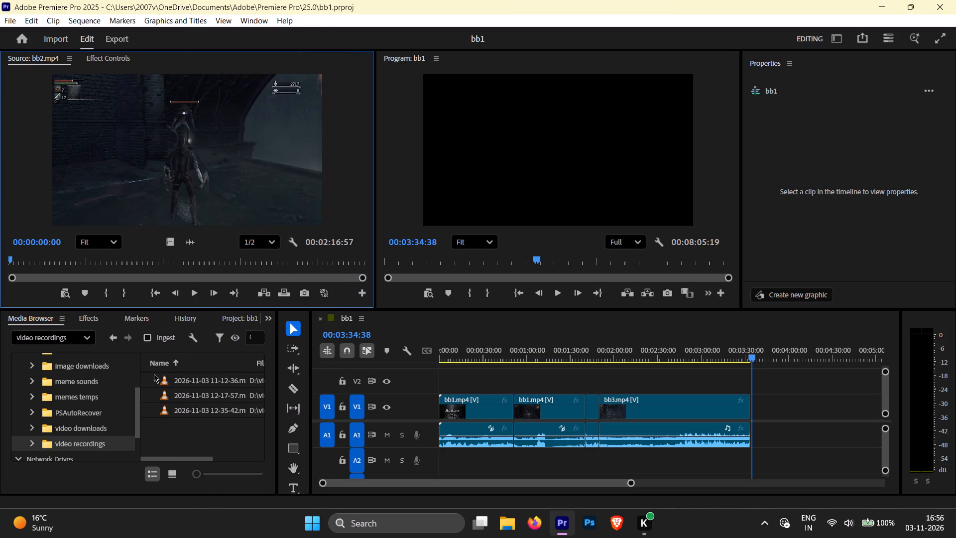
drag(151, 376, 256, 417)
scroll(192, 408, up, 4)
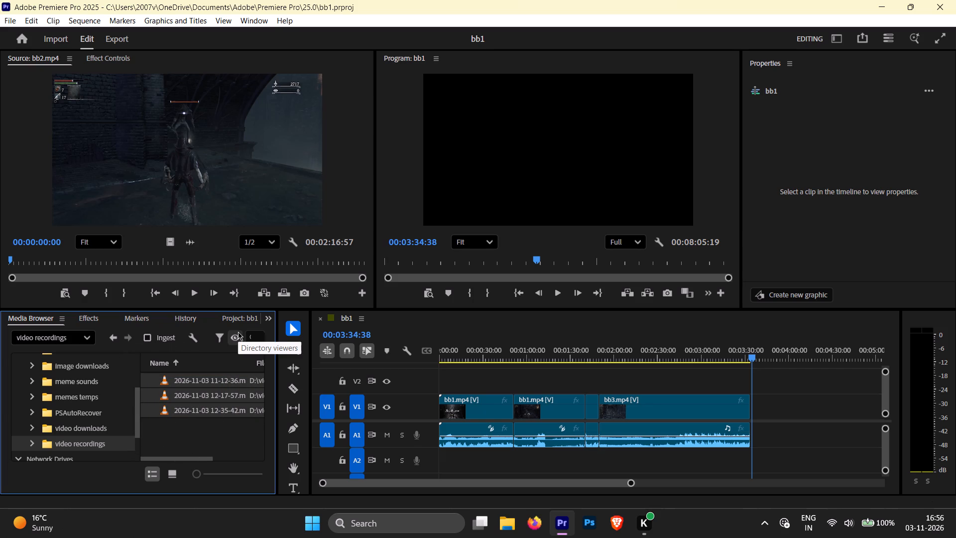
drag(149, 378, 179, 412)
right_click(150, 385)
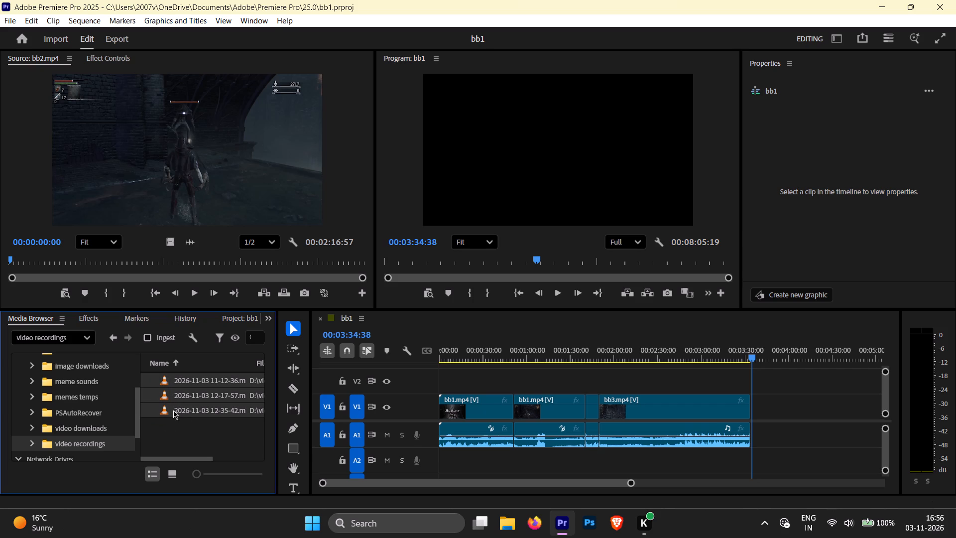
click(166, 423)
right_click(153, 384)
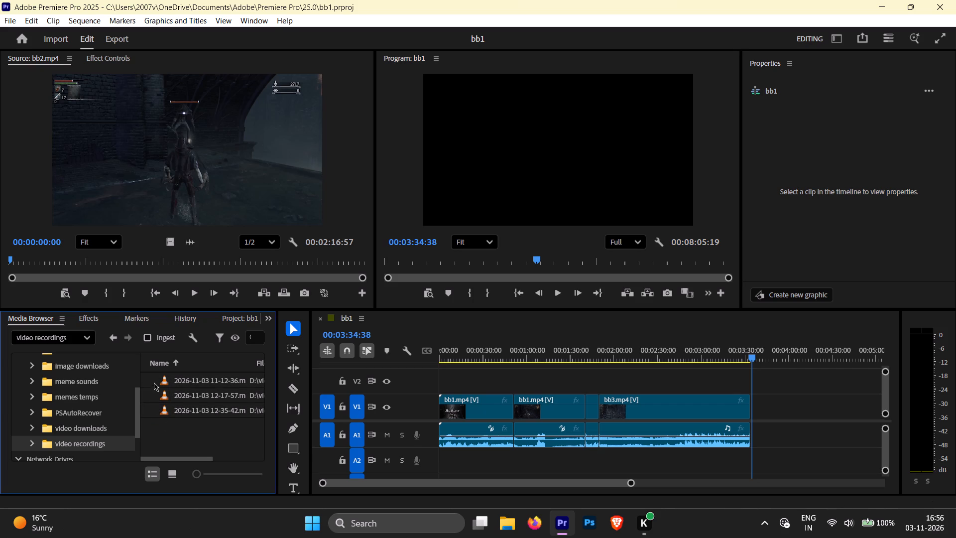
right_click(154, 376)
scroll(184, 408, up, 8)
Close Premiere Pro with the bb1 project saved.
click(943, 3)
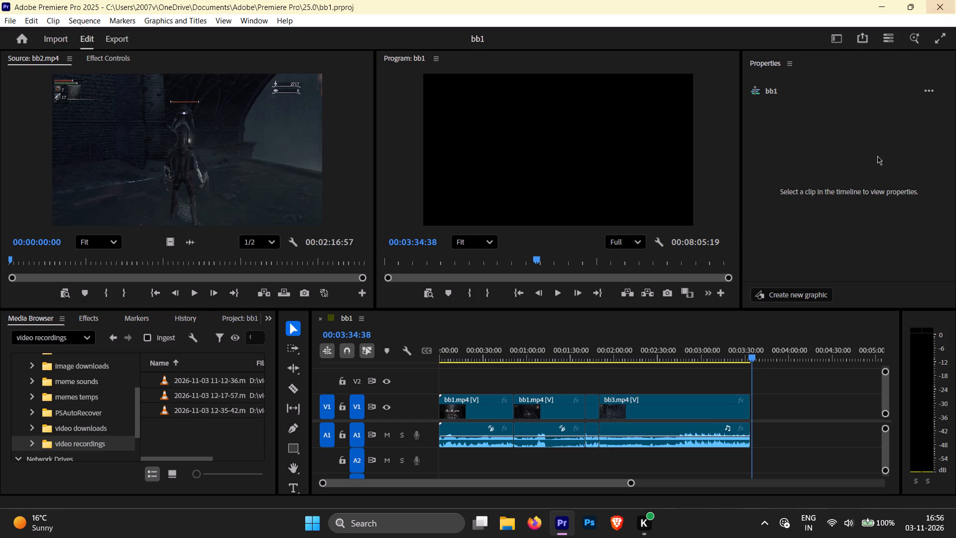
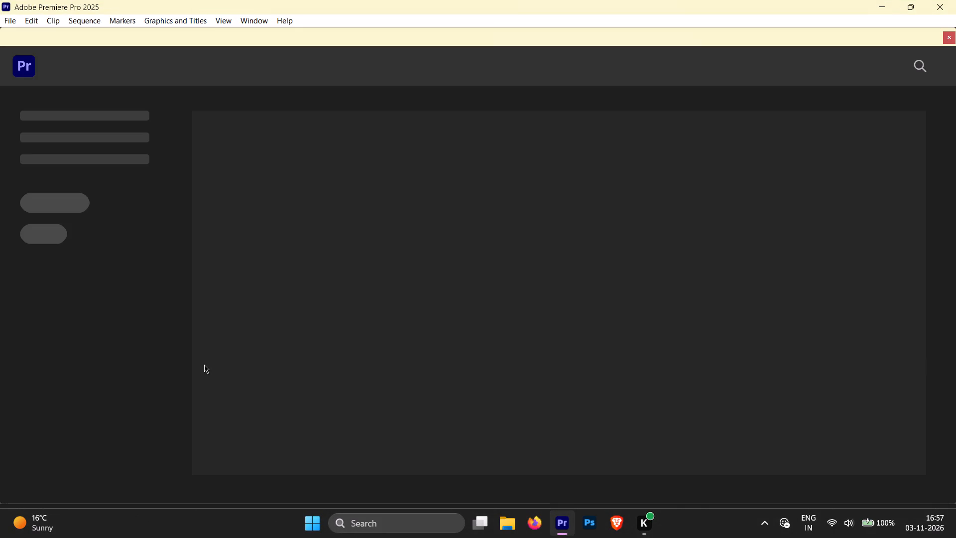
Open Task Manager.
right_click(711, 519)
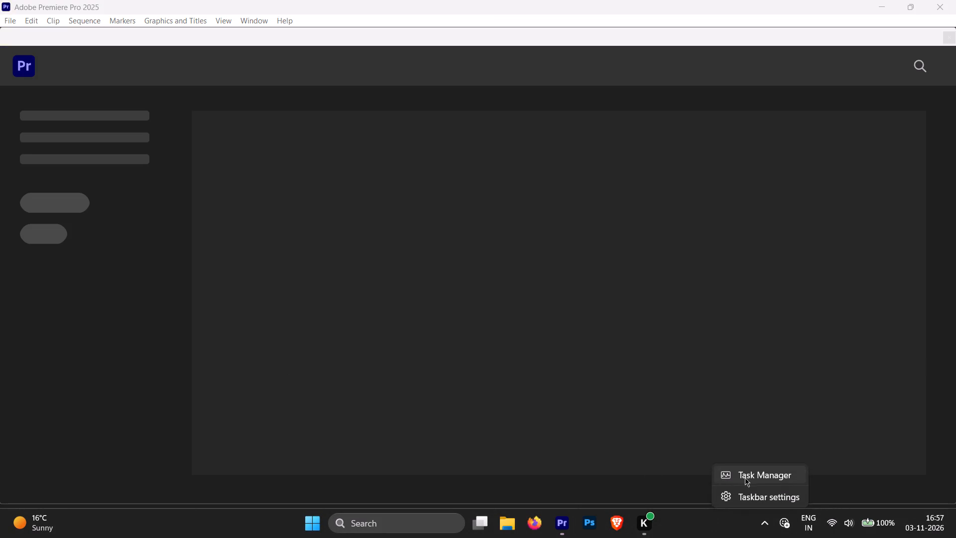
click(745, 477)
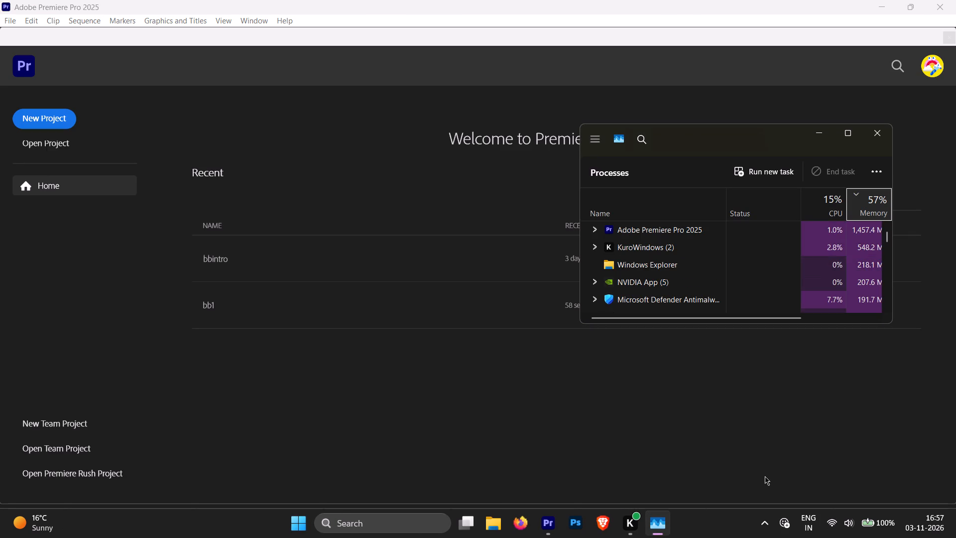
Reopen the bb1 project from the recent projects.
click(362, 326)
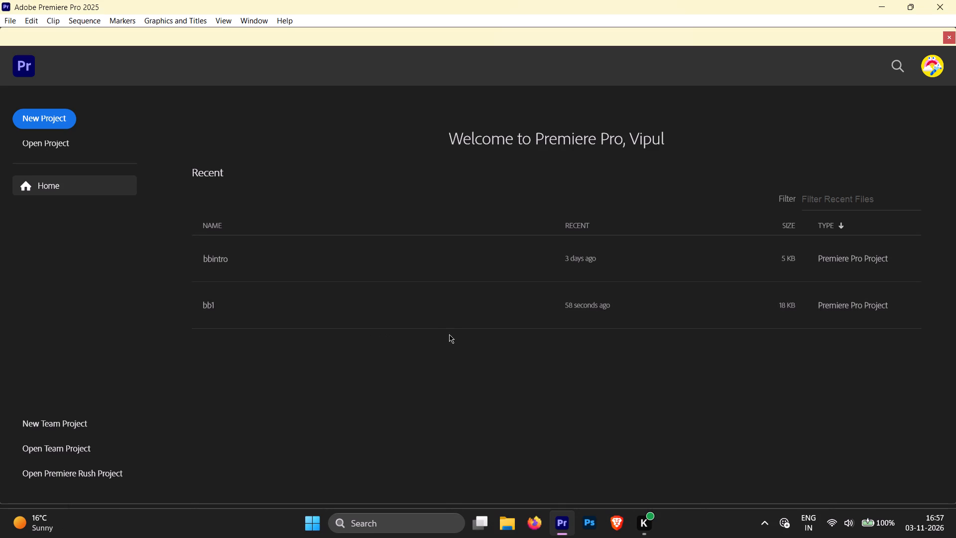
double_click(238, 316)
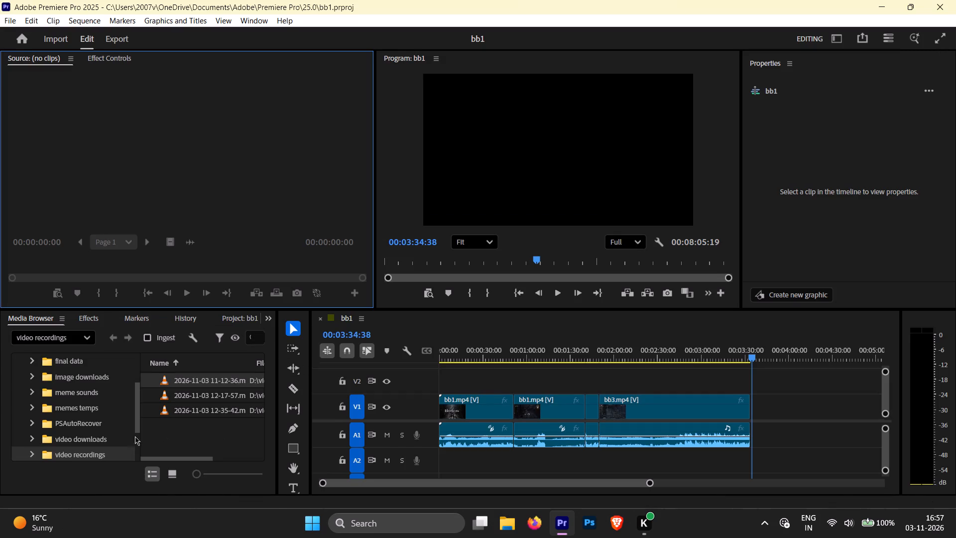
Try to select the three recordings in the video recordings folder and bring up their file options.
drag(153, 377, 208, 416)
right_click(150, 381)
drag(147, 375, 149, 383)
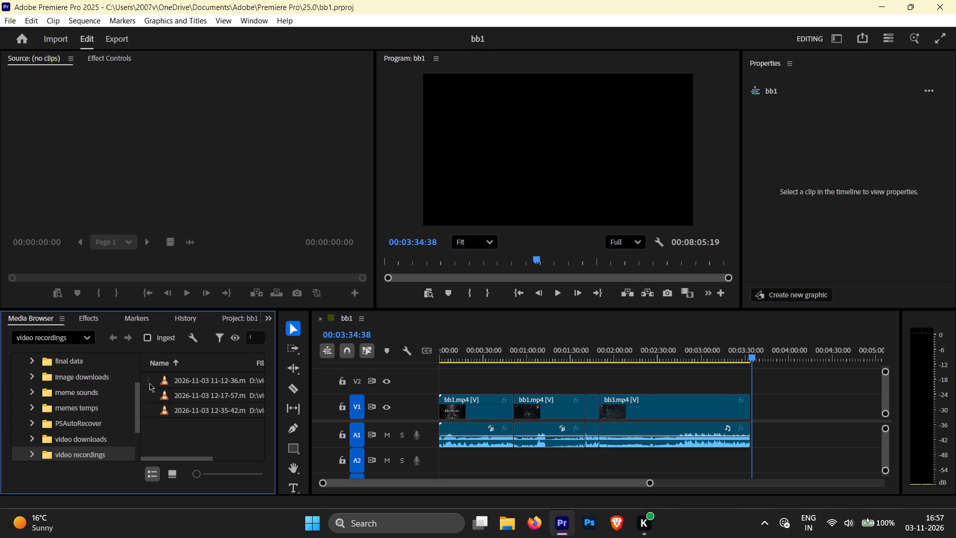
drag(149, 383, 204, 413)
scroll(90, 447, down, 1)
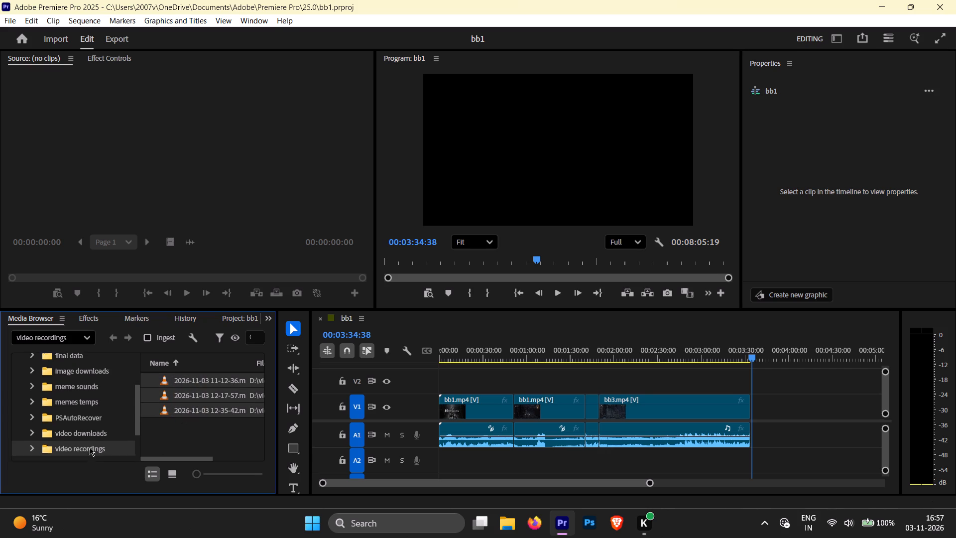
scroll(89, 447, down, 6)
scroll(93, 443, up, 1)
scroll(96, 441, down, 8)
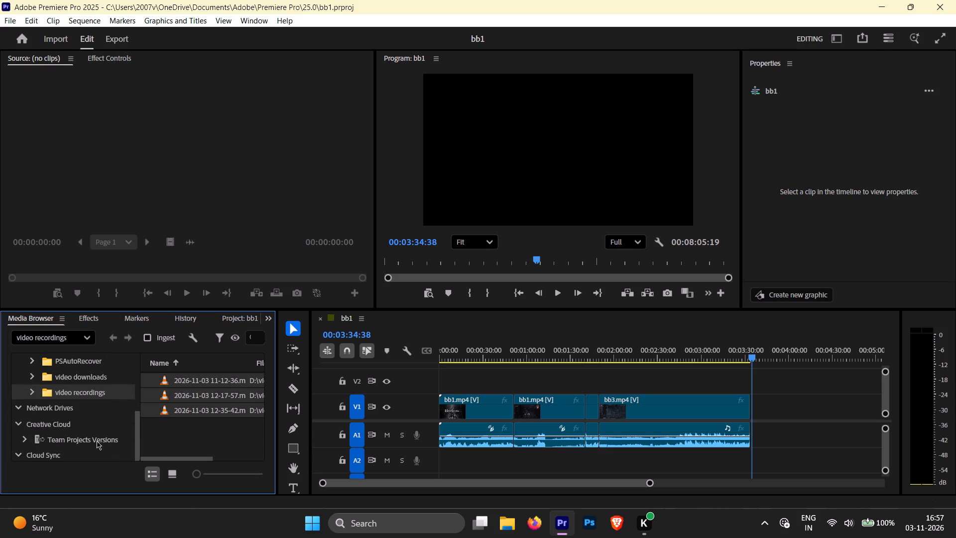
Move the Name column behind the File Path column in the recordings list.
drag(155, 372, 171, 400)
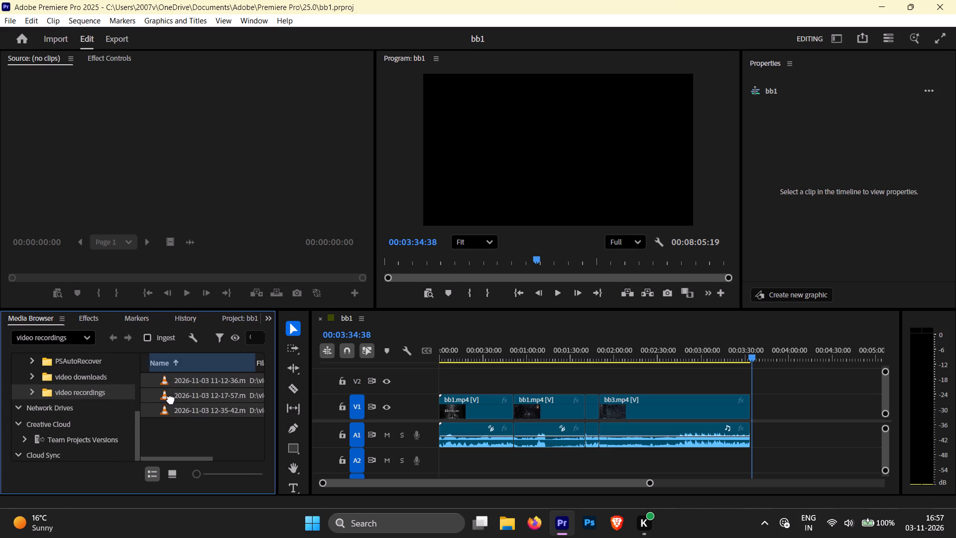
drag(171, 400, 775, 422)
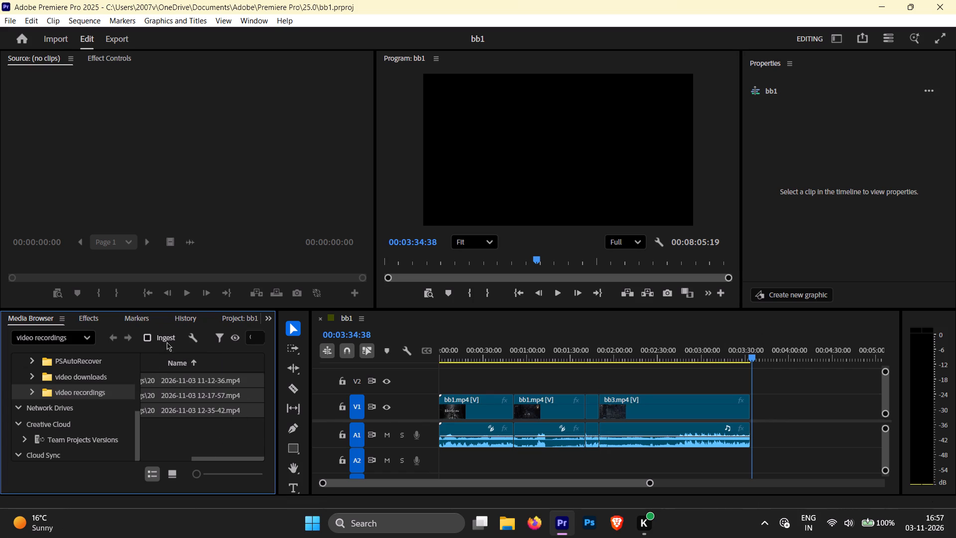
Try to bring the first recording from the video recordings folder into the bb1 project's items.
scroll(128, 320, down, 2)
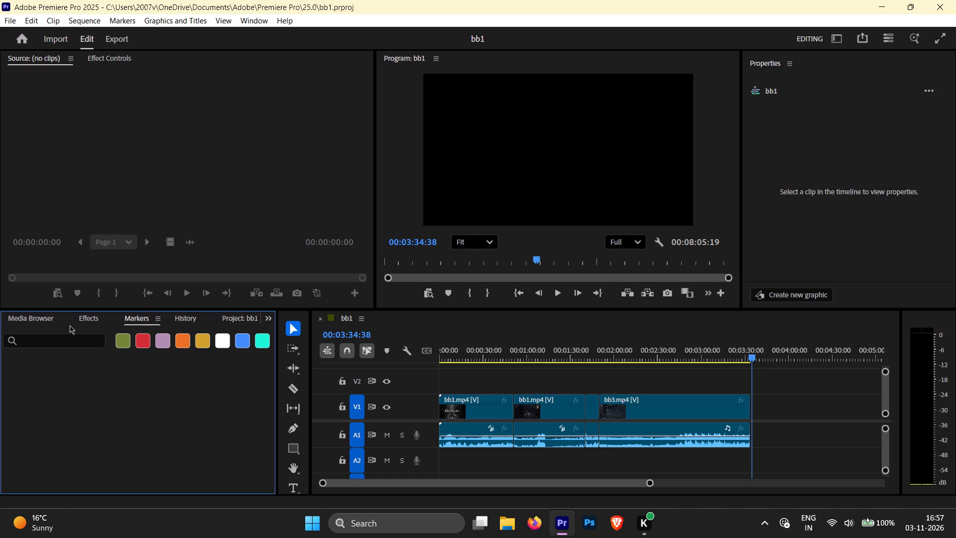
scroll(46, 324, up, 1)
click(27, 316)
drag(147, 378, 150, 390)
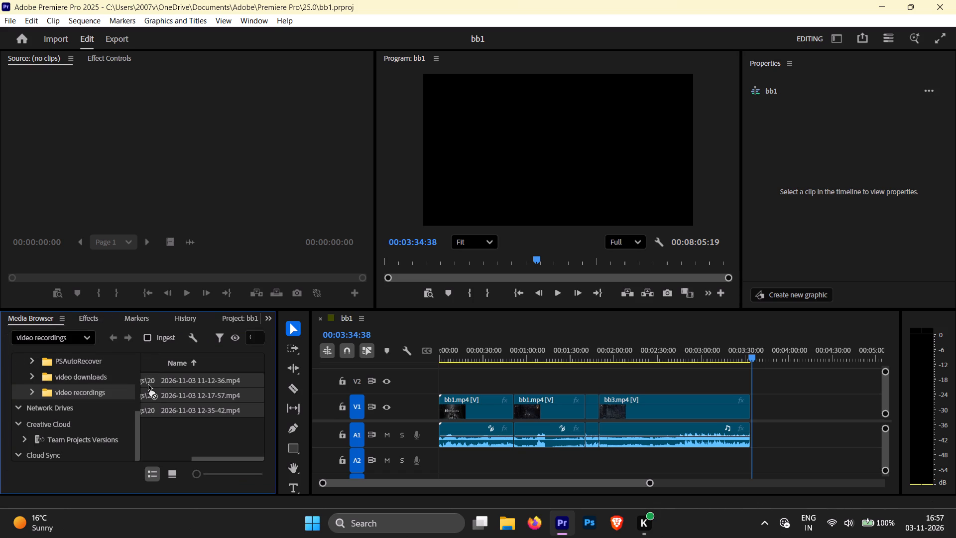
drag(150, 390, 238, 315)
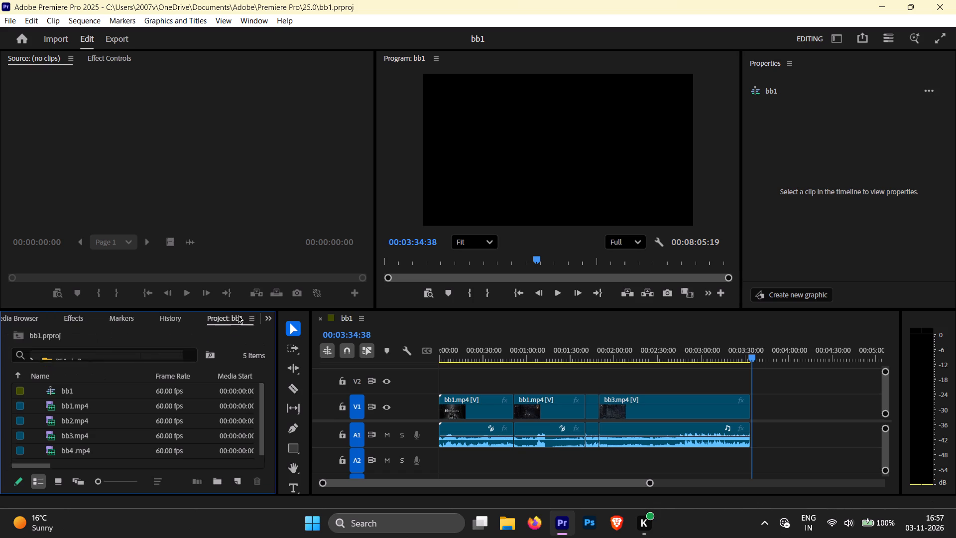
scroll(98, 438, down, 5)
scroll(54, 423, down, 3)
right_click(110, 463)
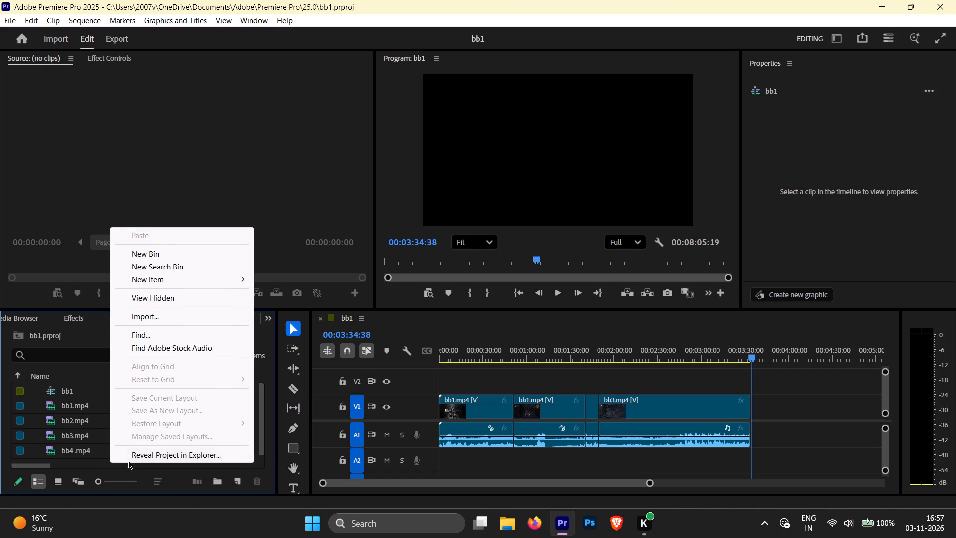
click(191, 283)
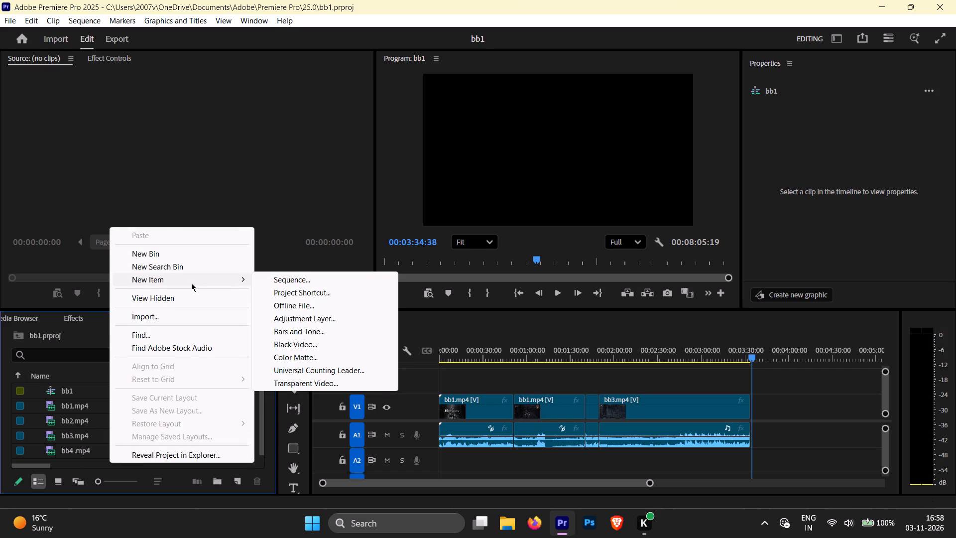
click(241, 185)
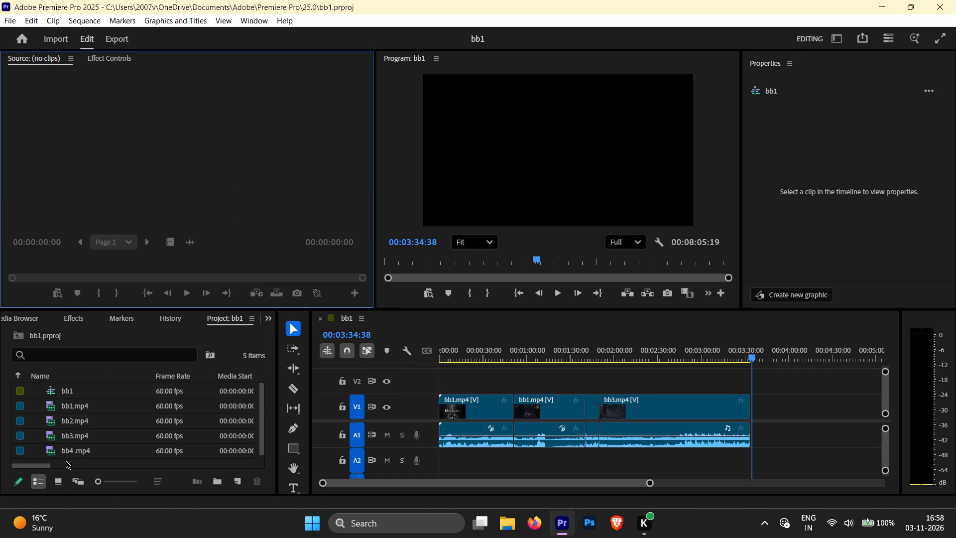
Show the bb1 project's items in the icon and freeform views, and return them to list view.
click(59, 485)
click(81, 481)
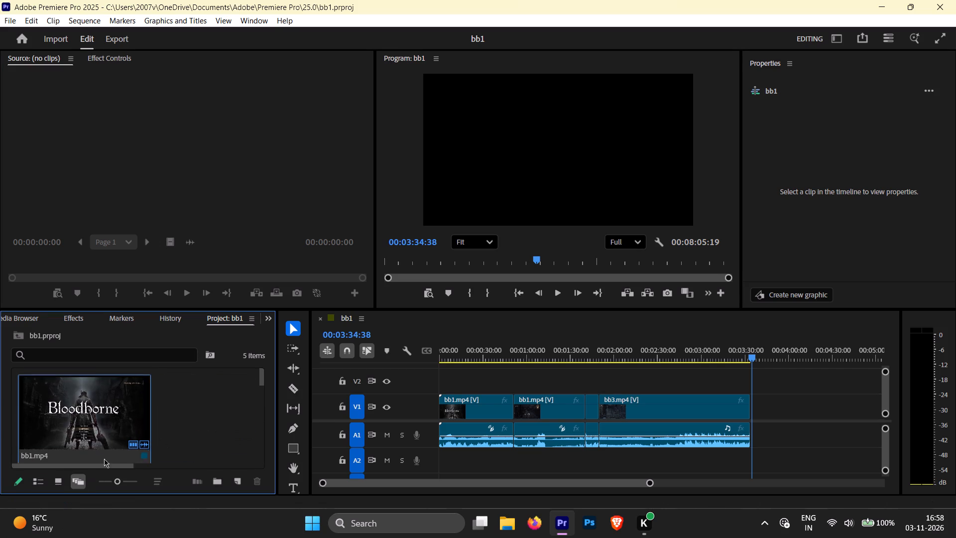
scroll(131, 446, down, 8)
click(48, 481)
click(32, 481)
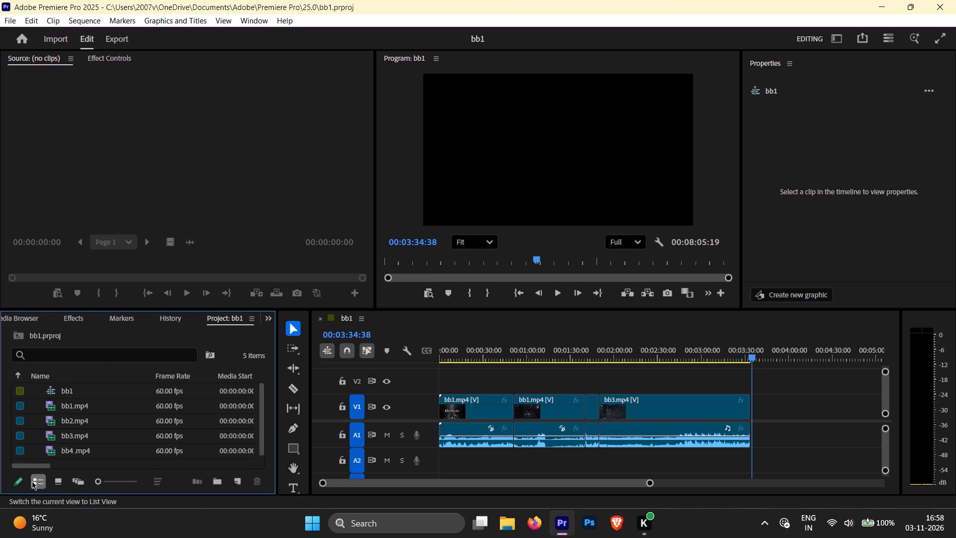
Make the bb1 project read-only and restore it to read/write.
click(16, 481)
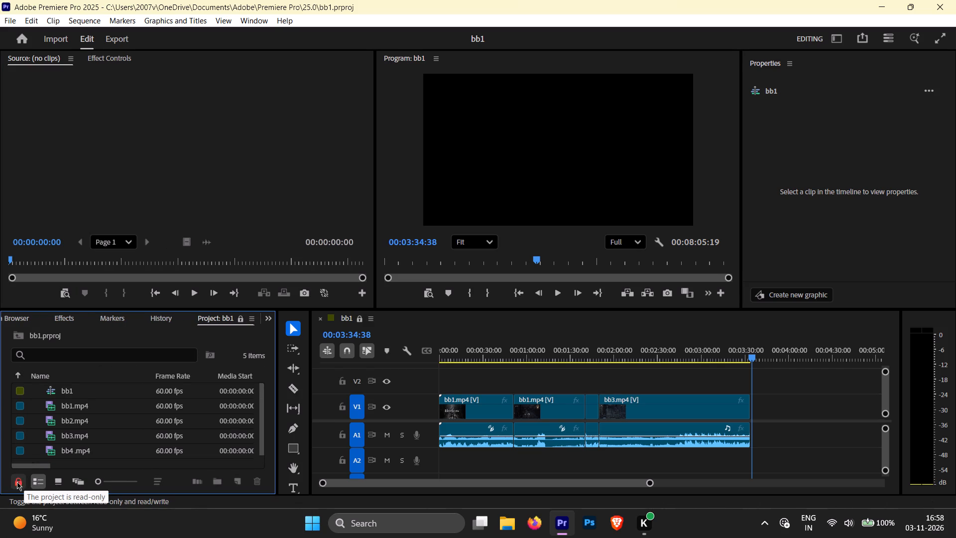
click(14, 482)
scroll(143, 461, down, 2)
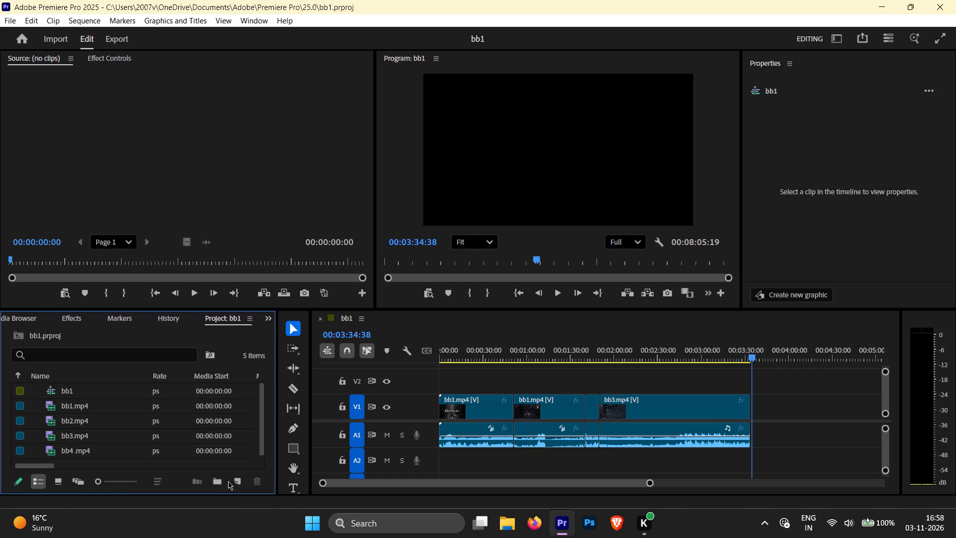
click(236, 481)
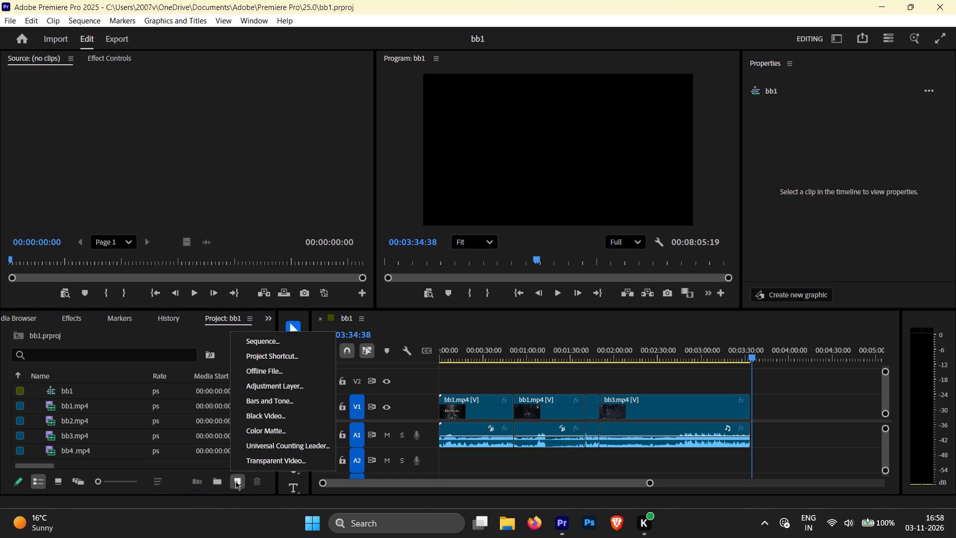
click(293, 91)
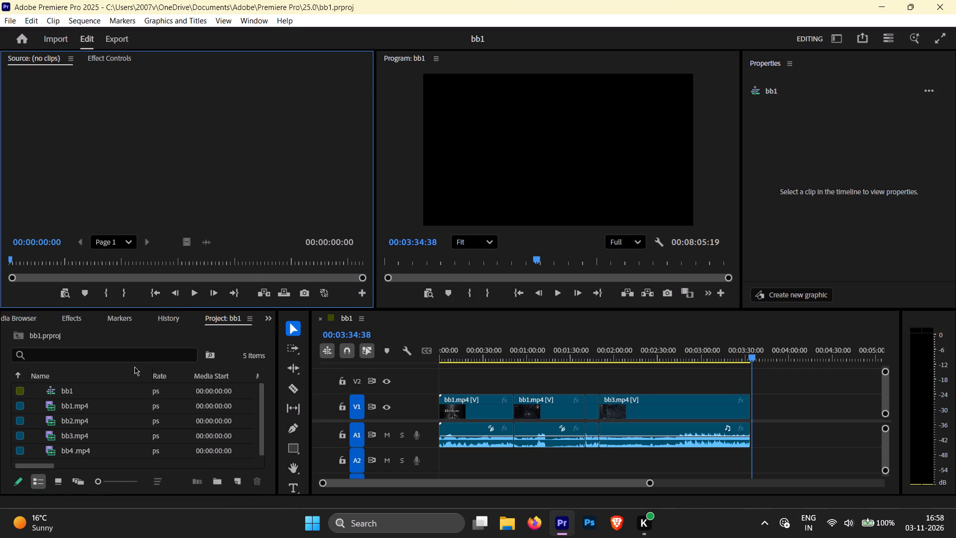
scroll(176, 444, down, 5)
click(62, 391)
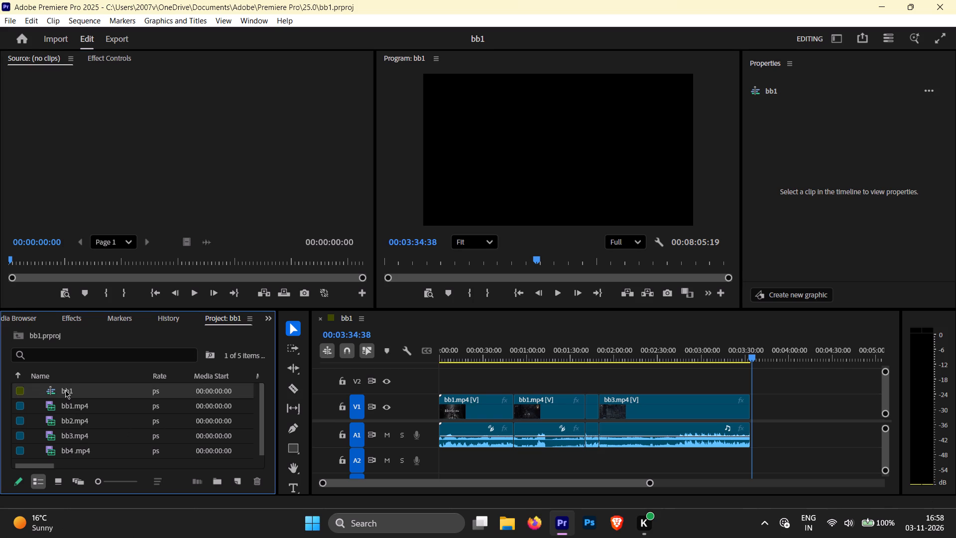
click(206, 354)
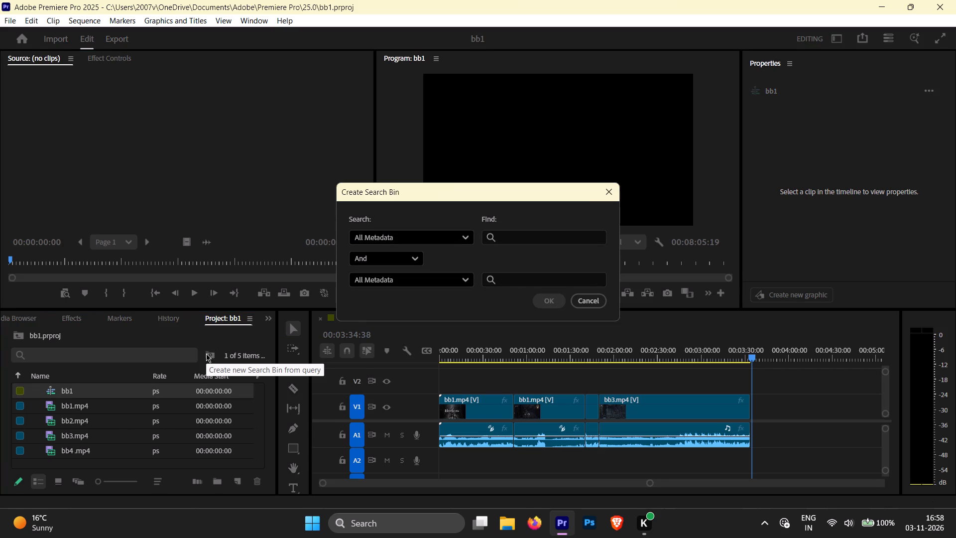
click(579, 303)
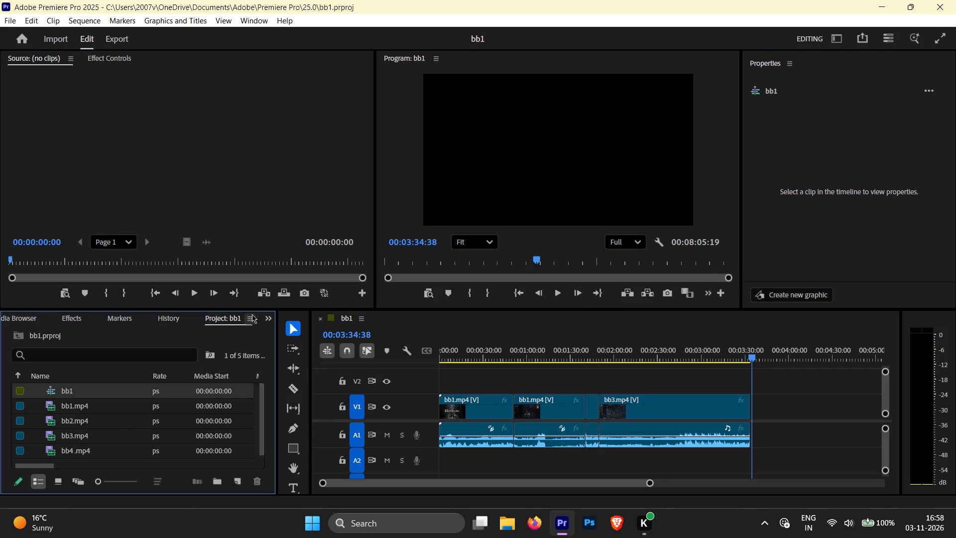
Return to the video recordings folder, widen its folder tree slightly, and try to select the three recordings again.
click(110, 318)
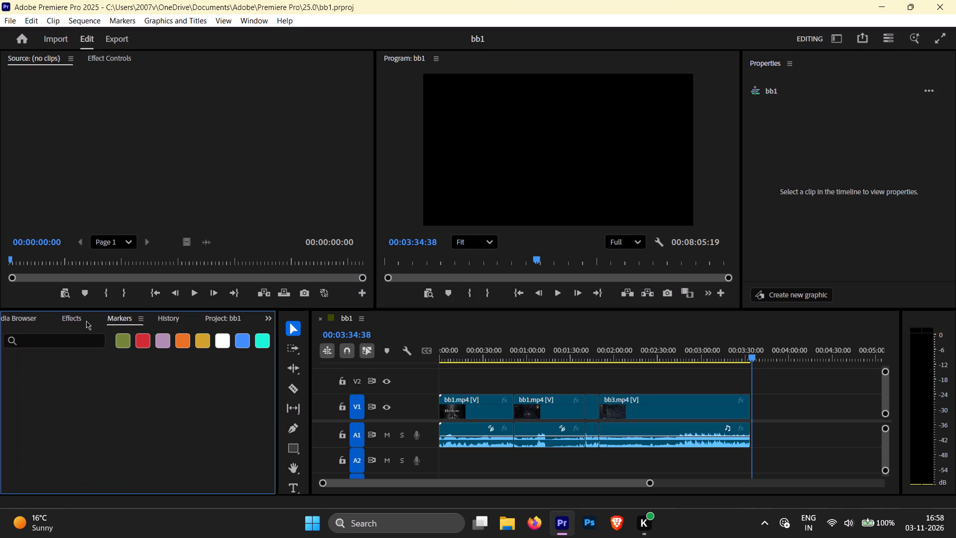
click(82, 321)
click(23, 313)
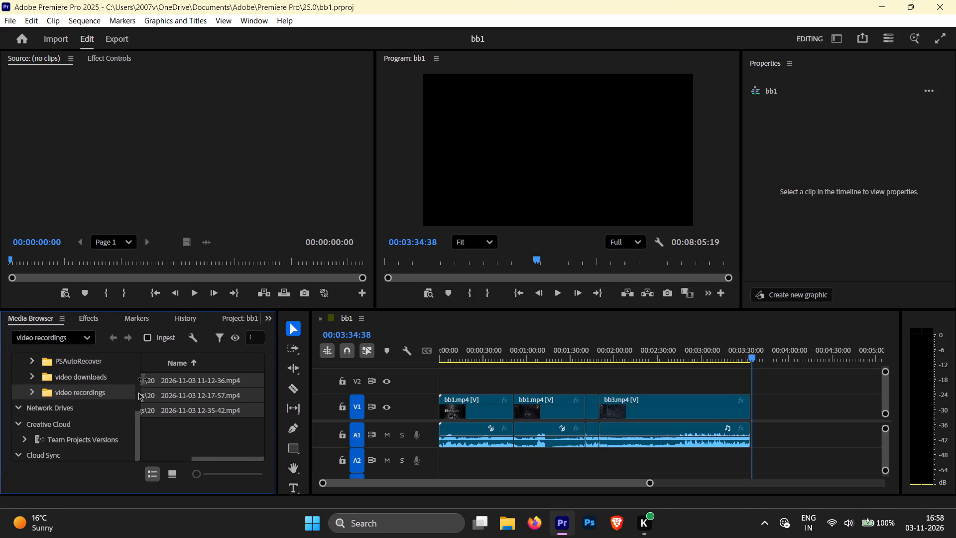
drag(142, 379, 159, 394)
drag(157, 414, 139, 417)
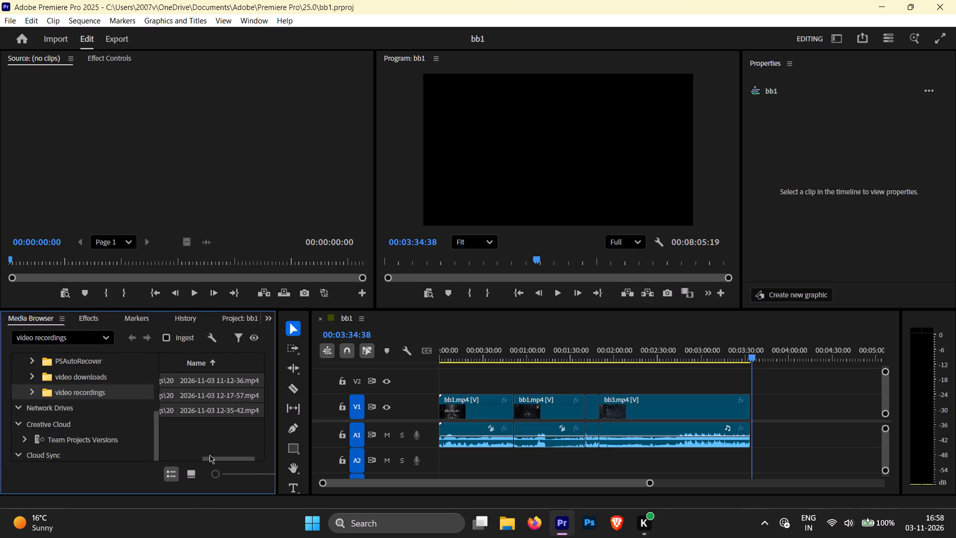
drag(212, 458, 137, 455)
right_click(163, 376)
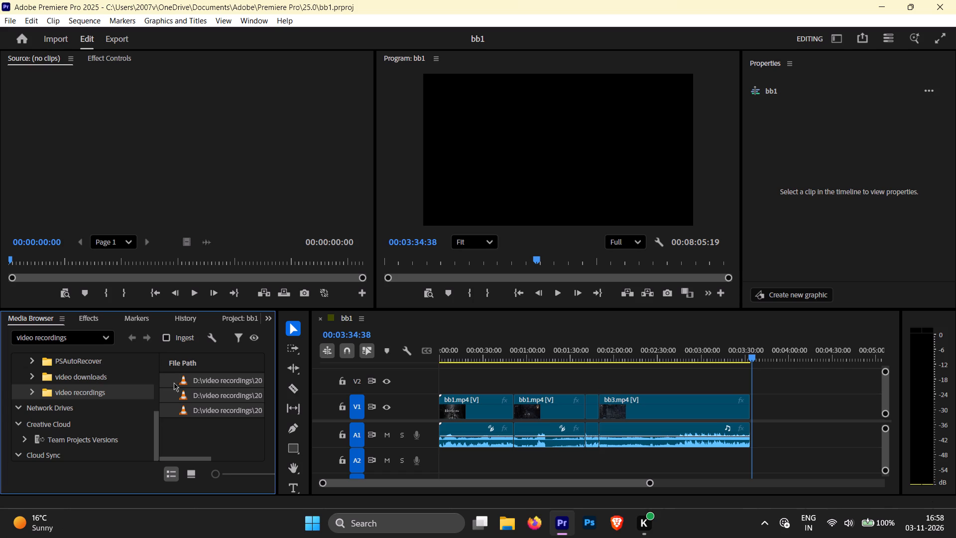
drag(164, 375, 213, 410)
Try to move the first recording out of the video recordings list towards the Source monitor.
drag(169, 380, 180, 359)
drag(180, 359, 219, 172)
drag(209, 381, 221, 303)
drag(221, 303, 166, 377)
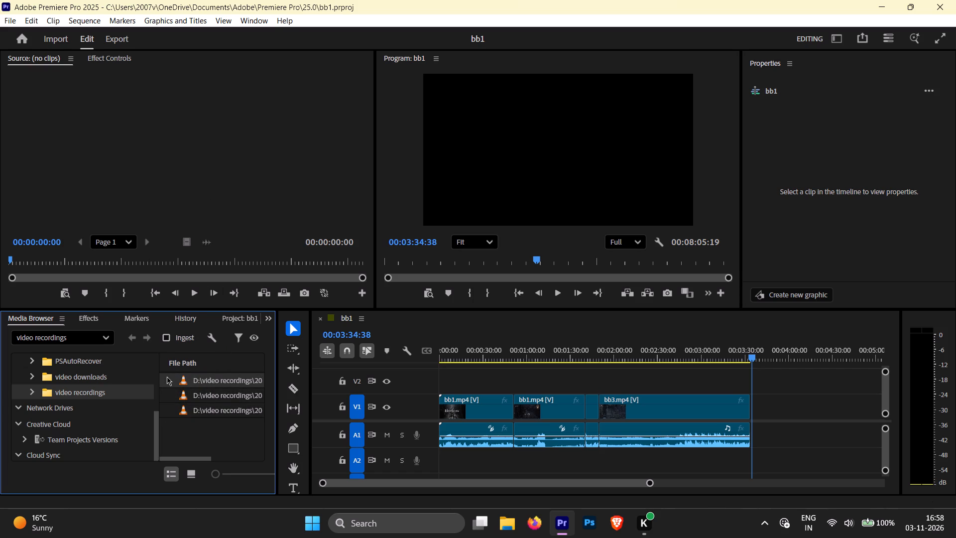
right_click(173, 377)
scroll(214, 431, up, 4)
scroll(174, 420, down, 20)
scroll(176, 421, up, 3)
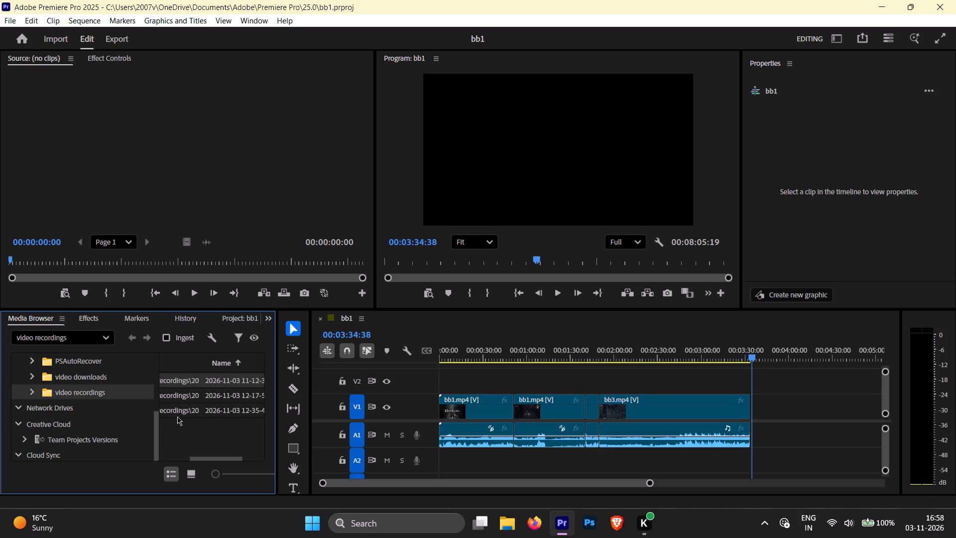
scroll(177, 416, up, 20)
scroll(177, 416, up, 4)
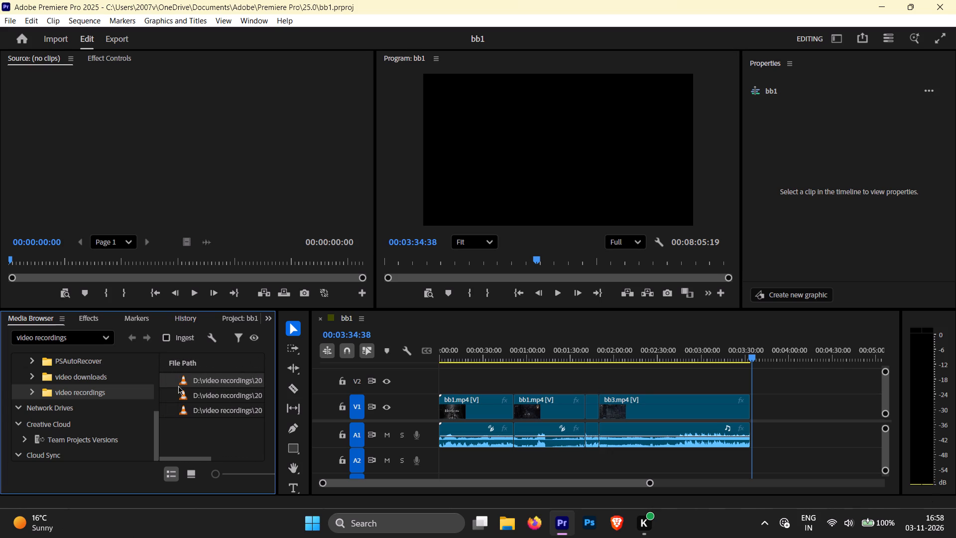
click(187, 421)
click(169, 376)
right_click(169, 384)
drag(179, 378, 221, 186)
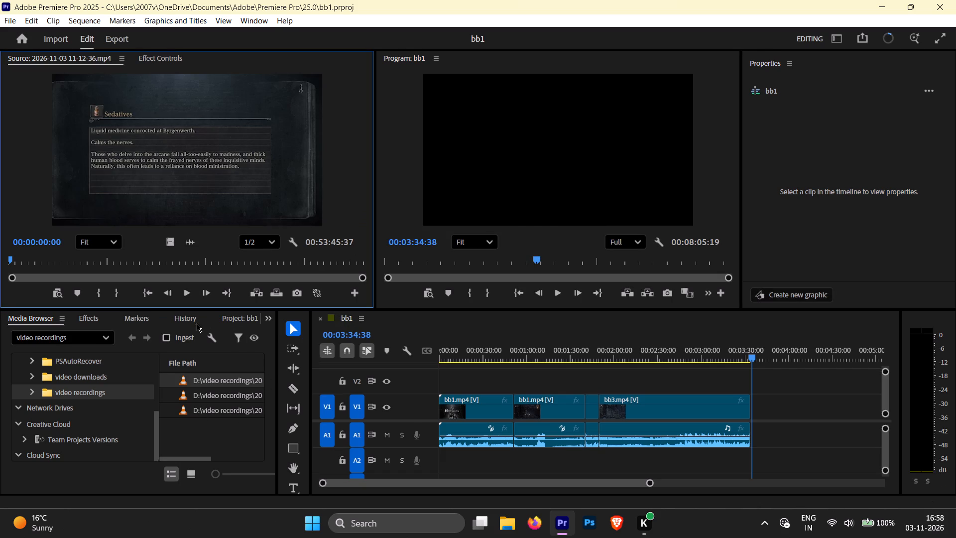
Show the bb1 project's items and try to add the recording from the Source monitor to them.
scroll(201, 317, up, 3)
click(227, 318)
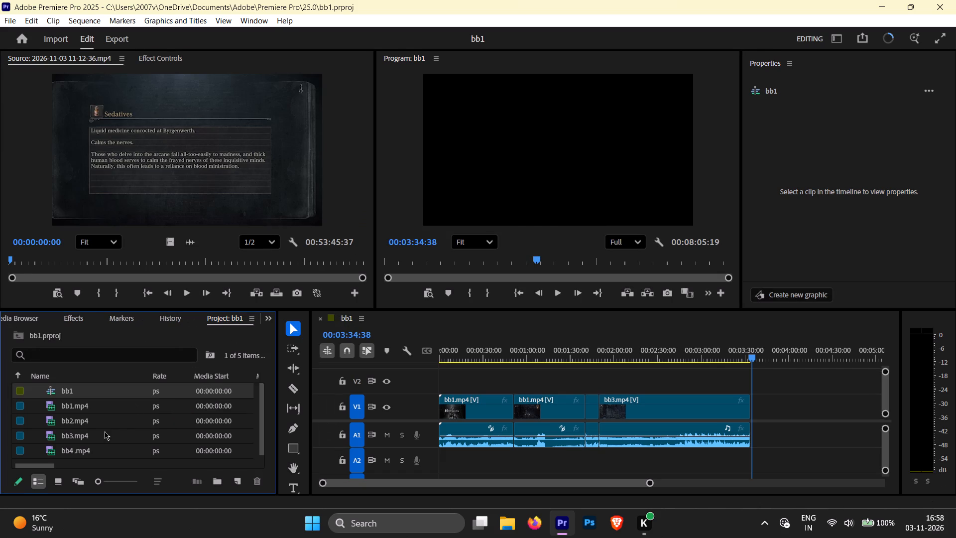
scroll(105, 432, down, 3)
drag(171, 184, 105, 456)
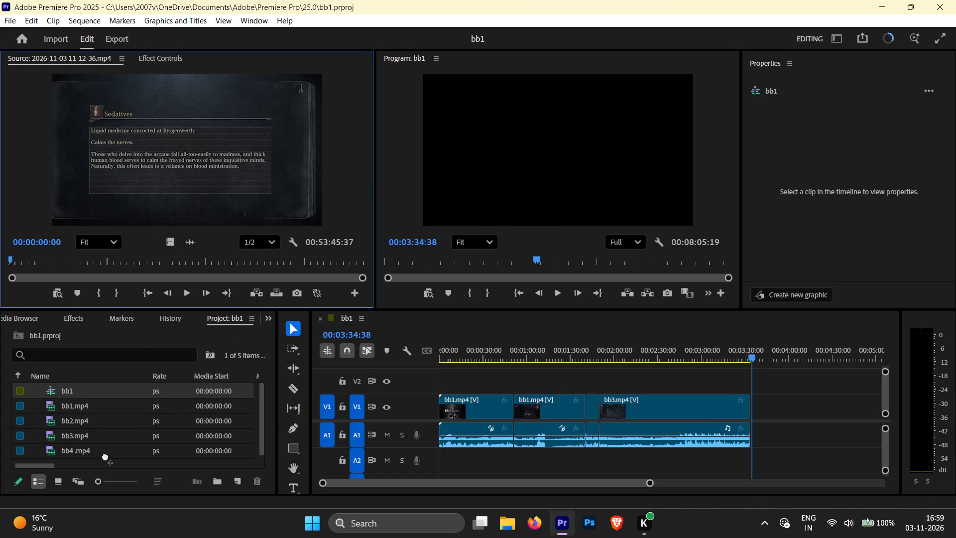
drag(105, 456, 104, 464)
Place the source recording with its audio on tracks V1 and A1 of the bb1 timeline, directly after the bb3.mp4 clip.
right_click(180, 156)
click(153, 156)
drag(152, 153, 665, 326)
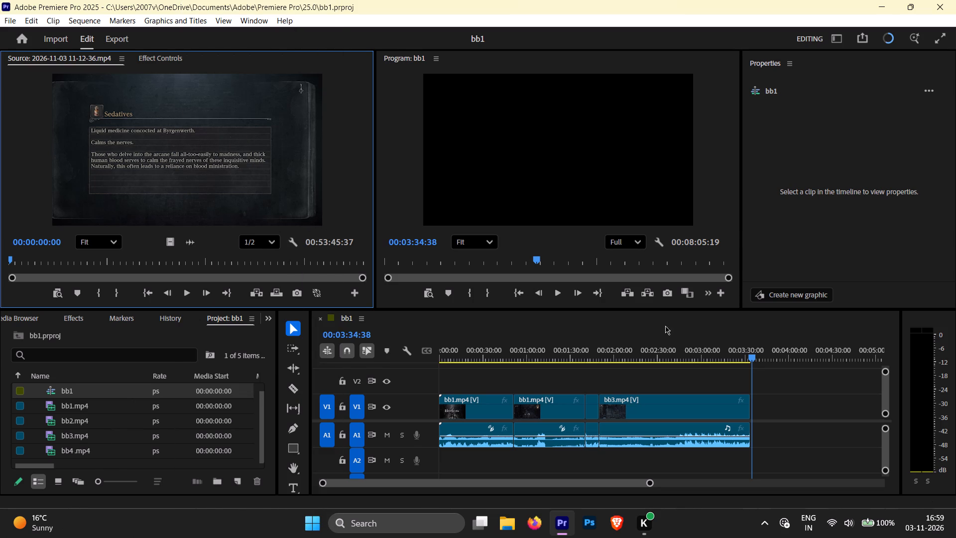
drag(665, 326, 758, 409)
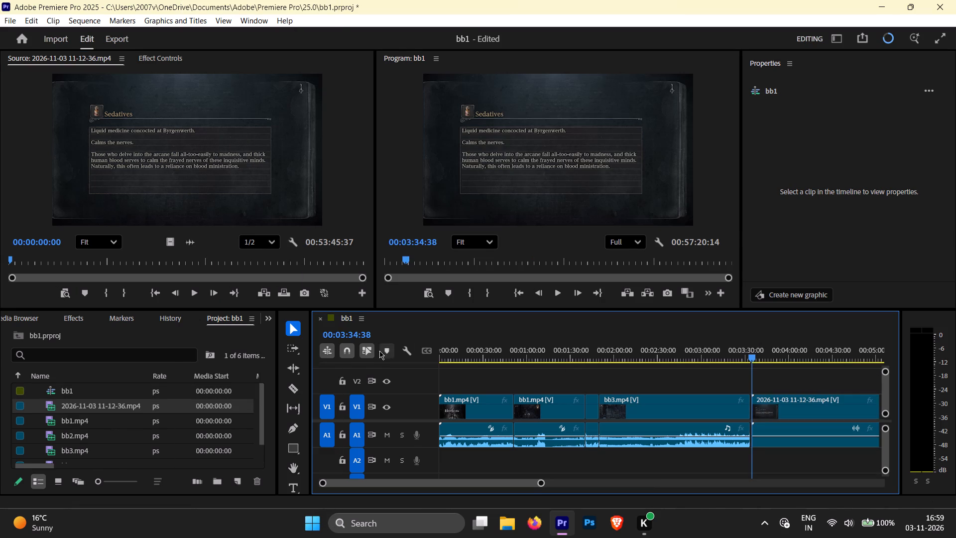
scroll(473, 405, down, 4)
scroll(97, 416, down, 2)
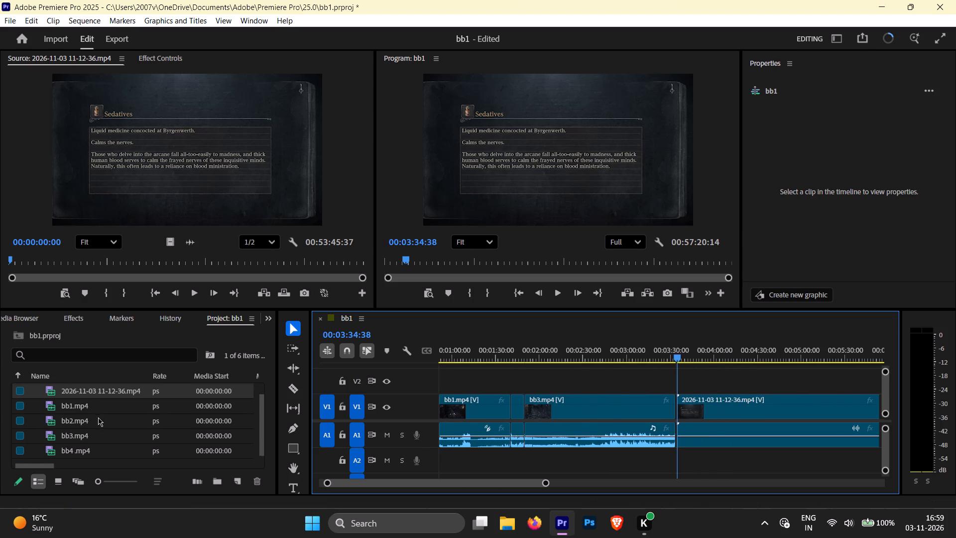
click(105, 387)
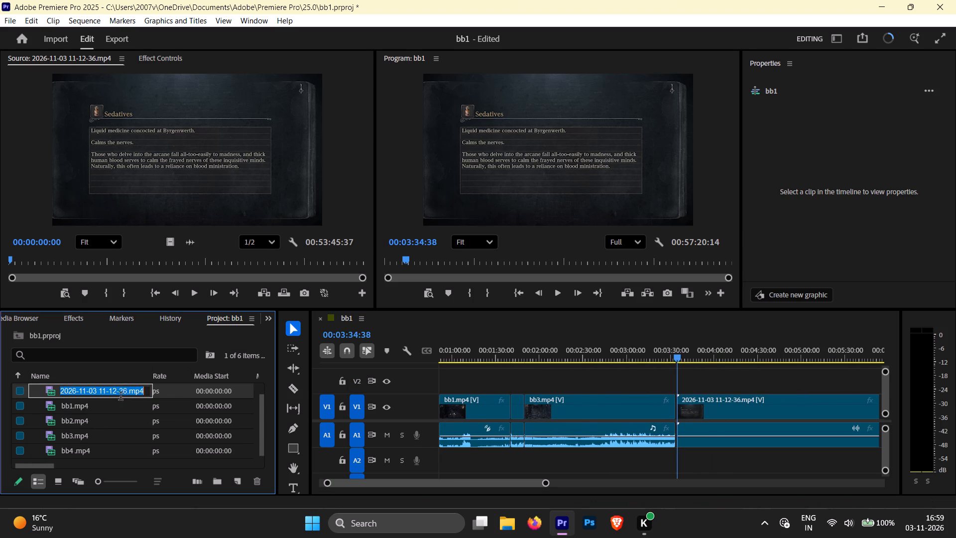
drag(123, 395, 128, 393)
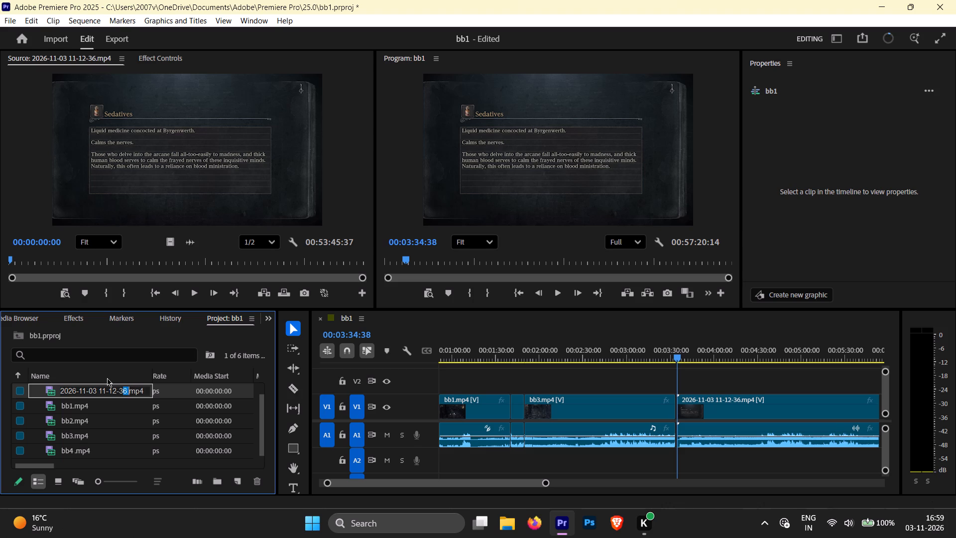
key(BackSpace)
key(BackSpace)
key(BackSpace)
key(BackSpace)
key(BackSpace)
key(BackSpace)
key(BackSpace)
key(BackSpace)
key(BackSpace)
key(BackSpace)
key(BackSpace)
key(BackSpace)
key(BackSpace)
key(BackSpace)
key(BackSpace)
key(BackSpace)
key(BackSpace)
key(BackSpace)
key(BackSpace)
key(BackSpace)
key(BackSpace)
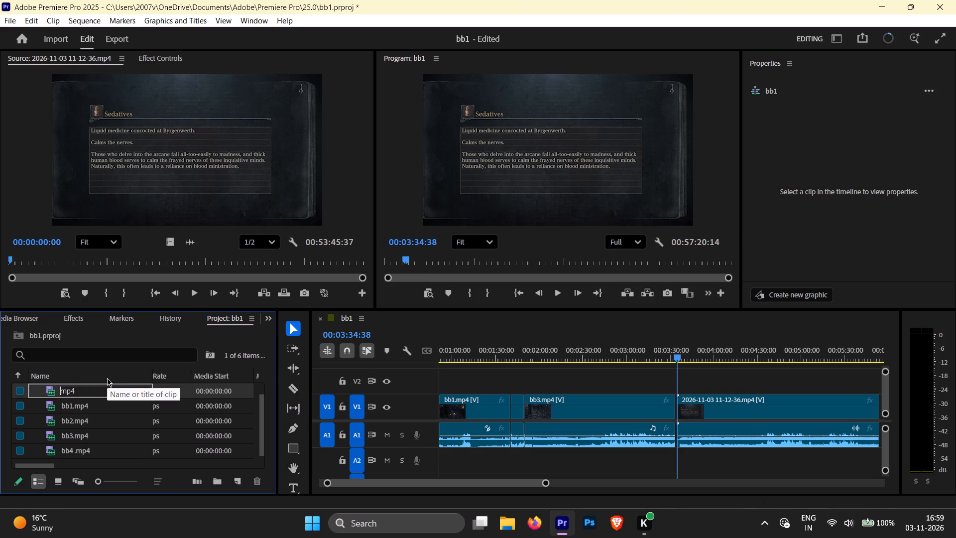
text(bb5)
click(330, 196)
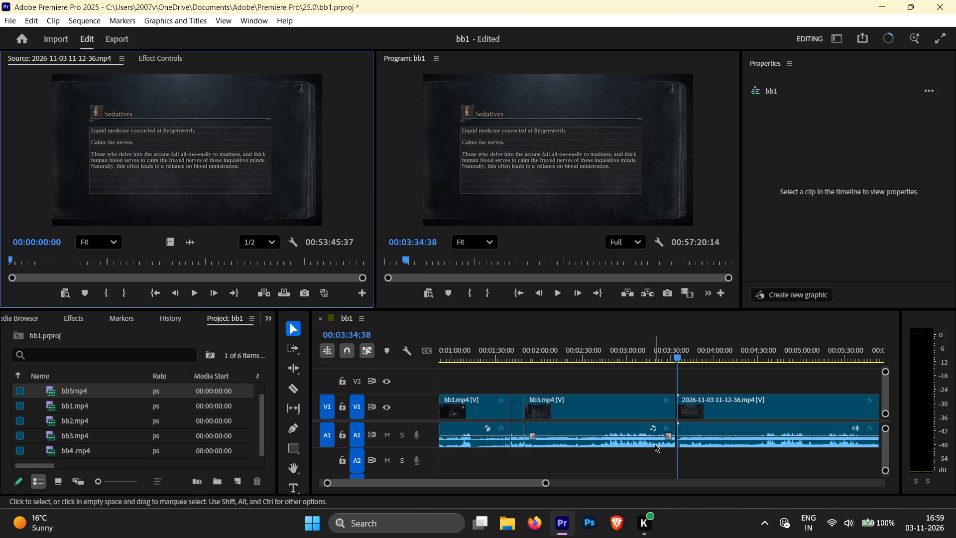
Play the recording briefly in the Source and Program monitors, and scrub through the added footage and the bb3.mp4 clip.
key(space)
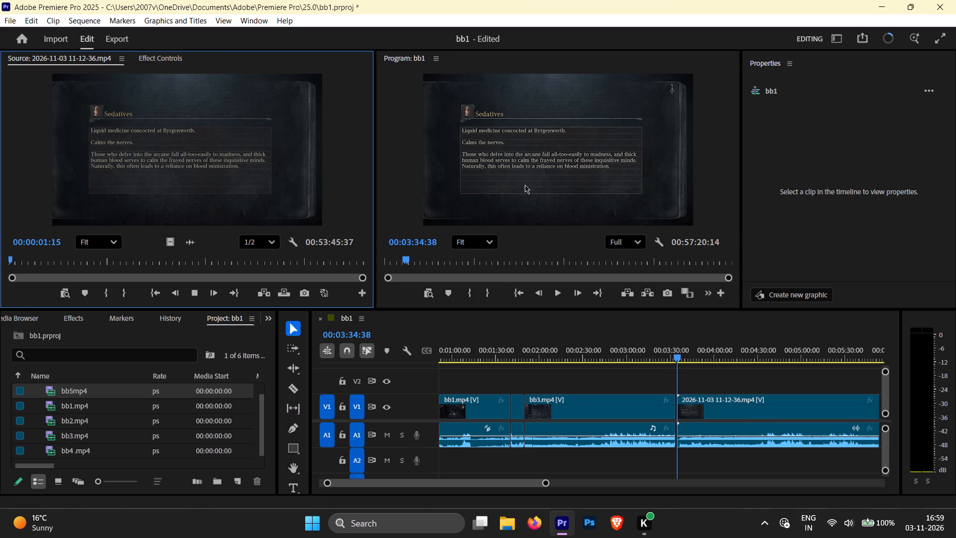
click(530, 167)
key(space)
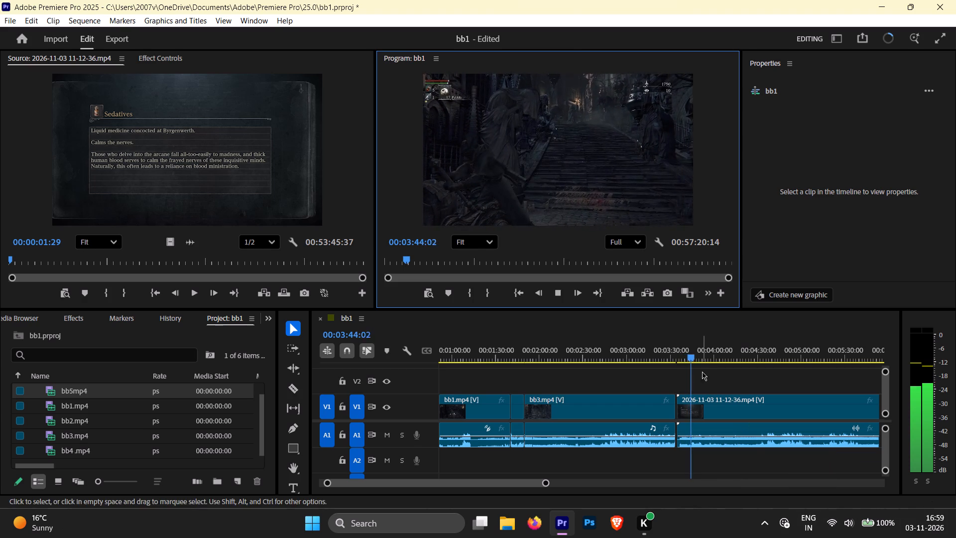
drag(695, 359, 814, 375)
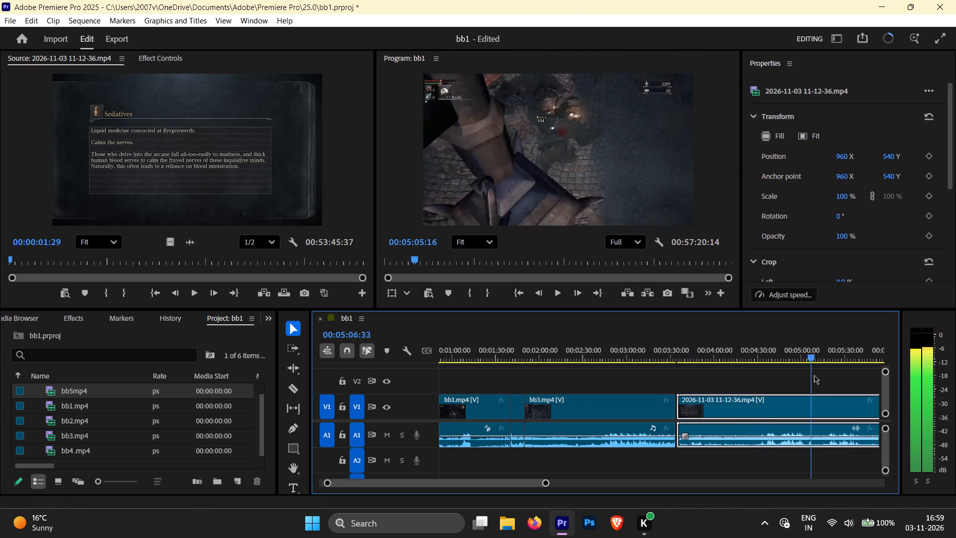
drag(814, 375, 856, 380)
scroll(863, 391, down, 7)
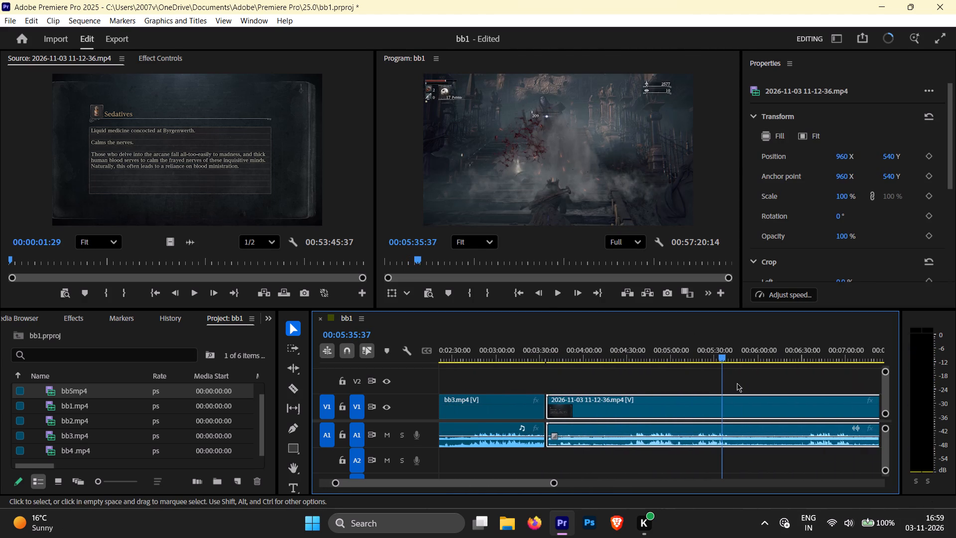
scroll(734, 383, up, 7)
drag(852, 358, 732, 382)
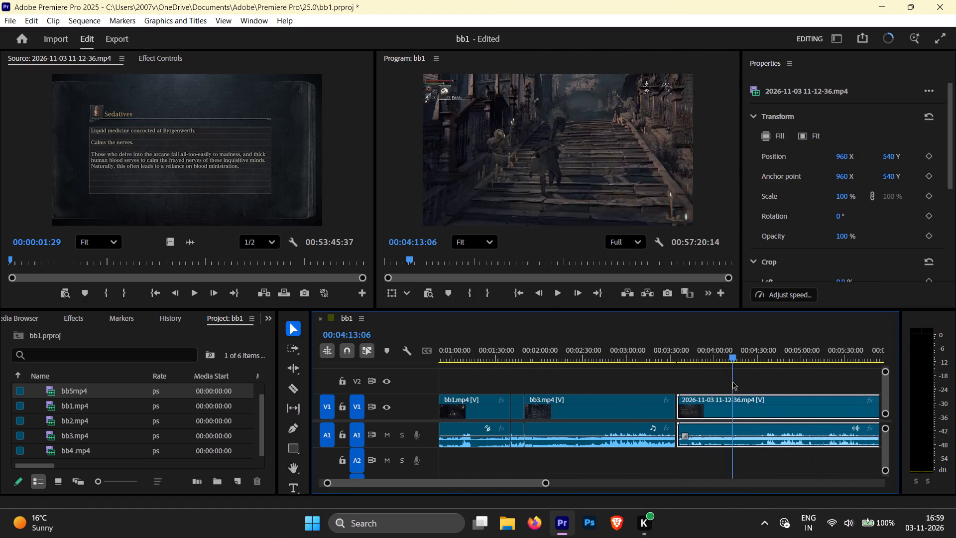
drag(732, 382, 667, 389)
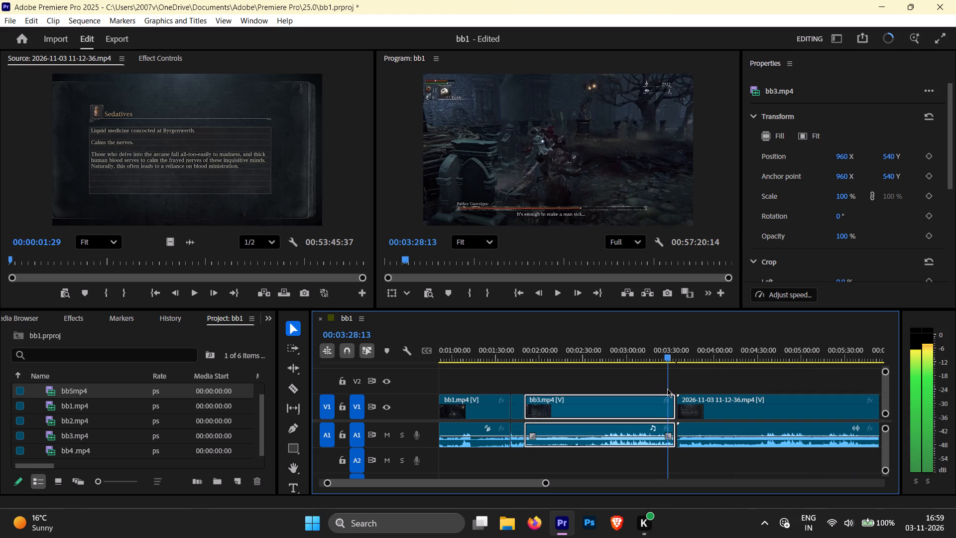
drag(667, 389, 522, 397)
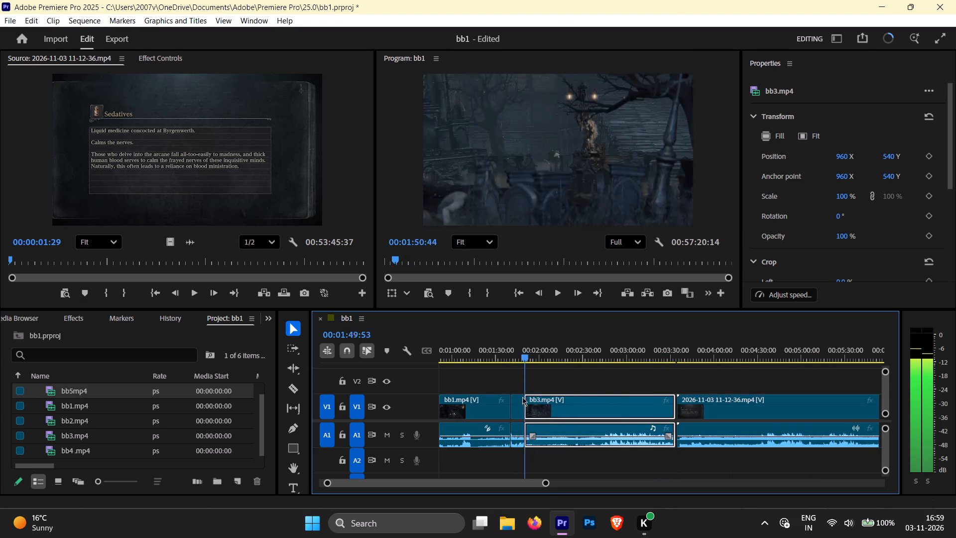
drag(522, 397, 630, 388)
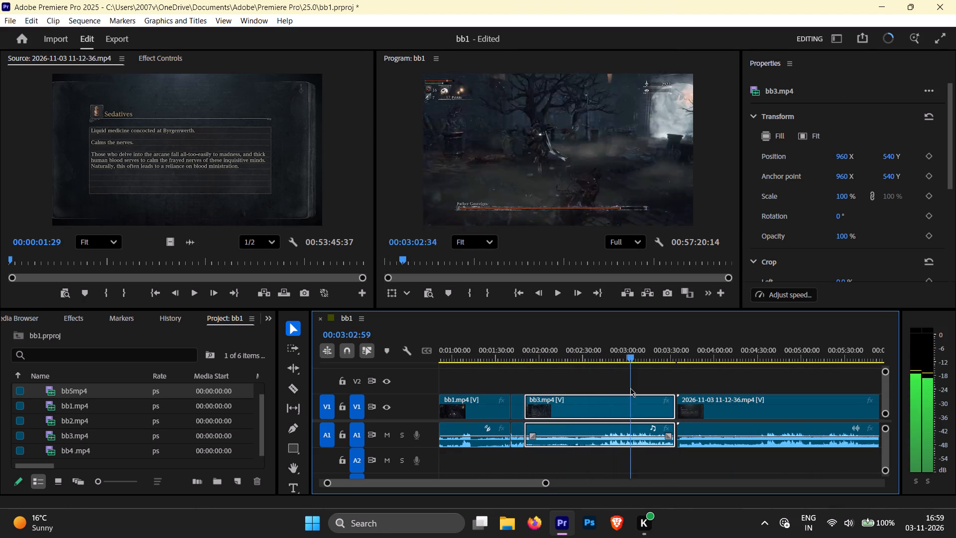
drag(630, 388, 637, 393)
Review the timeline from the second bb1.mp4 clip through the short clip and bb3.mp4 to the start of the added recording.
click(84, 402)
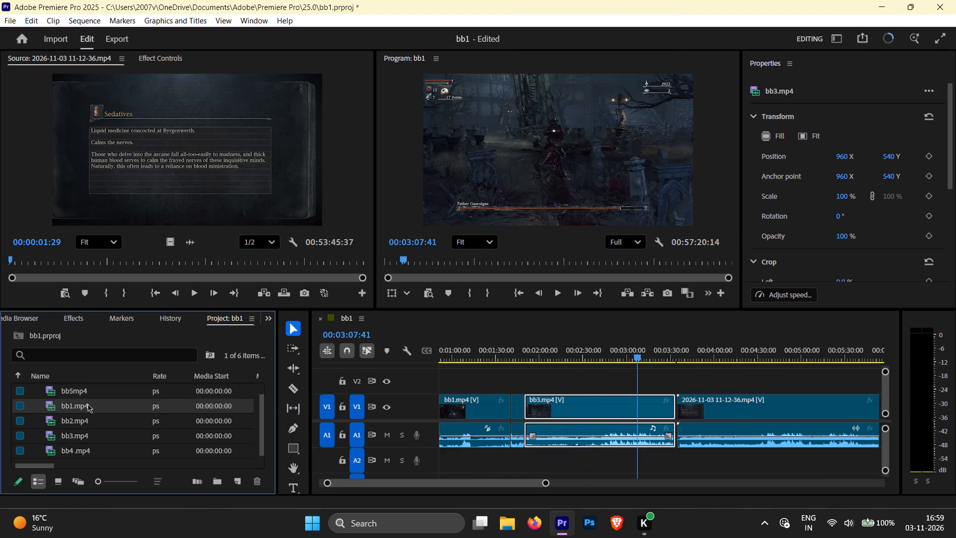
click(104, 453)
scroll(601, 421, up, 4)
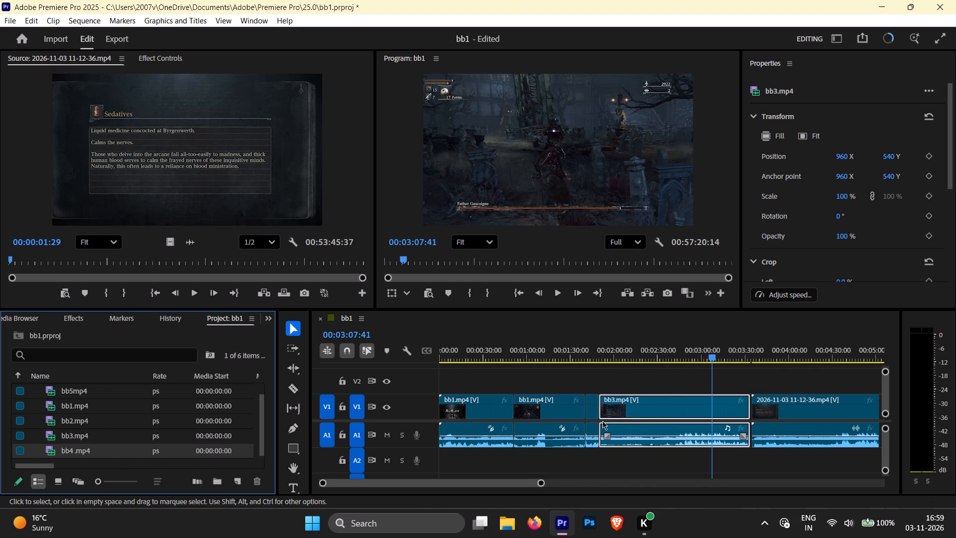
scroll(602, 421, up, 2)
click(545, 408)
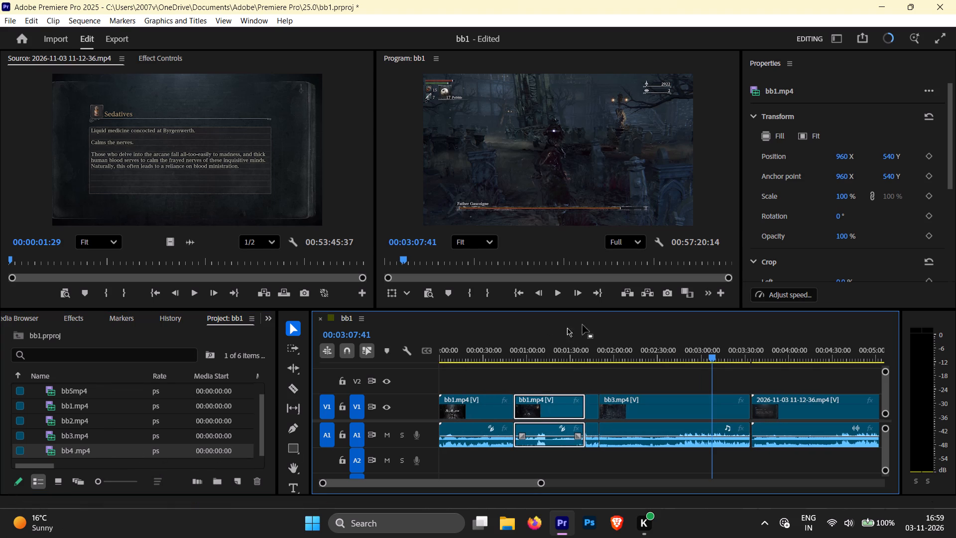
drag(709, 356, 525, 374)
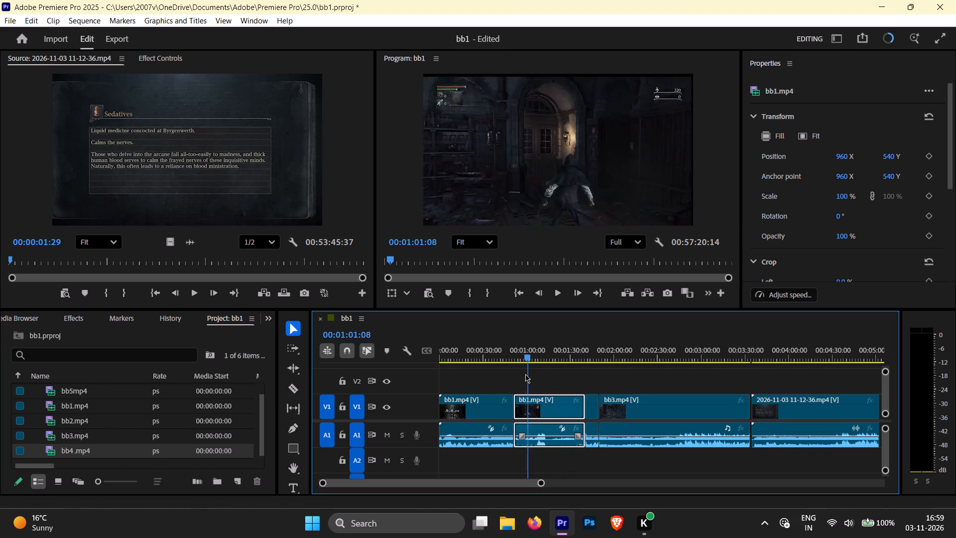
drag(525, 374, 533, 370)
key(space)
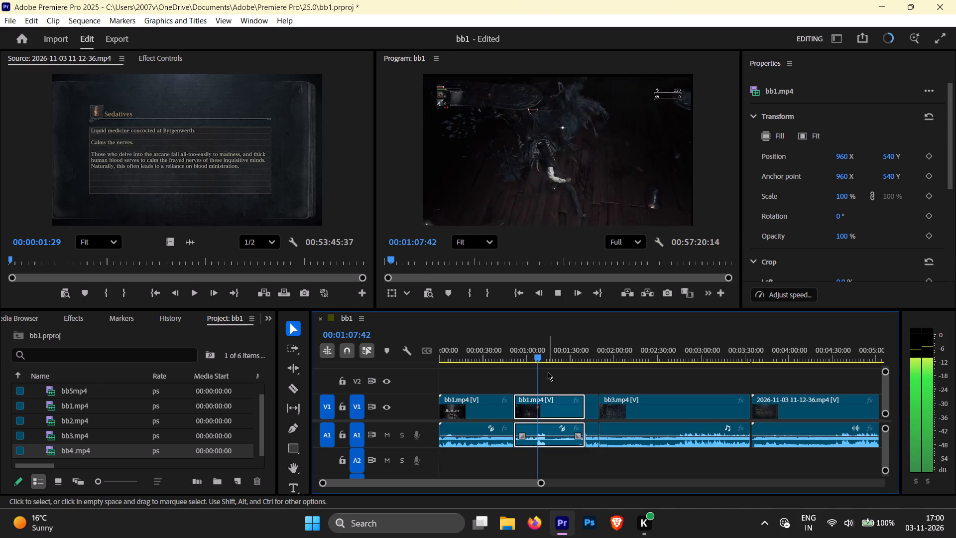
click(590, 397)
click(591, 410)
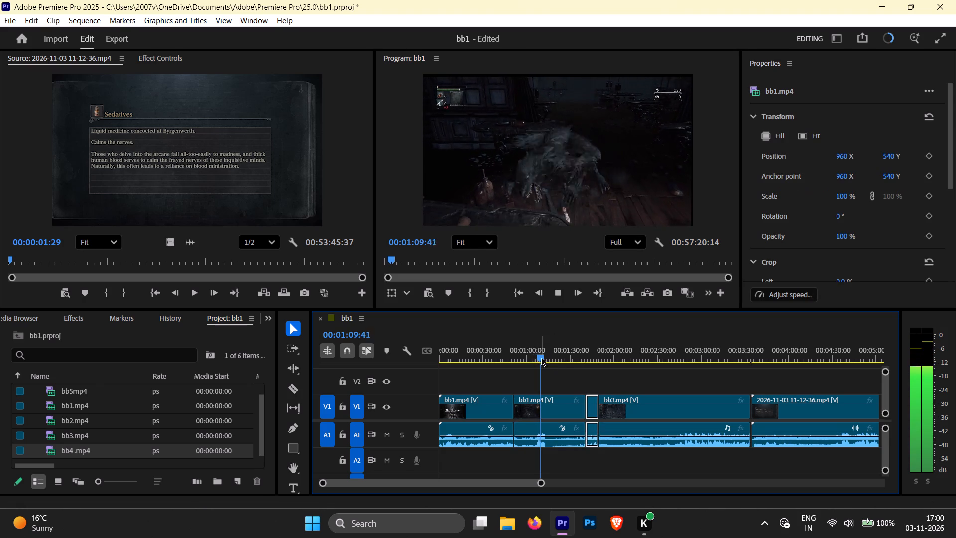
drag(541, 357, 591, 366)
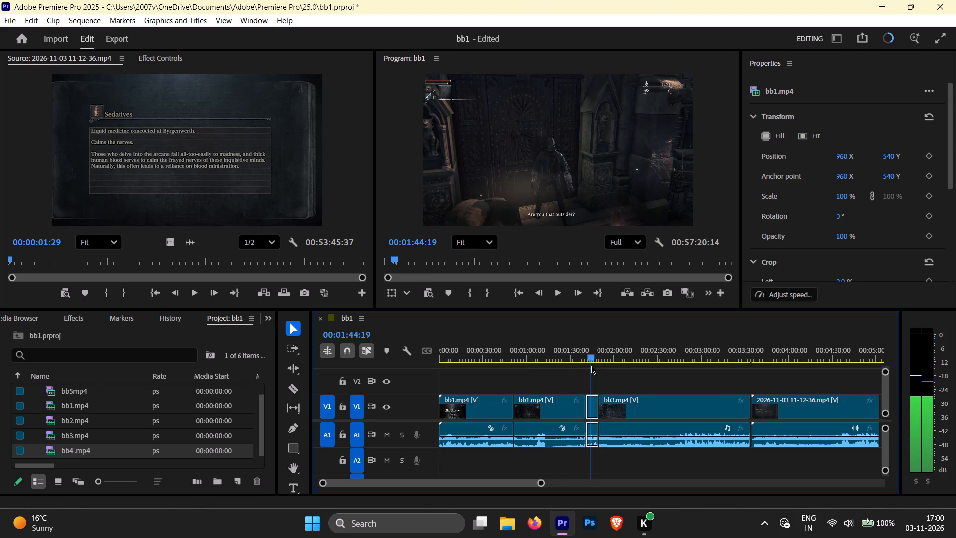
drag(591, 366, 695, 377)
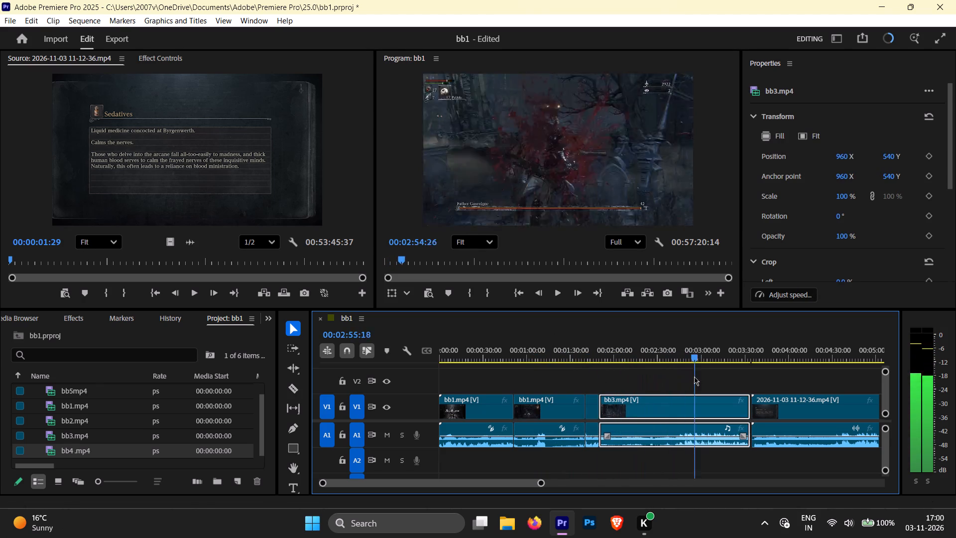
drag(695, 377, 787, 393)
right_click(807, 401)
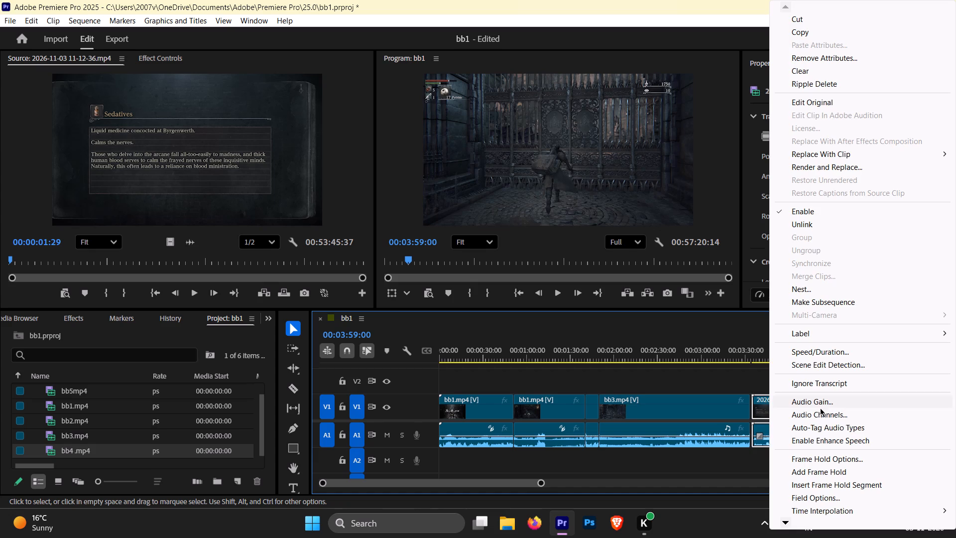
click(688, 380)
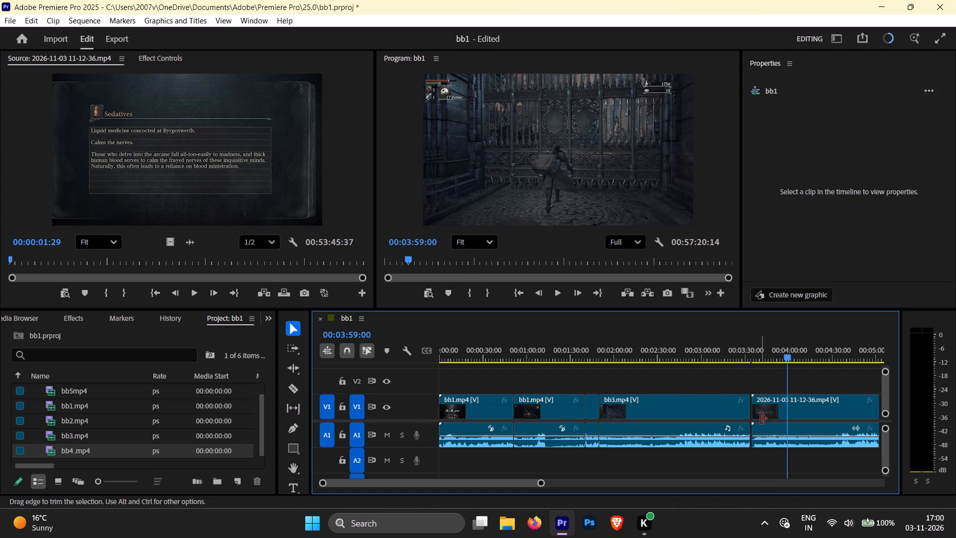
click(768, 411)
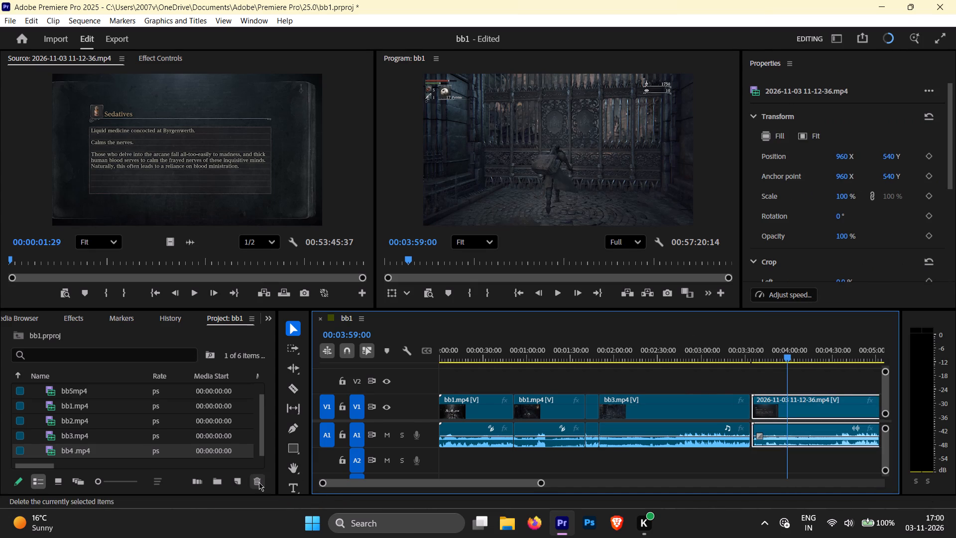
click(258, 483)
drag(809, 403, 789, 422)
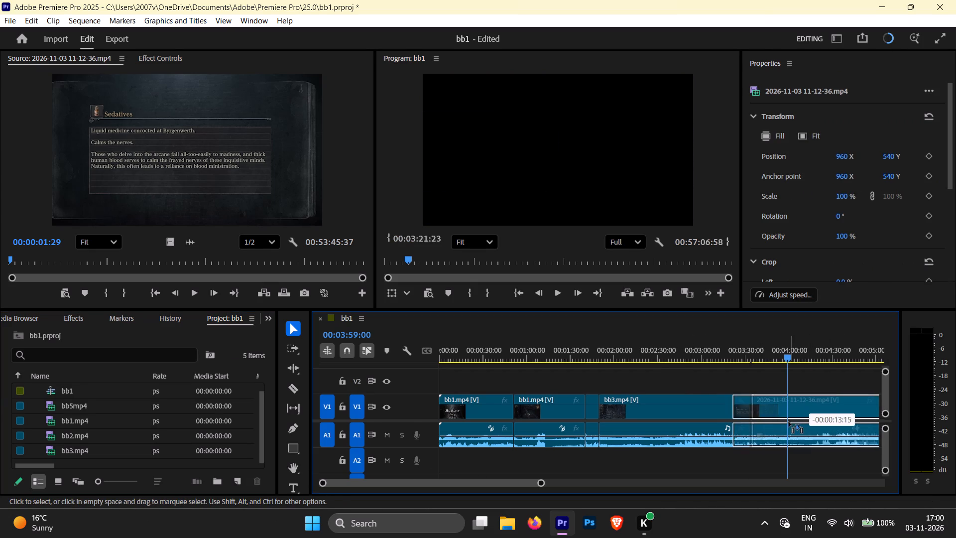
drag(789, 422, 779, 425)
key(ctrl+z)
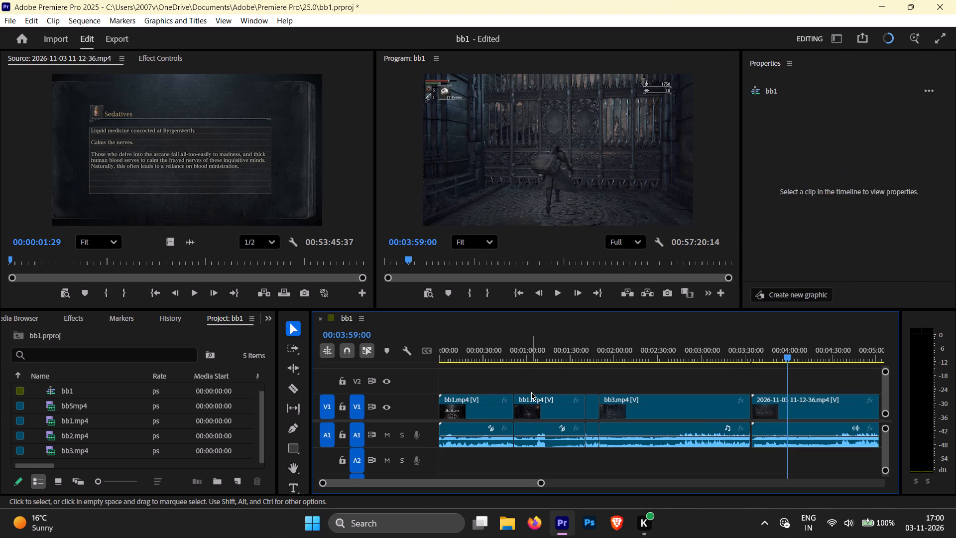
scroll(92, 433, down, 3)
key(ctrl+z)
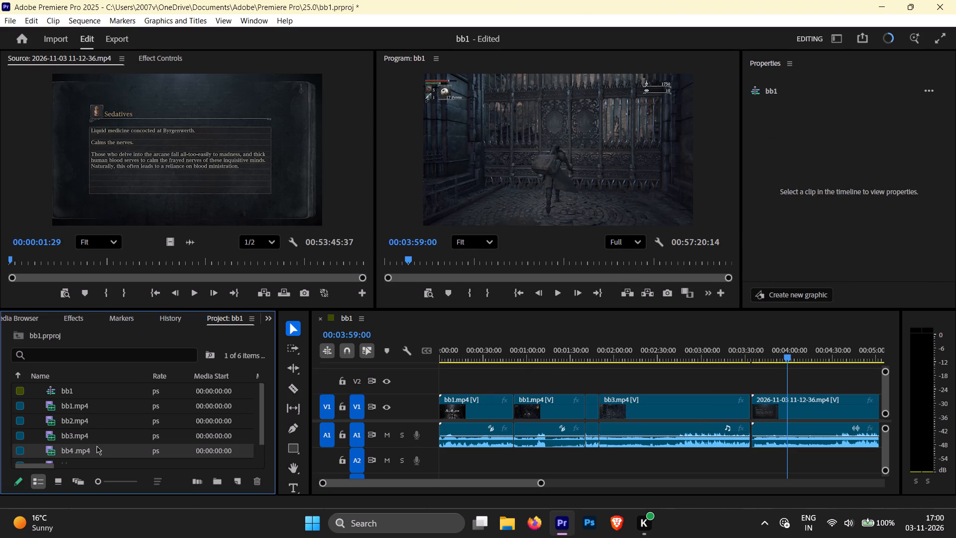
scroll(116, 445, down, 3)
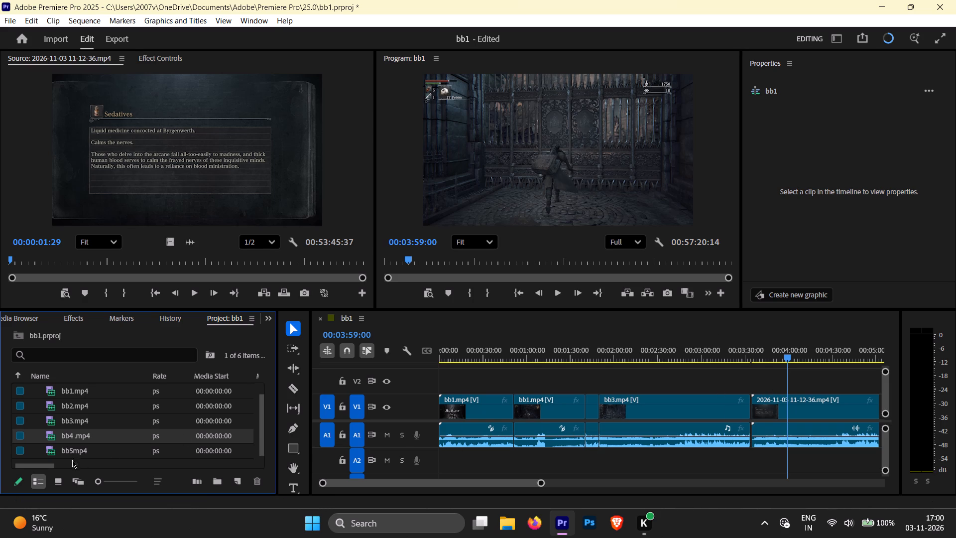
drag(81, 436, 750, 431)
scroll(779, 445, down, 8)
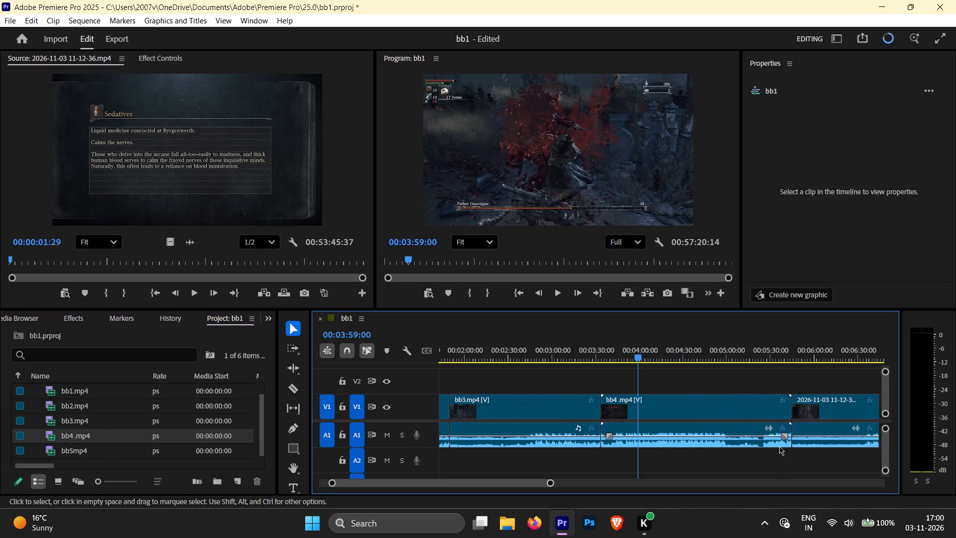
scroll(779, 446, down, 6)
scroll(748, 430, up, 5)
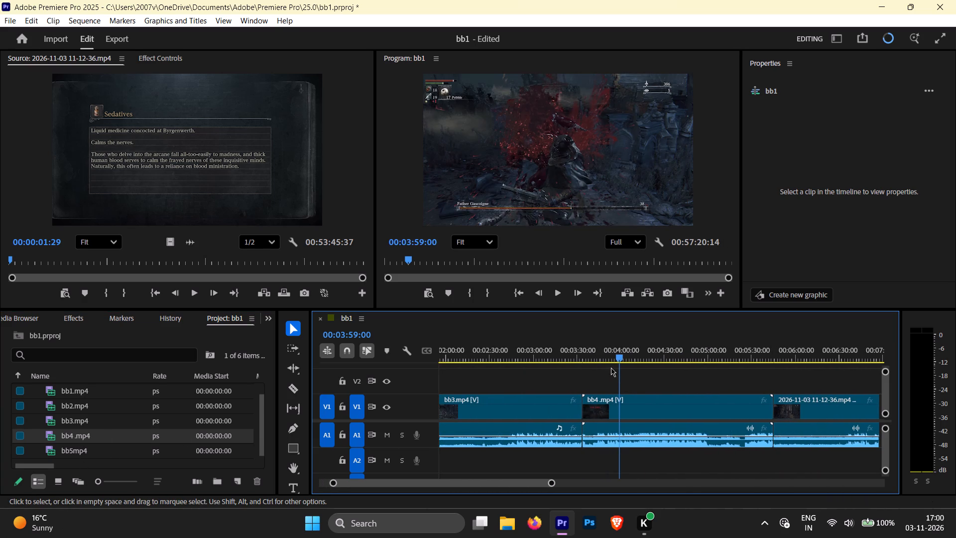
Scrub and play the join between bb3.mp4 and bb4 .mp4, and skim through the bb4 .mp4 footage.
drag(622, 354, 581, 378)
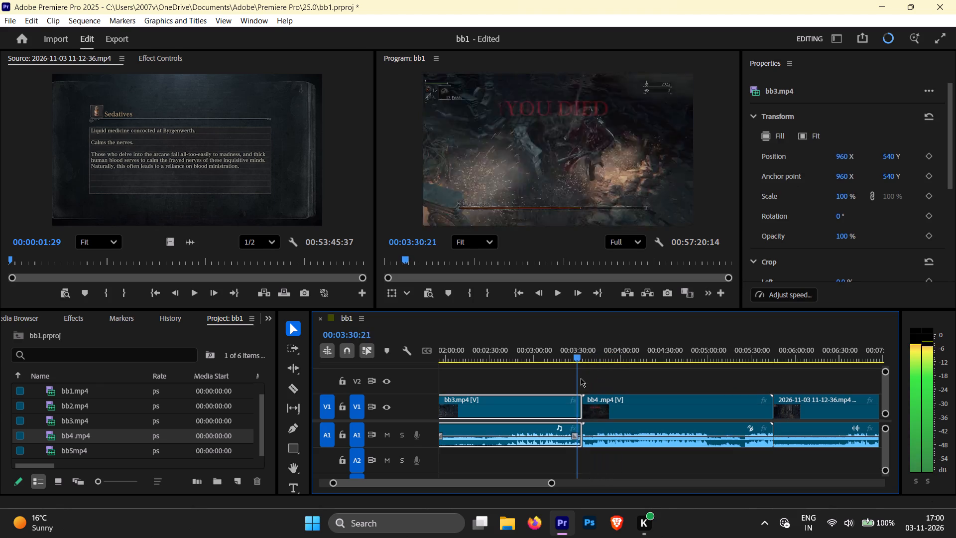
drag(581, 378, 585, 380)
key(space)
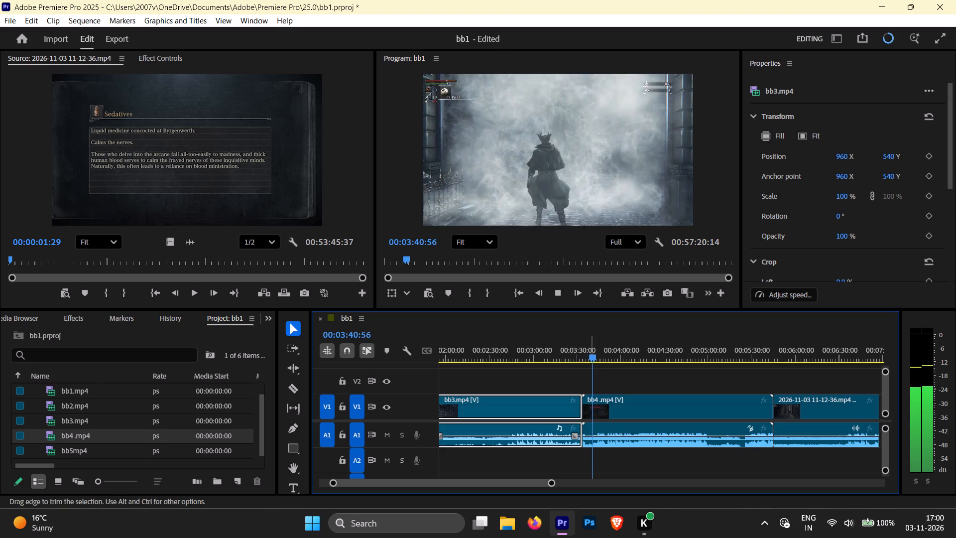
drag(594, 353, 655, 362)
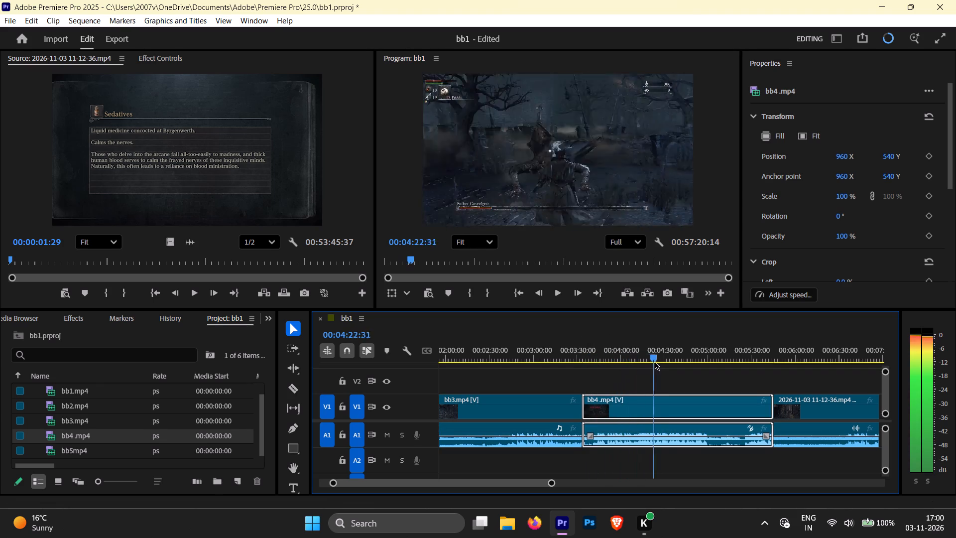
drag(655, 362, 697, 366)
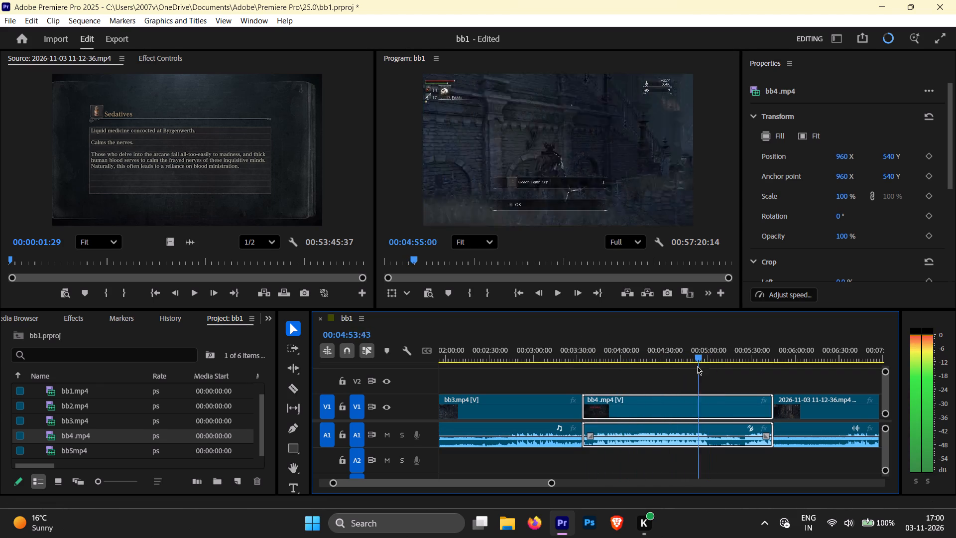
drag(697, 366, 579, 382)
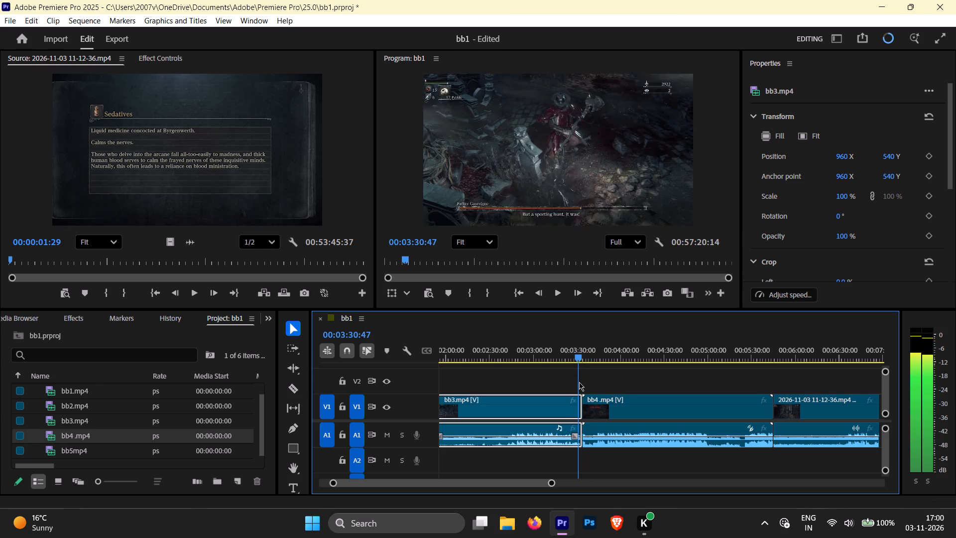
drag(579, 382, 584, 382)
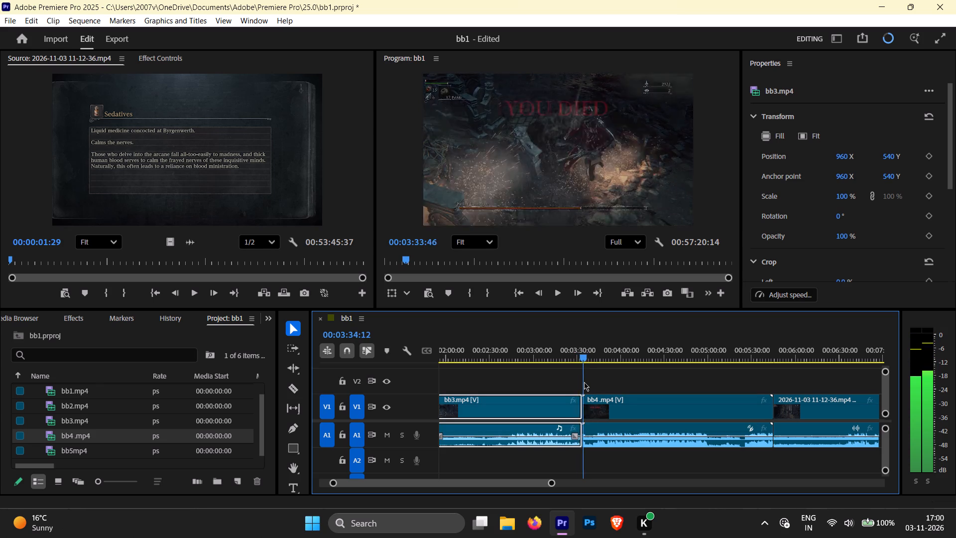
drag(584, 382, 580, 388)
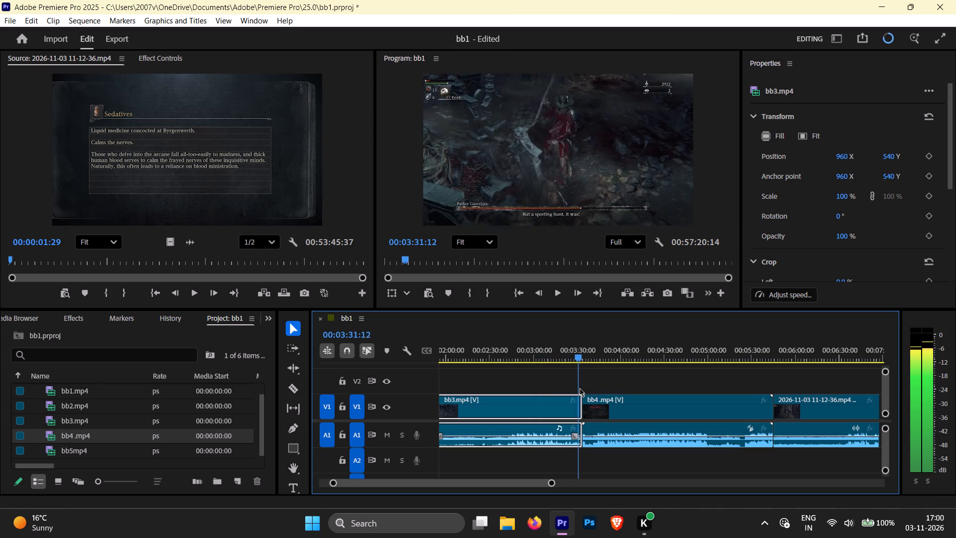
drag(580, 388, 581, 389)
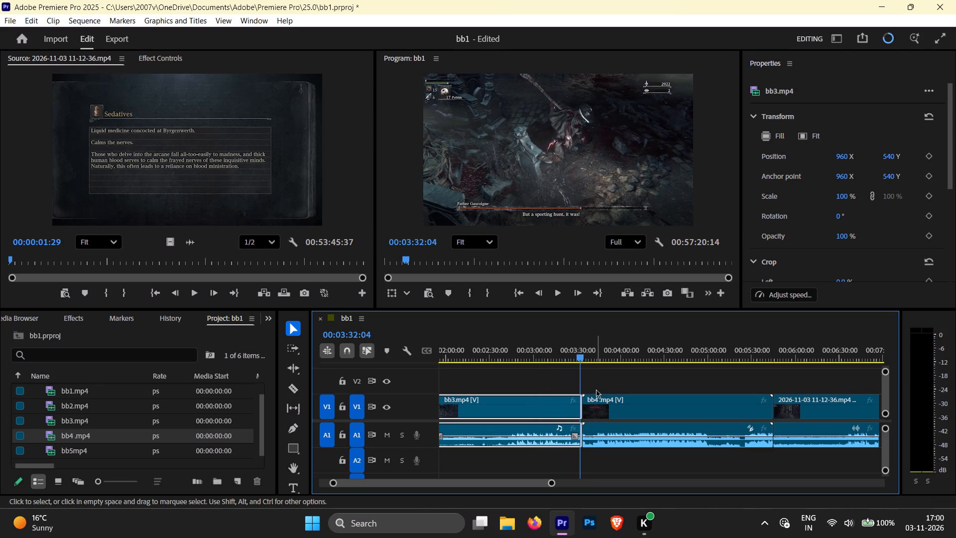
key(space)
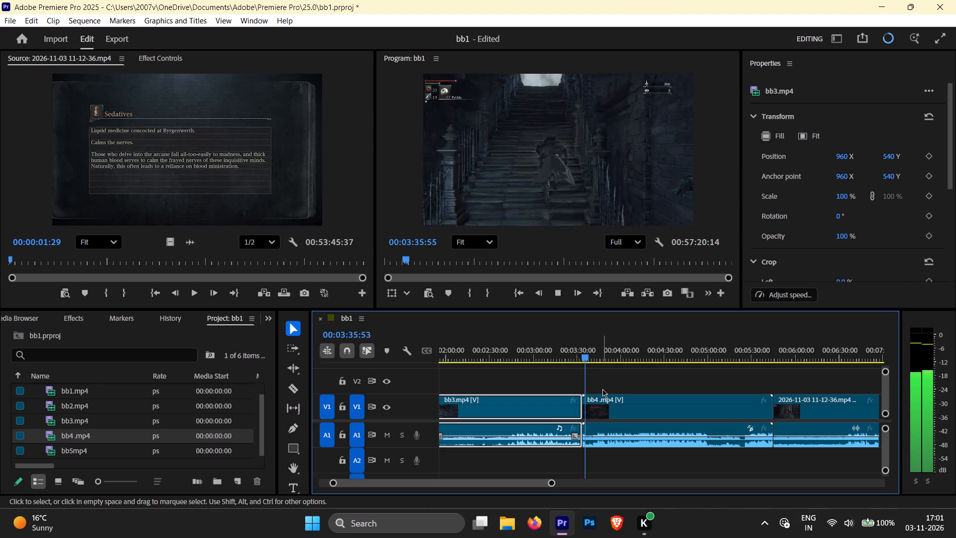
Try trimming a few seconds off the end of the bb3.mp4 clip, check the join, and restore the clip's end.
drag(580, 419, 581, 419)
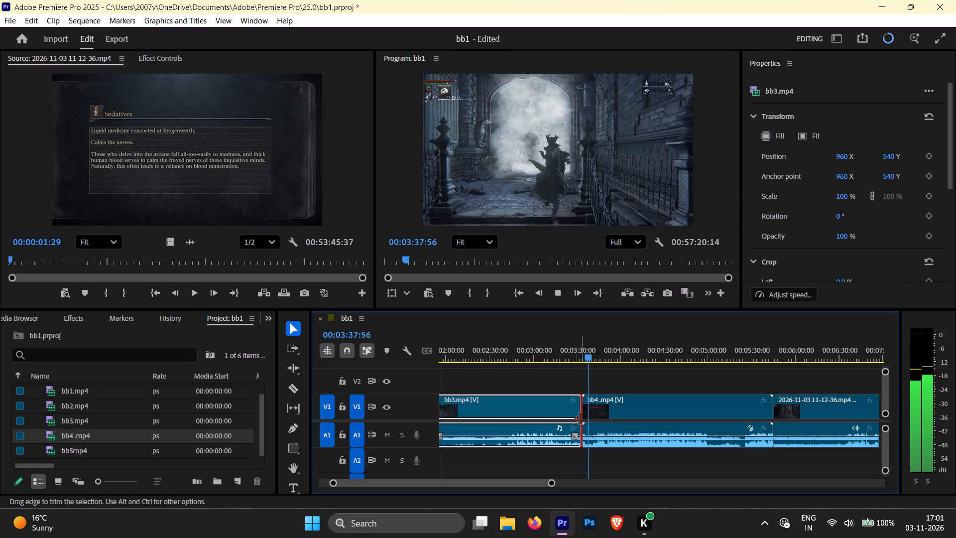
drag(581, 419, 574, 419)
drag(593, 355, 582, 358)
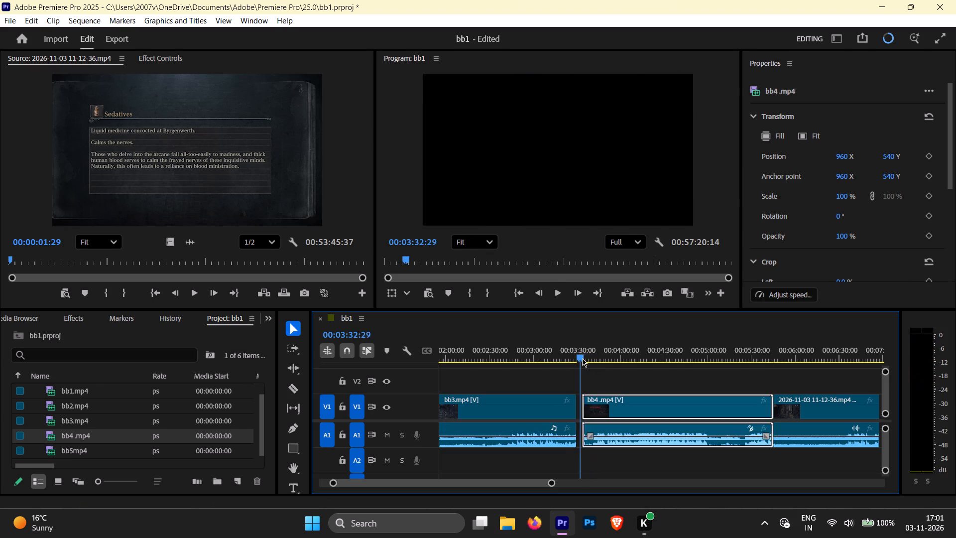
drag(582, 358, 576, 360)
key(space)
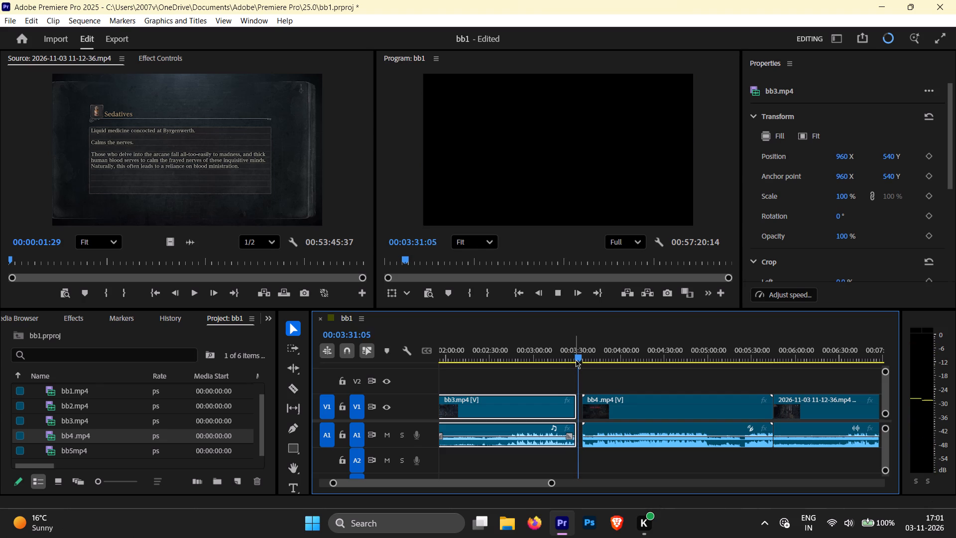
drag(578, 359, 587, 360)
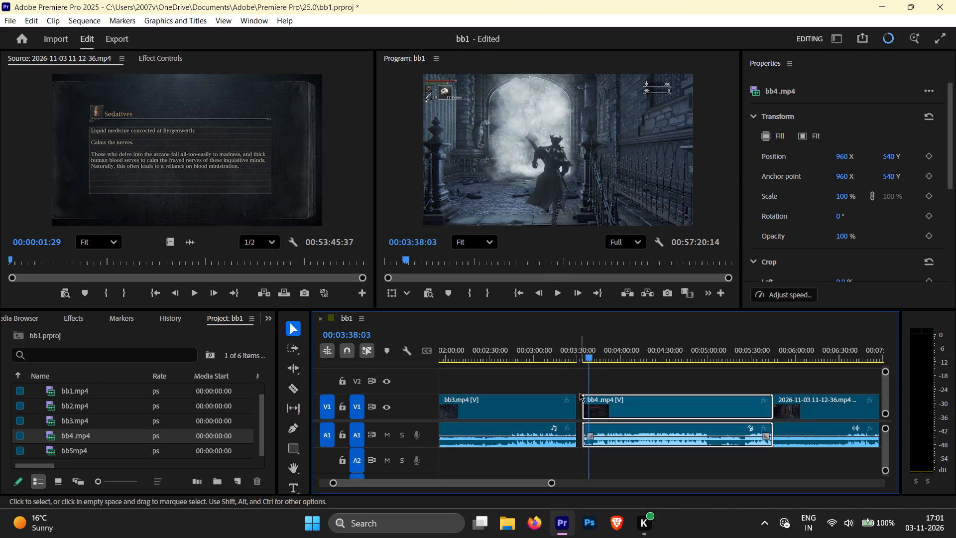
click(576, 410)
Play across the join to find the cut point, and trim 00:00:01:29 off the start of the bb4 .mp4 clip.
drag(587, 361, 578, 369)
key(space)
key(space)
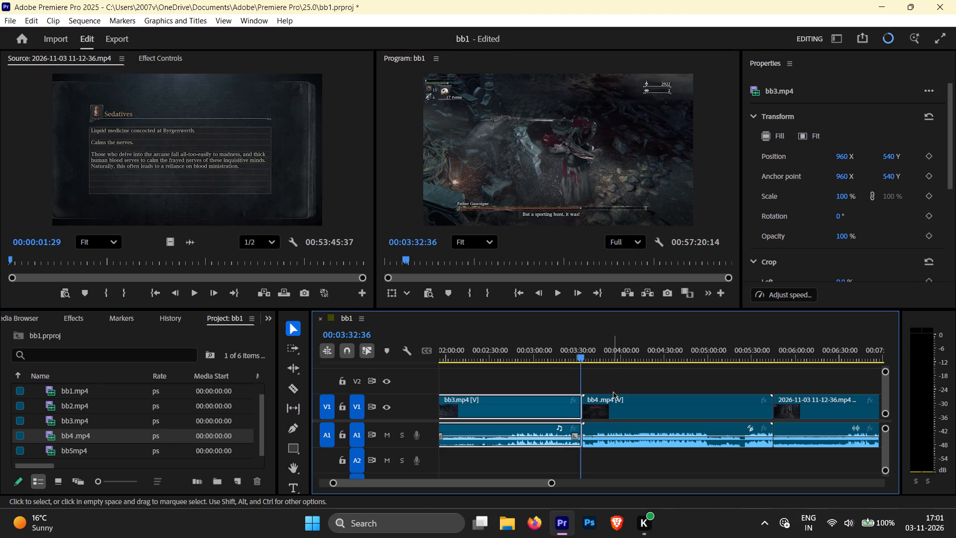
key(space)
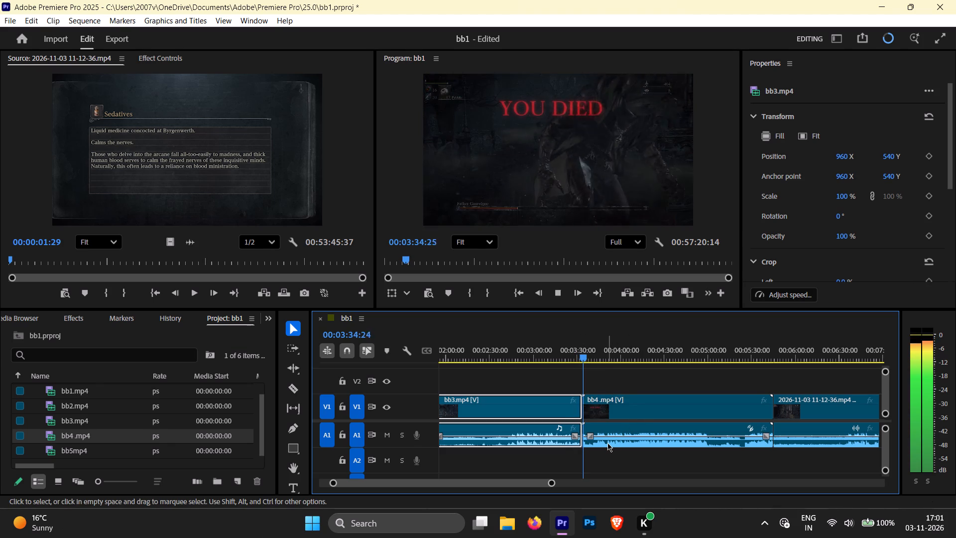
key(space)
key(space)
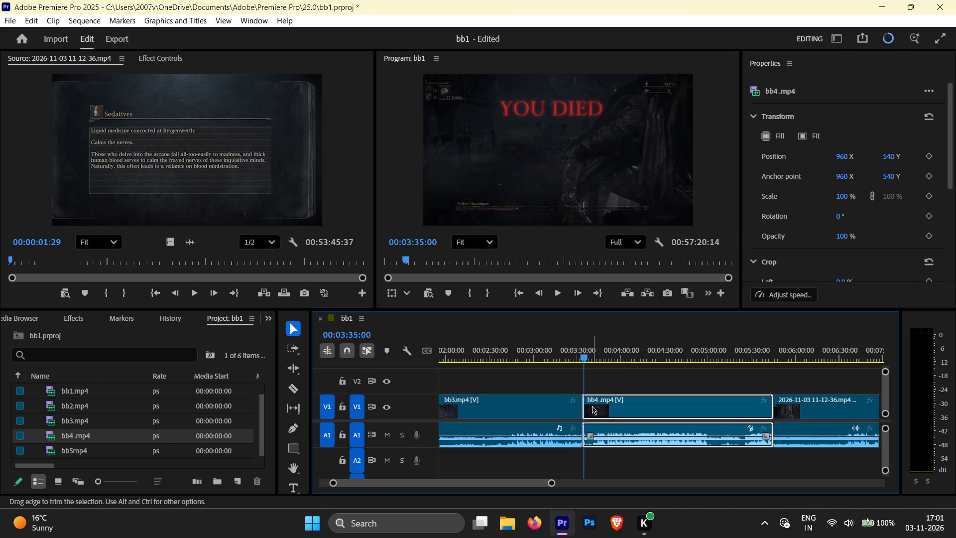
key(space)
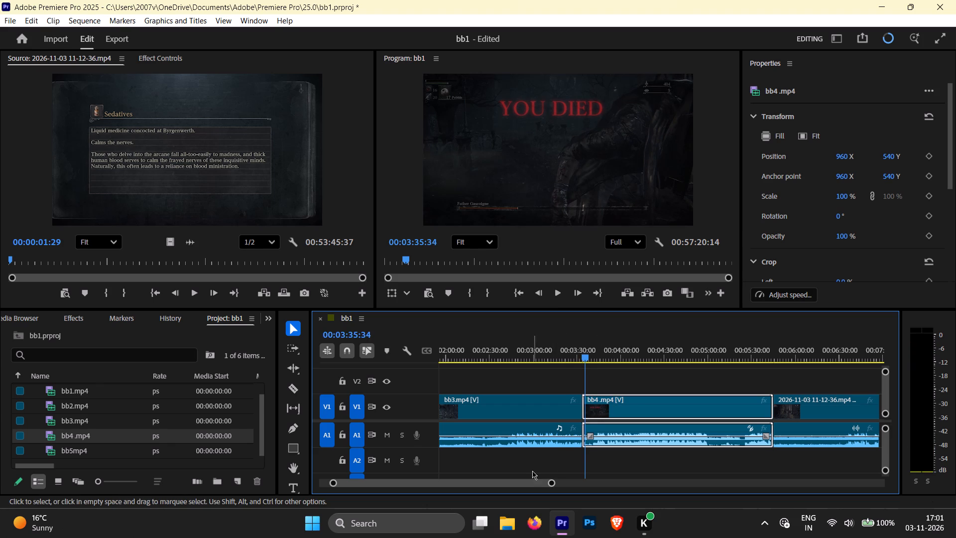
click(585, 419)
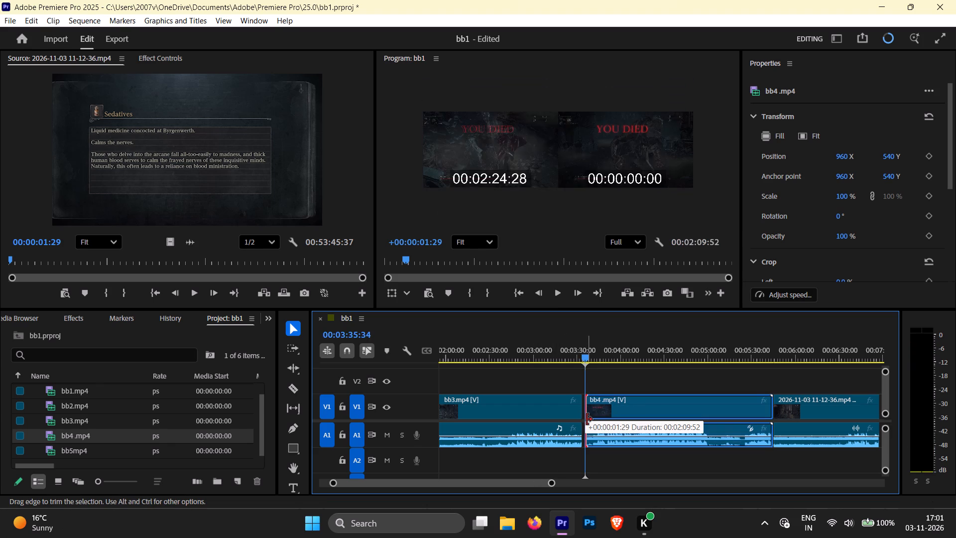
Play the trimmed opening of the bb4 .mp4 clip to check where its footage starts.
key(space)
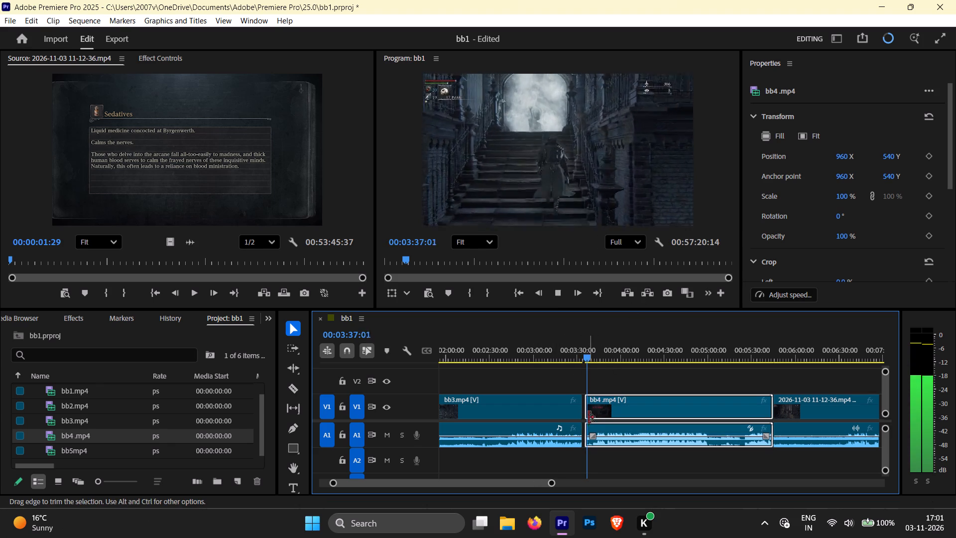
drag(588, 351, 587, 357)
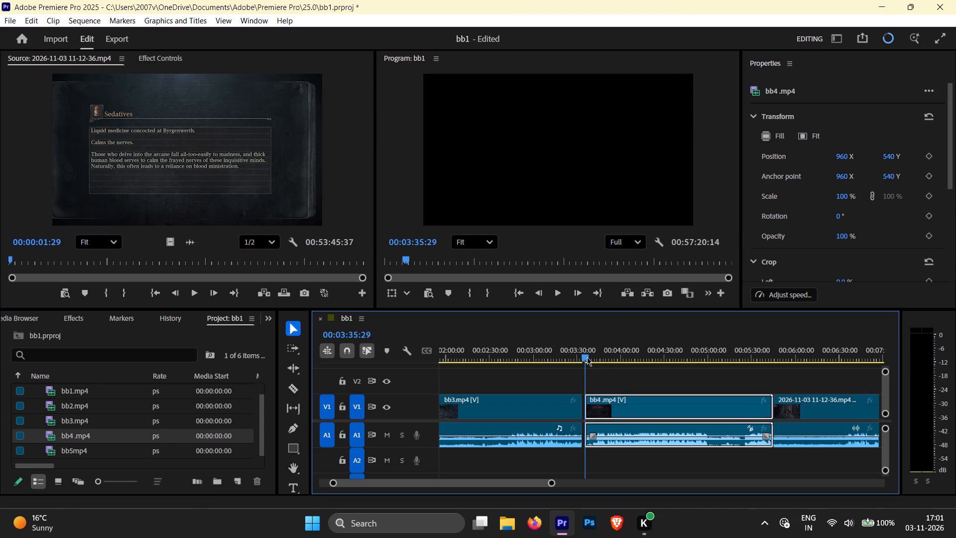
key(space)
key(space)
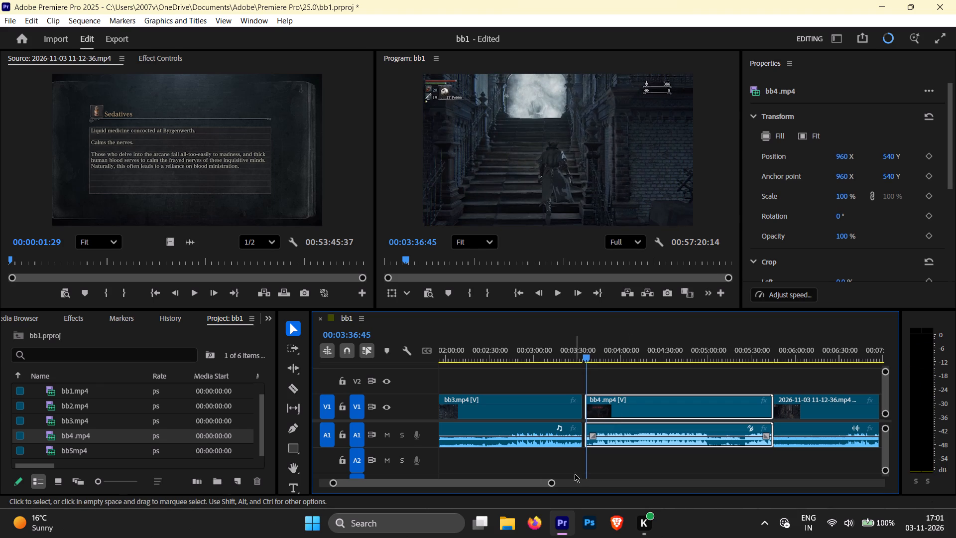
key(space)
key(space)
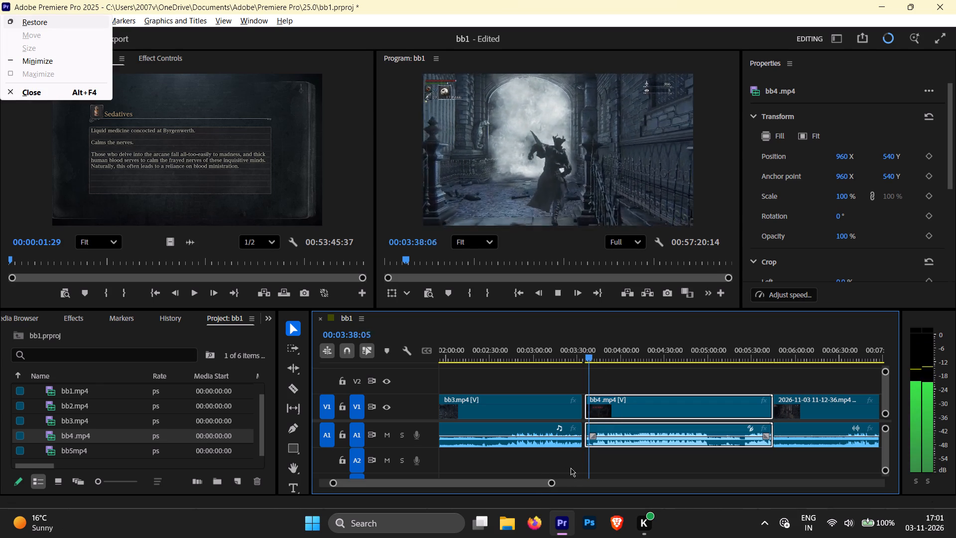
click(613, 201)
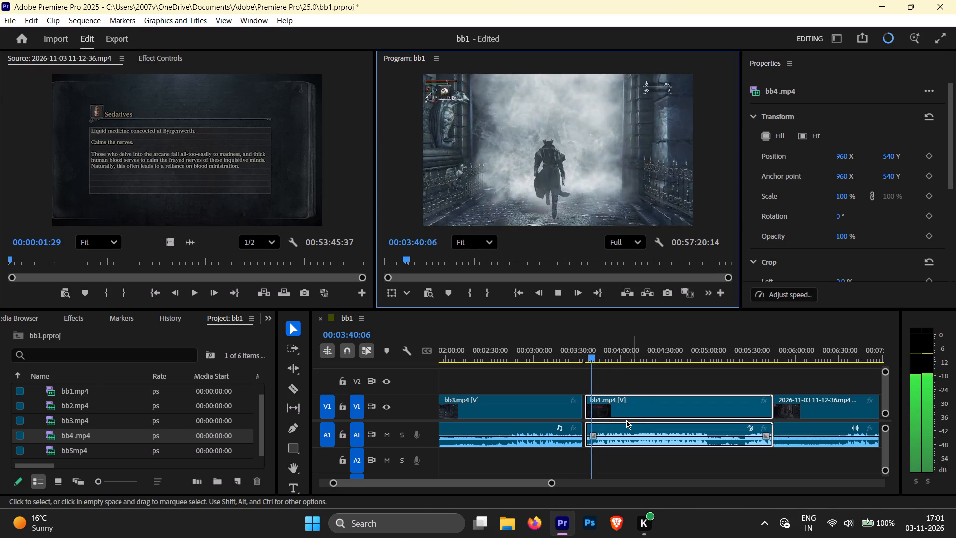
key(space)
Move the bb4 .mp4 clip back against the end of bb3.mp4 to close the gap, and play the join.
alt+scroll(619, 423, up, 9)
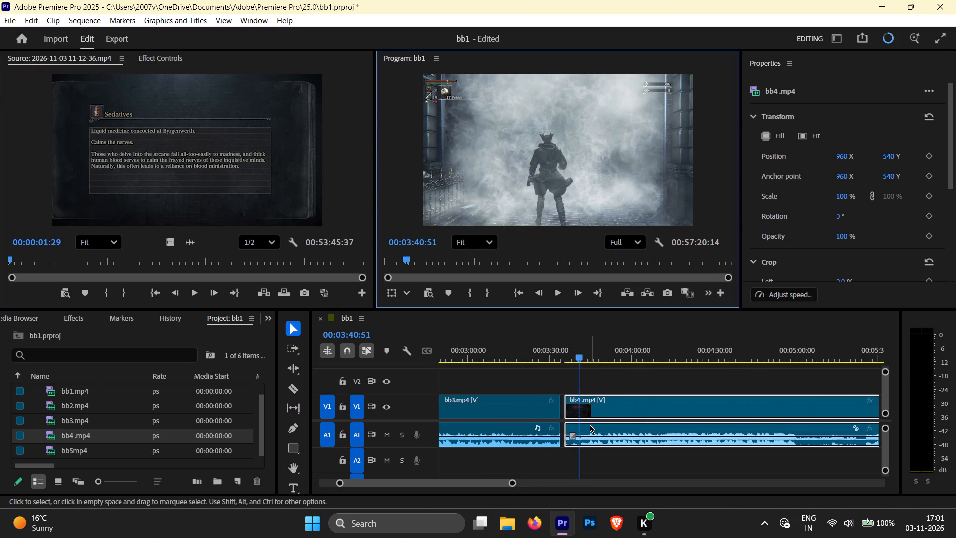
alt+scroll(590, 425, up, 8)
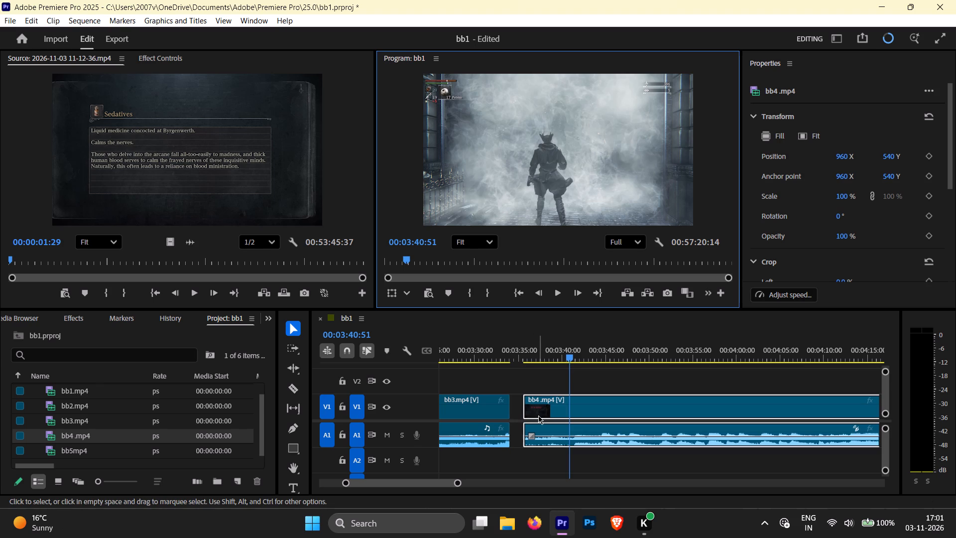
drag(541, 415, 532, 415)
drag(568, 359, 534, 366)
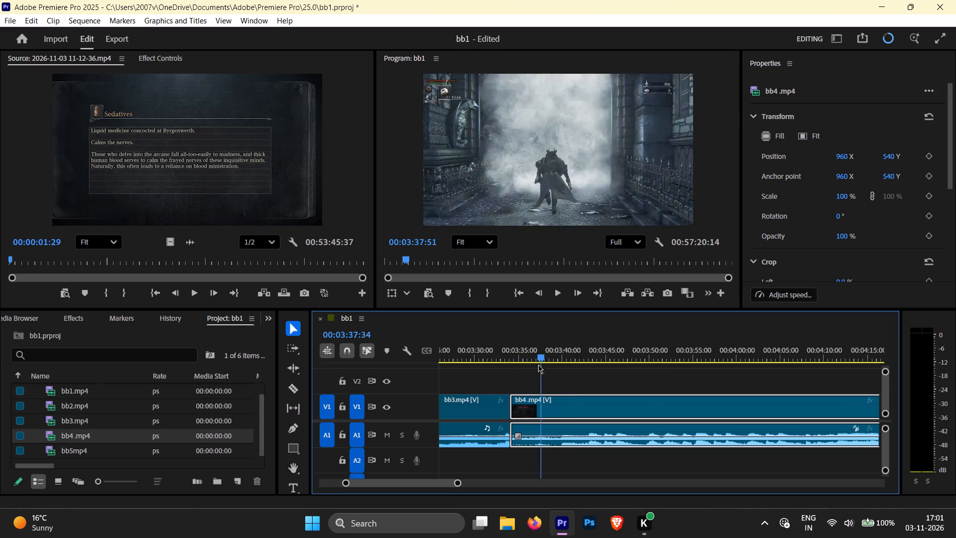
drag(534, 366, 510, 376)
key(space)
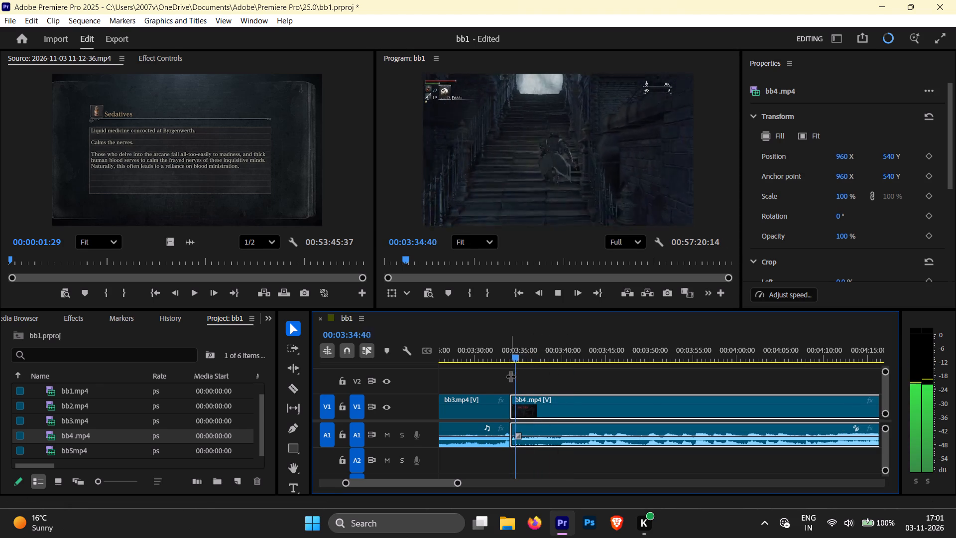
drag(520, 360, 510, 365)
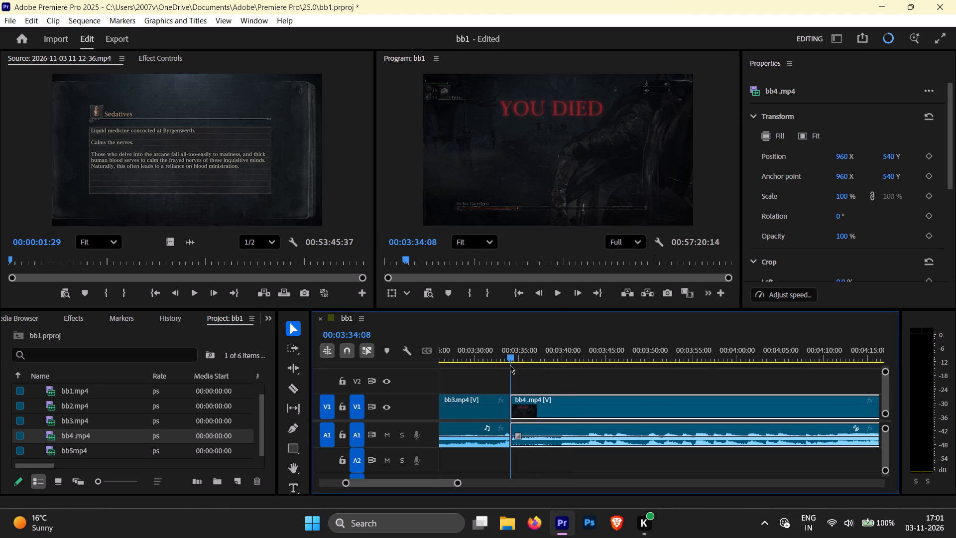
Trim another 00:00:00:16 off the start of the bb4 .mp4 clip and move it back against the end of bb3.mp4.
drag(510, 365, 512, 365)
drag(582, 402, 579, 402)
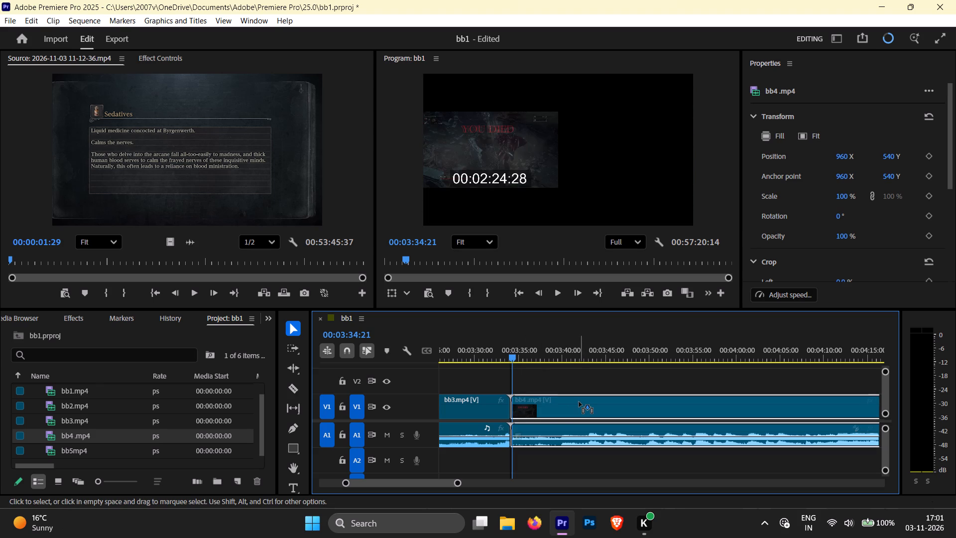
drag(579, 402, 577, 402)
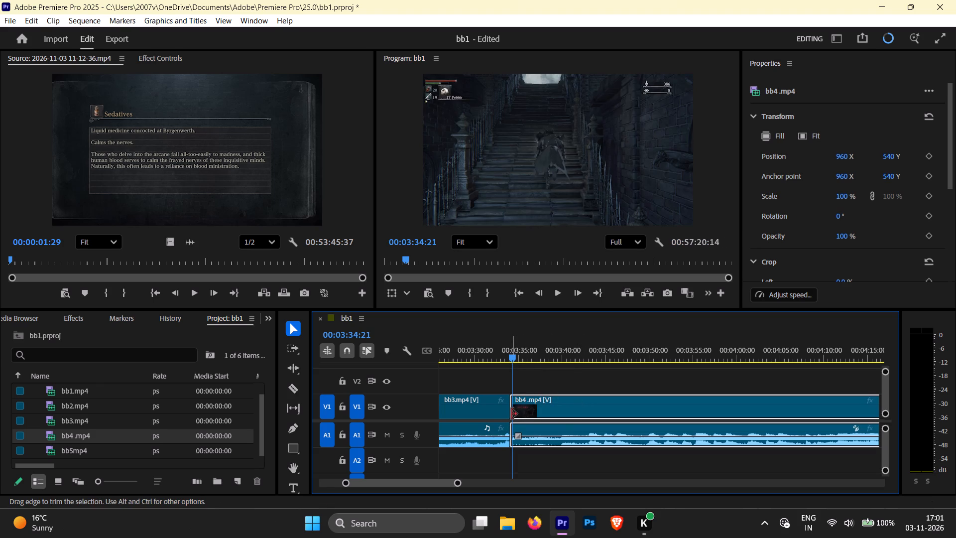
click(511, 414)
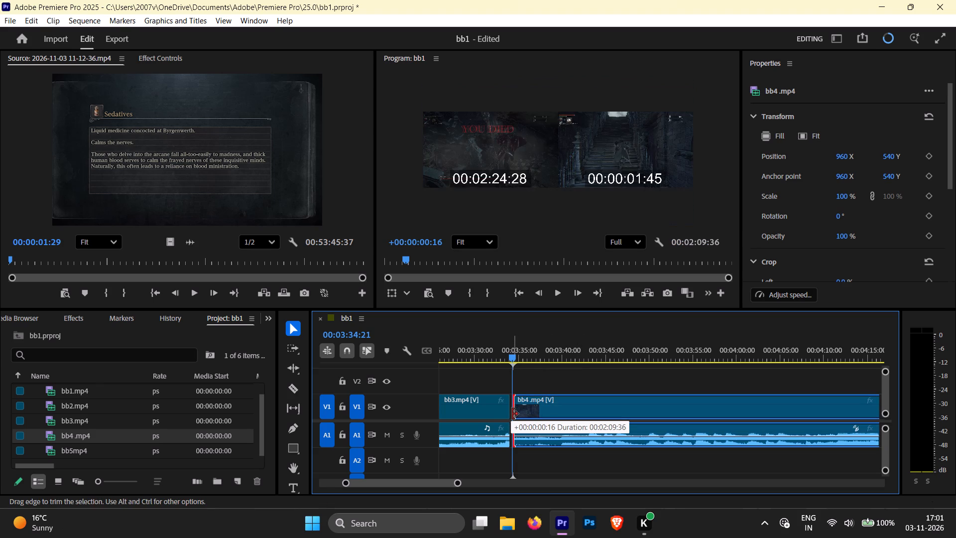
drag(590, 403, 578, 403)
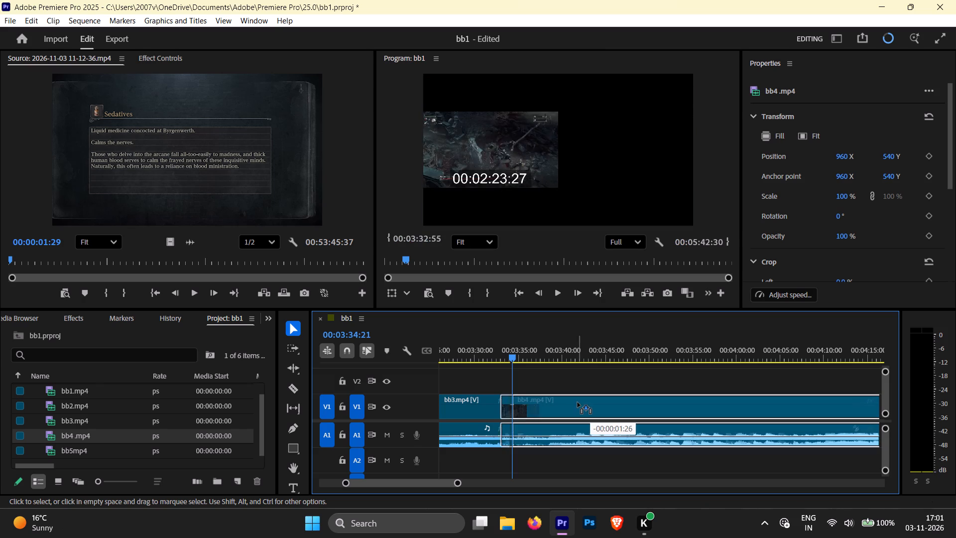
drag(578, 403, 584, 403)
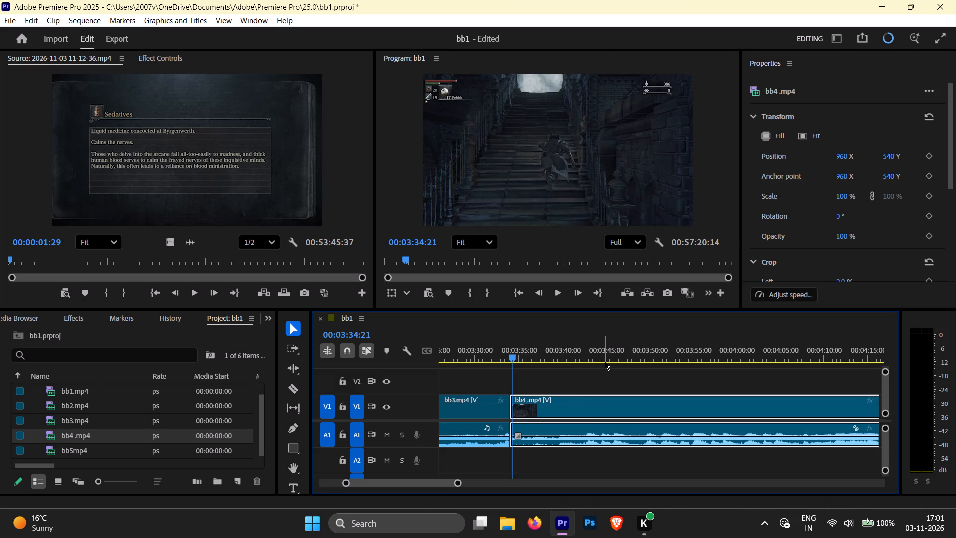
Play the Father Gascoigne fight in the bb4 .mp4 clip and split the clip at 00:03:47:54.
key(space)
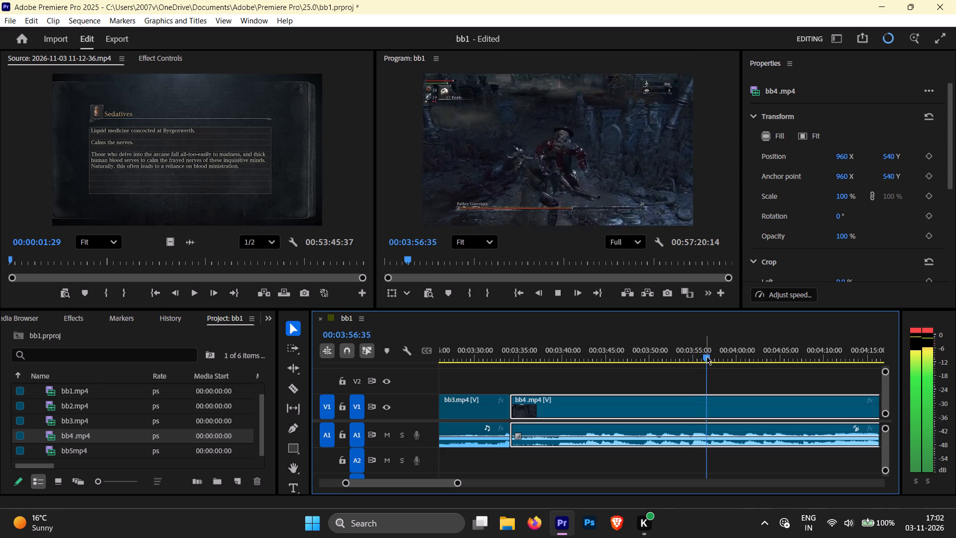
drag(707, 356, 599, 376)
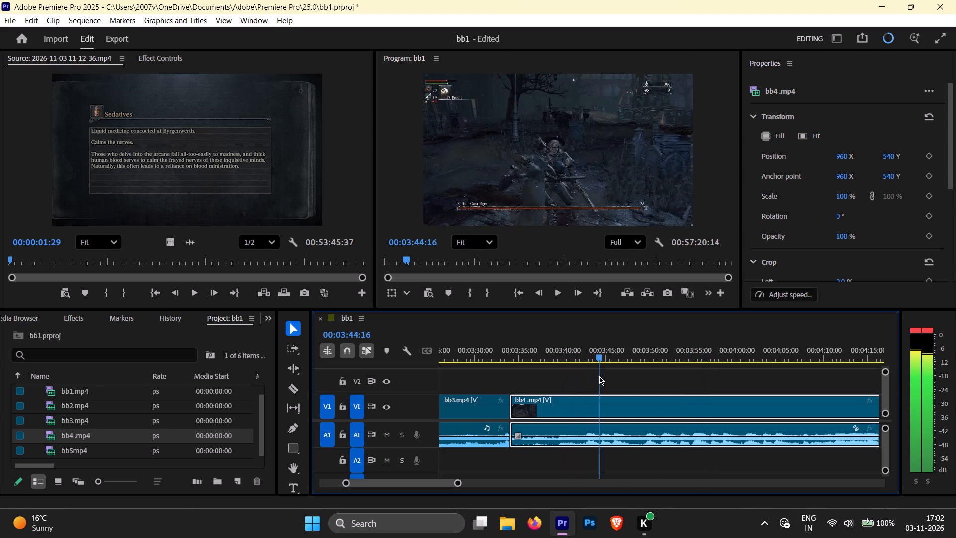
drag(599, 376, 602, 375)
key(space)
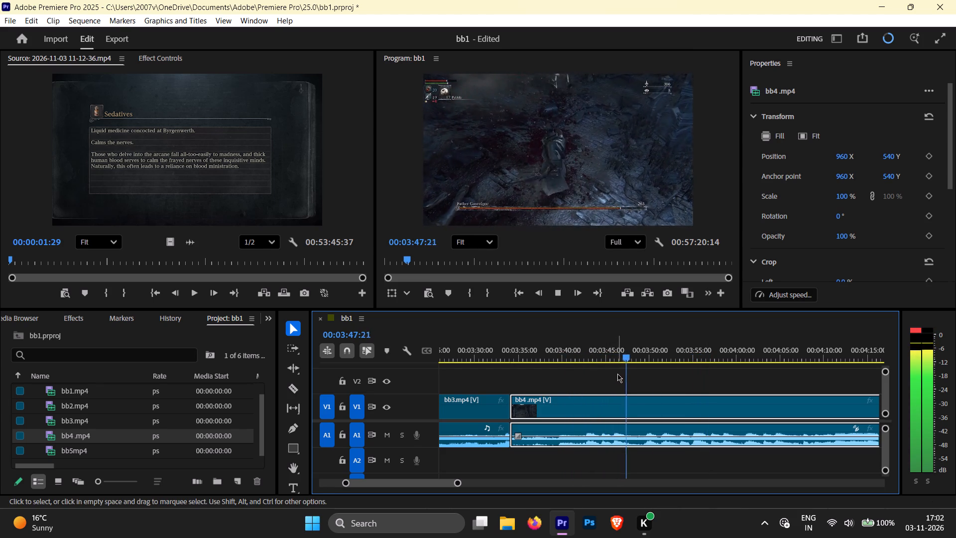
key(space)
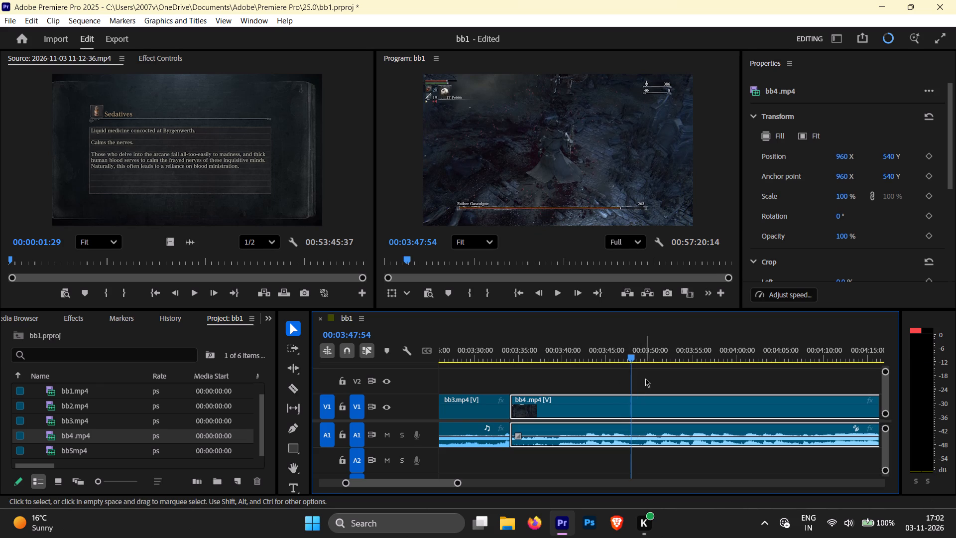
key(ctrl+k)
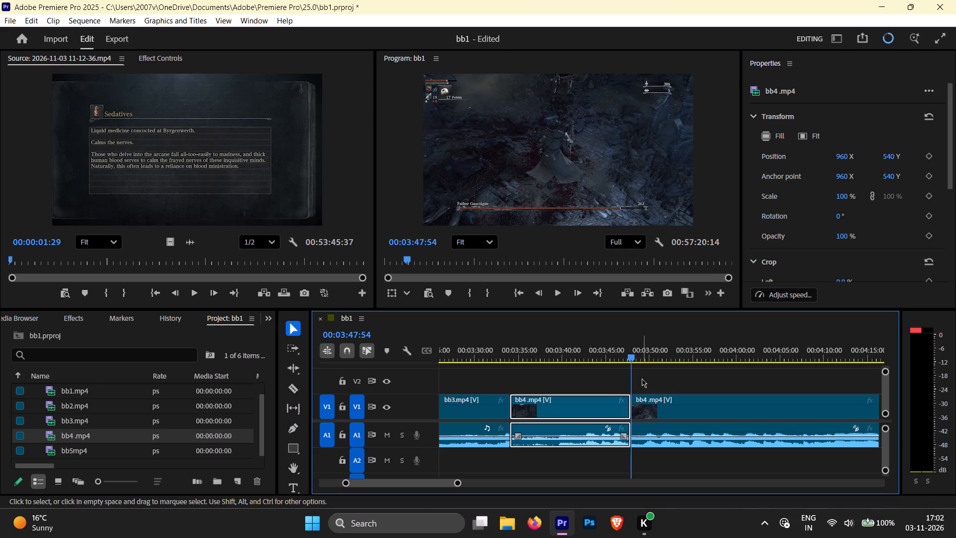
Scrub through the bb4 .mp4 part after the split, up to about 00:04:12, to look for the next cut point.
drag(633, 361, 691, 358)
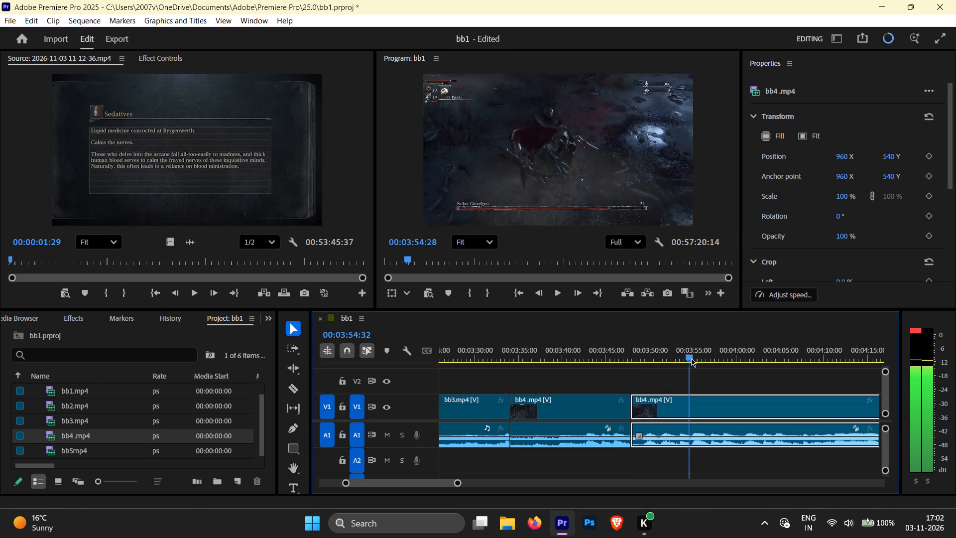
drag(691, 358, 813, 398)
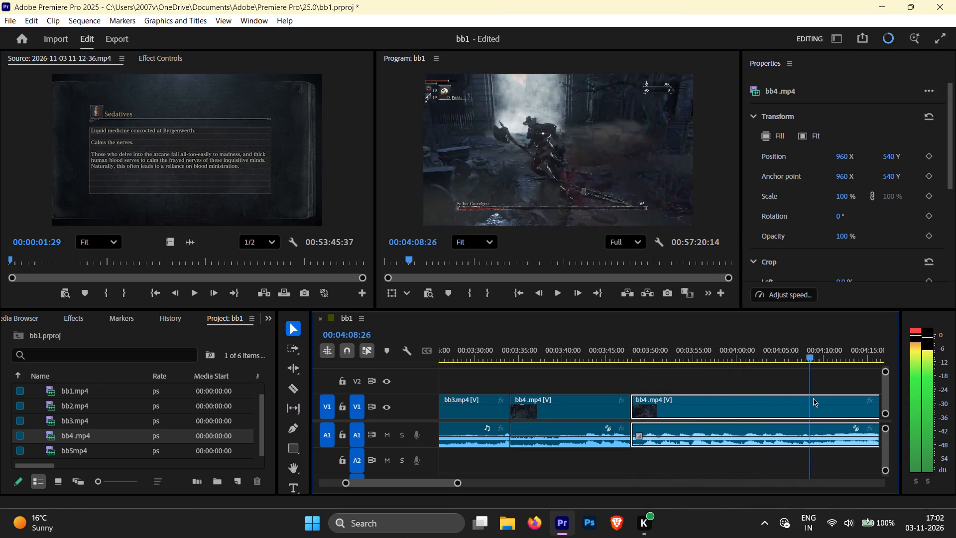
drag(813, 398, 850, 415)
scroll(850, 417, down, 10)
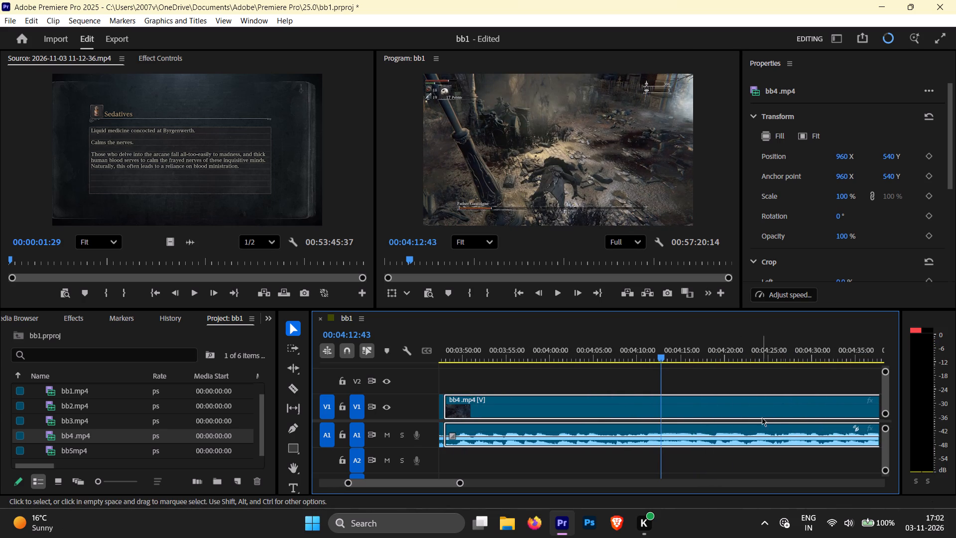
drag(661, 361, 658, 360)
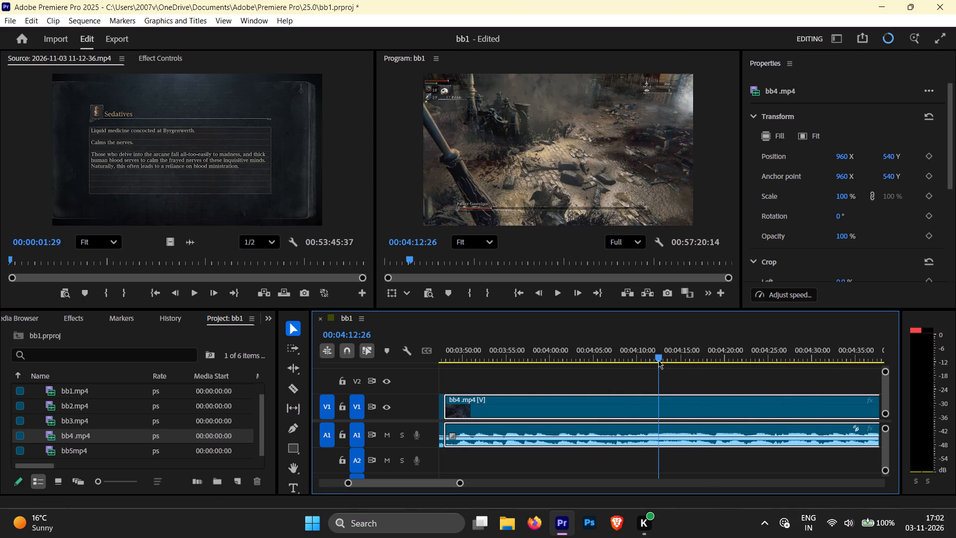
drag(658, 360, 645, 361)
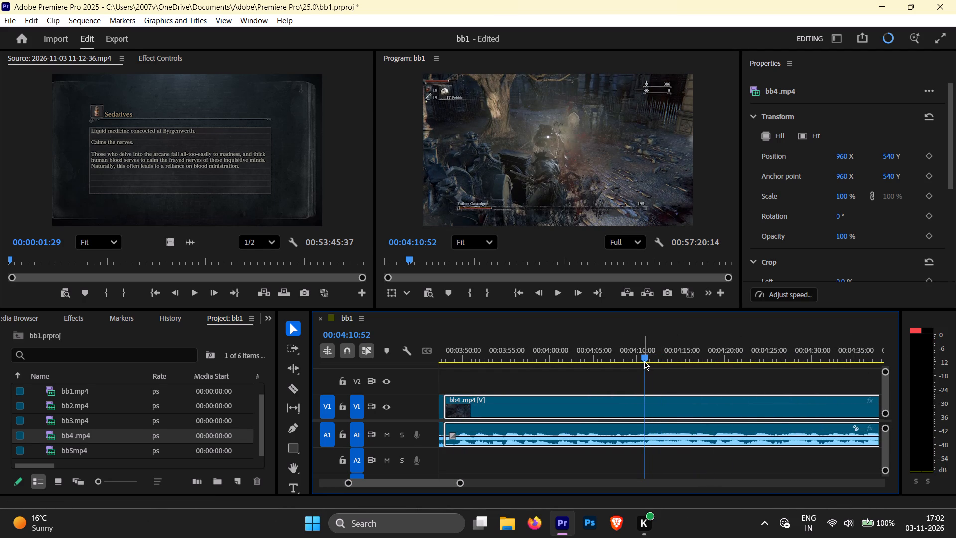
drag(642, 357, 638, 356)
drag(638, 356, 632, 356)
key(space)
key(space)
drag(640, 356, 638, 356)
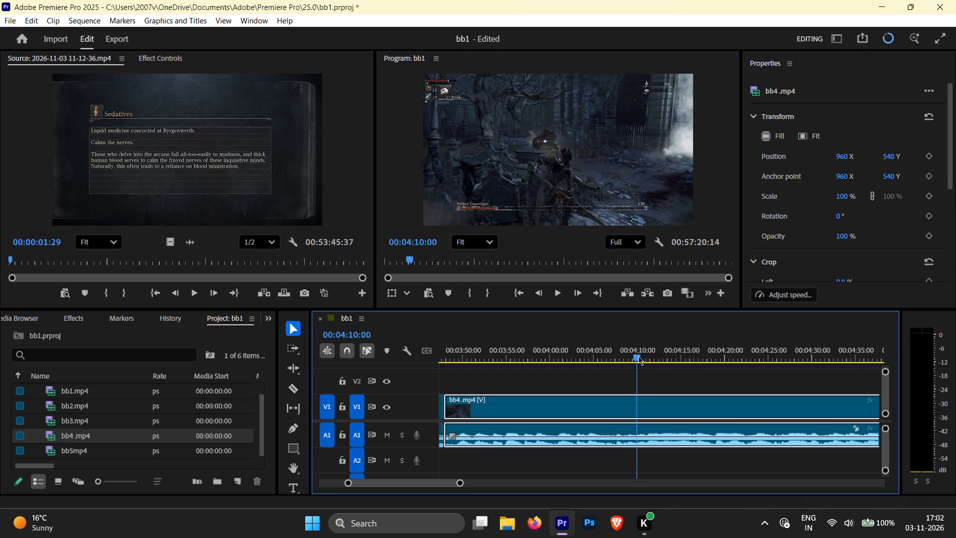
drag(638, 356, 634, 357)
drag(636, 355, 631, 358)
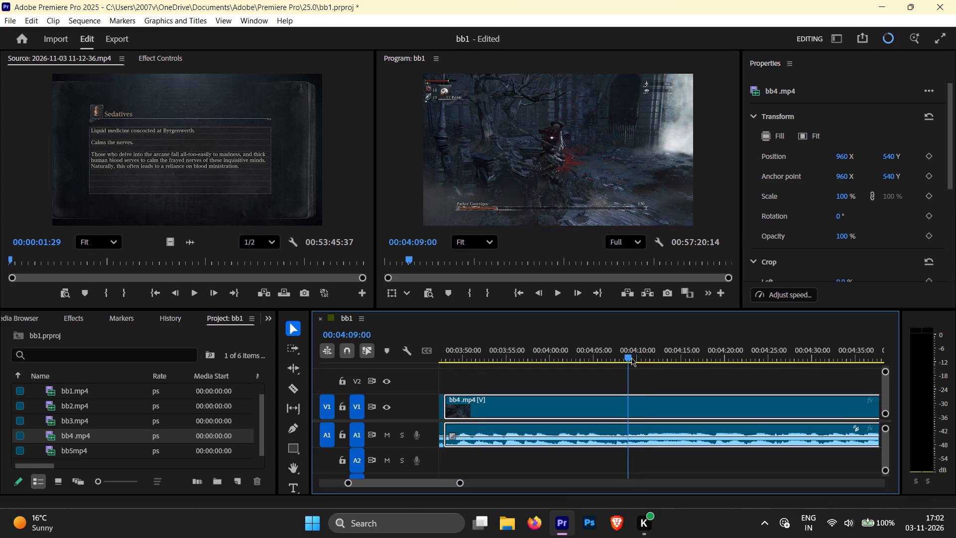
drag(631, 358, 627, 362)
Step back frame by frame through the Father Gascoigne fight in bb4 .mp4, from 00:04:09:00 to about 00:04:00:21, to look for the next cut point.
key(Left)
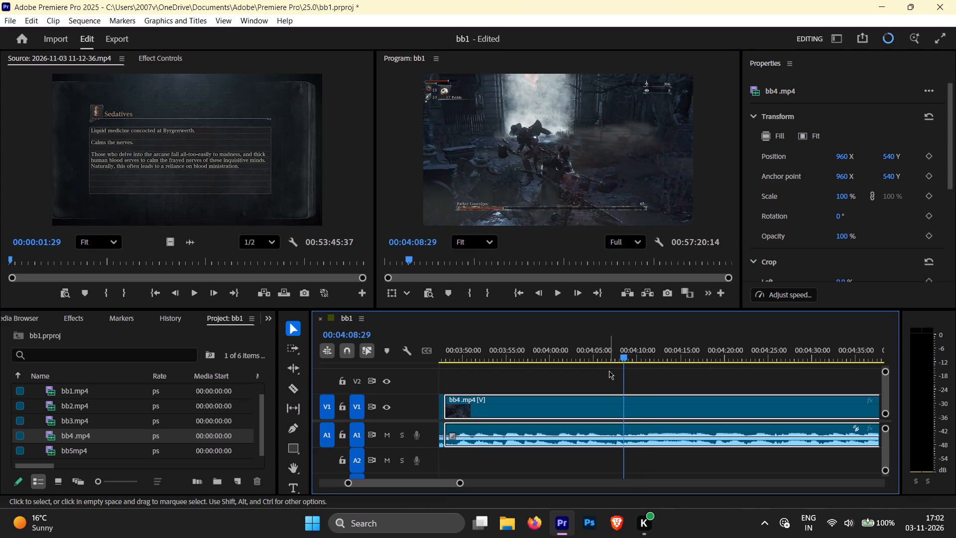
key(Left)
key(Left)
key(Left)
key(Left)
key(Left)
key(Left)
key(Left)
key(Left)
key(Left)
key(Left)
key(Left)
key(Left)
key(Left)
key(Left)
key(Left)
key(Left)
key(Left)
key(Left)
key(Left)
key(Left)
key(Left)
key(Left)
key(Left)
key(Left)
key(Left)
key(Left)
key(Left)
key(Left)
key(Left)
key(Left)
key(Left)
key(Left)
key(Left)
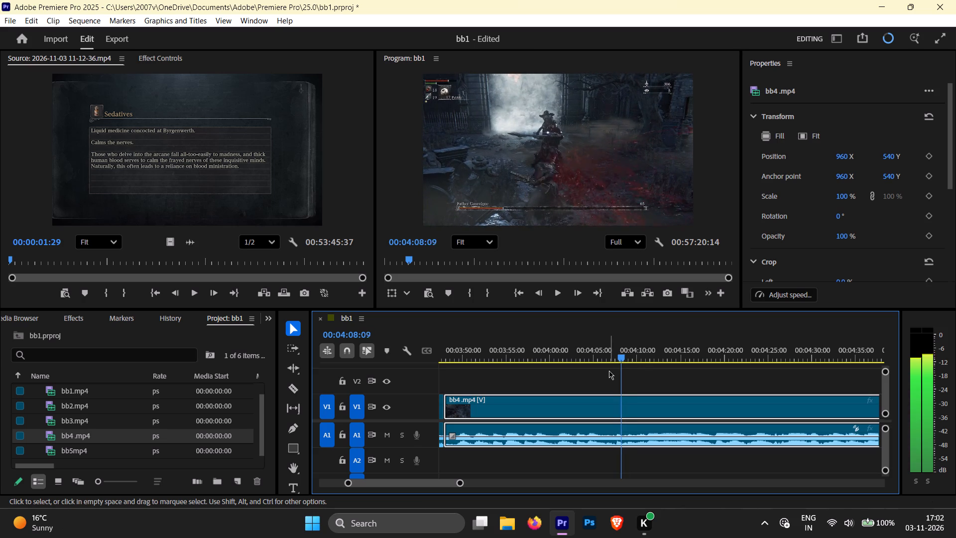
key(Left)
key(Left)
key(Left)
key(Left)
key(Left)
key(Left)
key(Left)
key(Left)
key(Left)
key(Left)
key(Left)
key(Left)
key(Left)
key(Left)
key(Left)
key(Left)
key(Left)
key(Left)
key(Left)
key(Left)
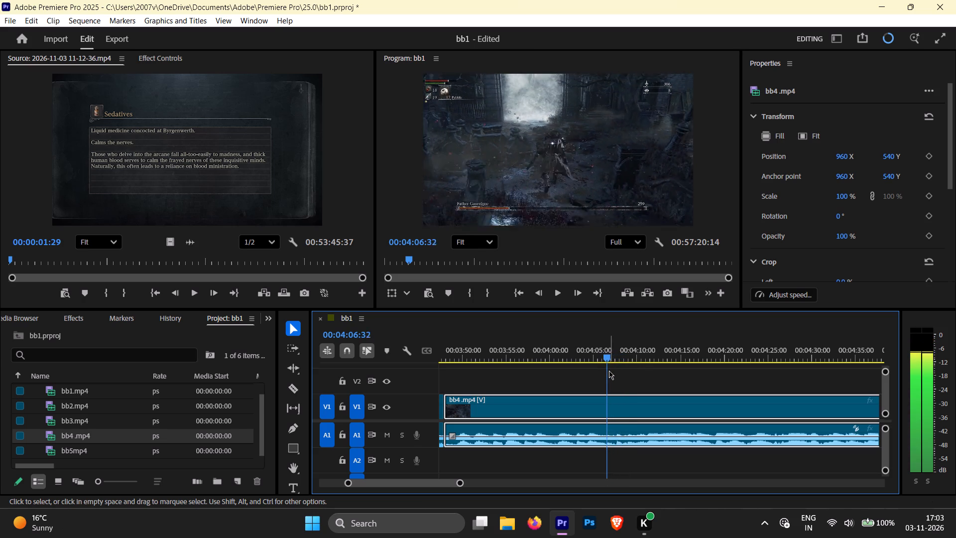
key(Left)
key(Left)
key(Left)
key(Left)
key(Left)
key(Left)
key(Left)
key(Left)
key(Left)
key(Left)
key(Left)
key(Left)
key(Left)
key(Left)
key(Left)
key(Left)
key(Left)
key(Left)
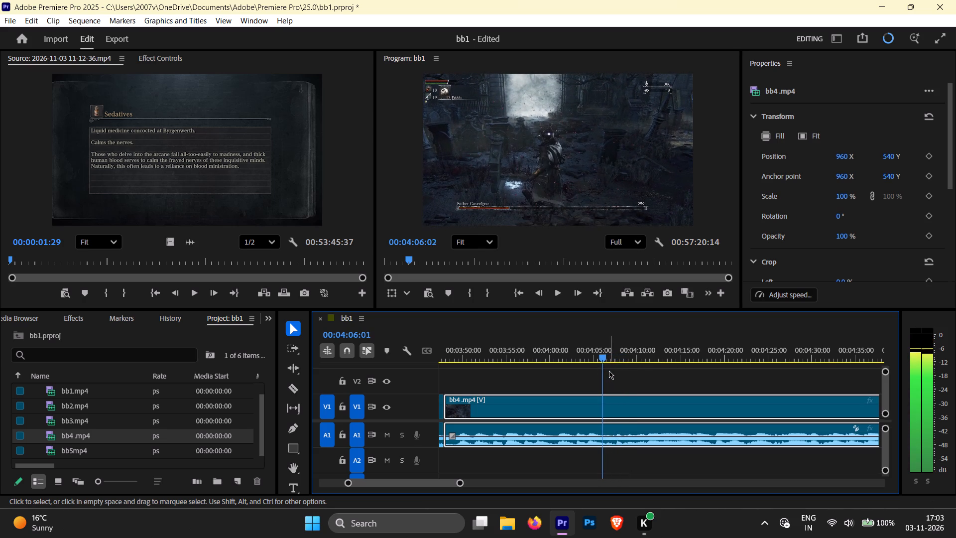
key(Left)
key(Left)
key(Left)
key(Left)
key(Left)
key(Left)
key(Left)
key(Left)
key(Left)
key(Left)
key(Left)
key(Left)
key(Left)
key(Left)
key(Left)
key(Left)
key(Left)
key(Left)
key(Left)
key(Left)
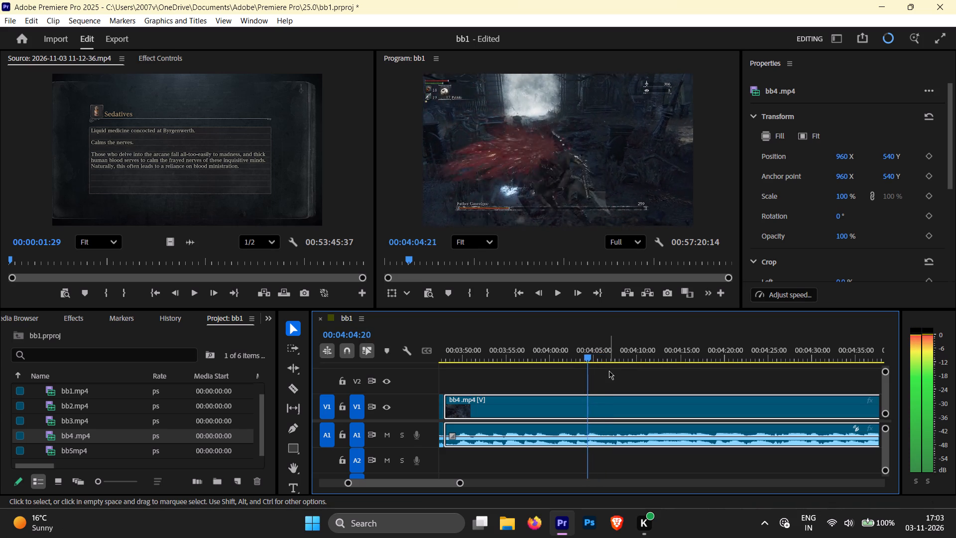
key(Left)
key(Left)
key(Left)
key(Left)
key(Left)
key(Left)
key(Left)
key(Left)
key(Left)
key(Left)
key(Left)
key(Left)
key(Left)
key(Left)
key(Left)
key(Left)
key(Left)
key(Left)
key(Left)
key(Left)
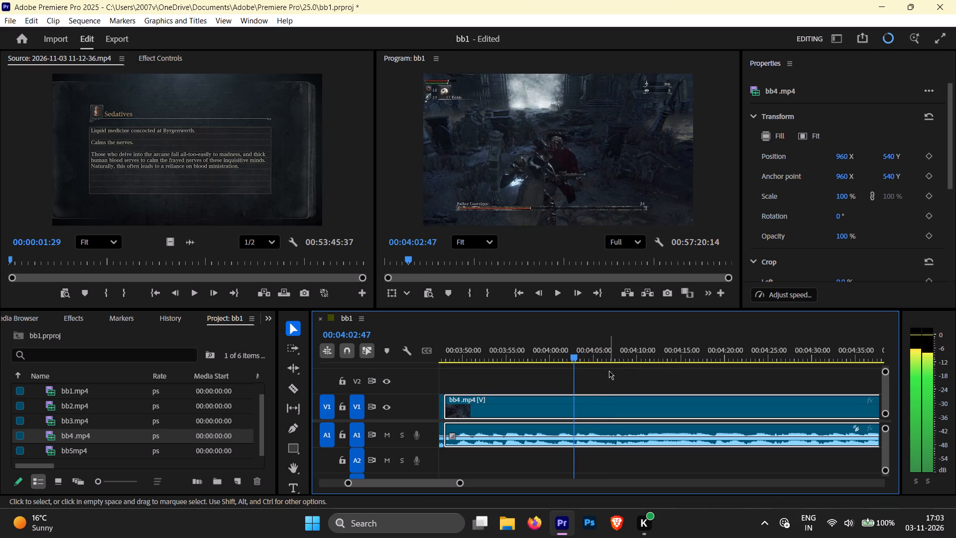
key(Left)
key(Left)
key(Left)
key(Left)
key(Left)
key(Left)
key(Left)
key(Left)
key(Left)
key(Left)
key(Left)
key(Left)
key(Left)
key(Left)
key(Left)
key(Left)
key(Left)
key(Left)
key(Left)
key(Left)
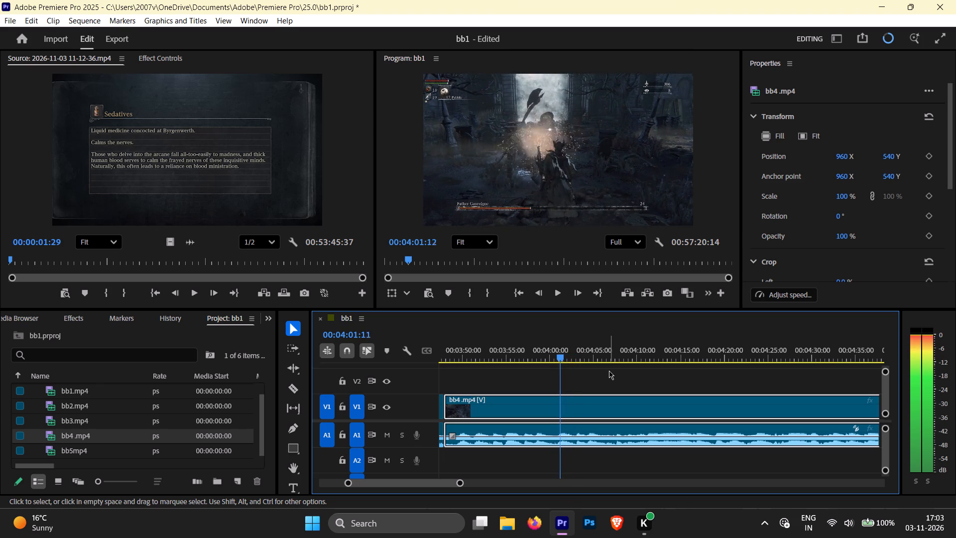
key(Left)
key(Left)
key(Left)
key(Left)
key(Left)
key(Left)
key(Left)
key(Left)
key(Left)
key(Left)
key(Left)
key(Left)
key(Left)
key(Left)
key(Left)
key(Left)
key(Left)
key(Left)
key(Left)
key(Left)
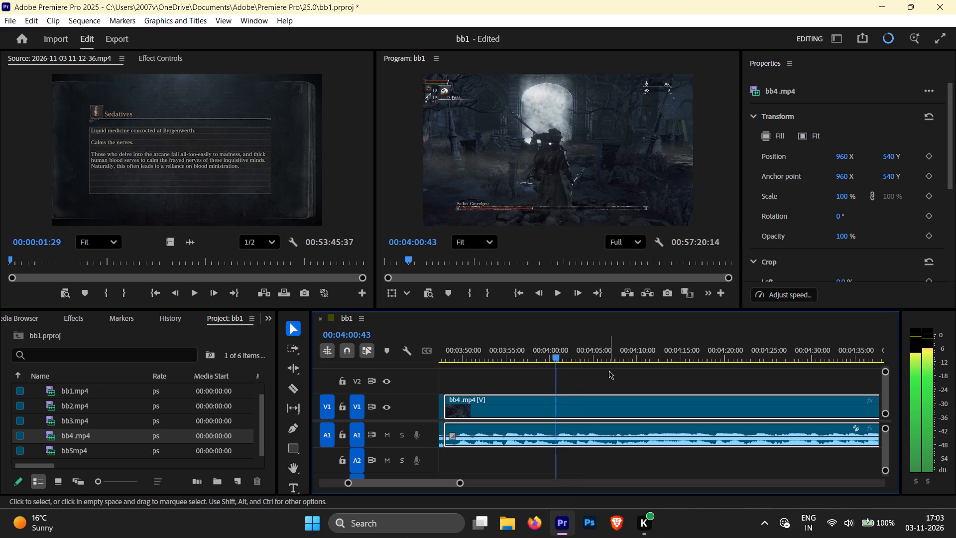
key(Right)
key(Right)
key(Right)
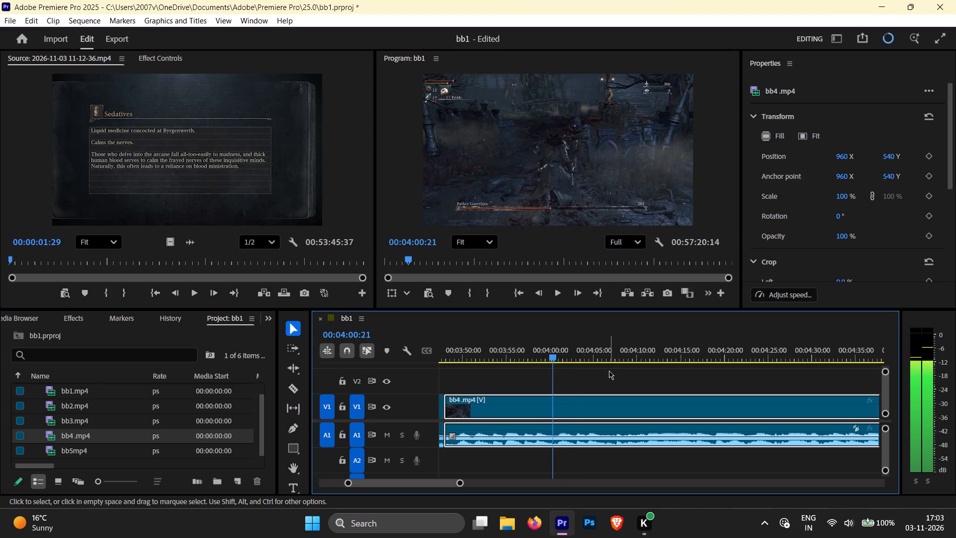
Split the bb4 .mp4 clip at 00:04:00:29 and ripple-delete the Father Gascoigne fight section between the 00:03:47:54 split and this cut.
key(Right)
key(Right)
key(Right)
key(Right)
key(Right)
key(Right)
key(Right)
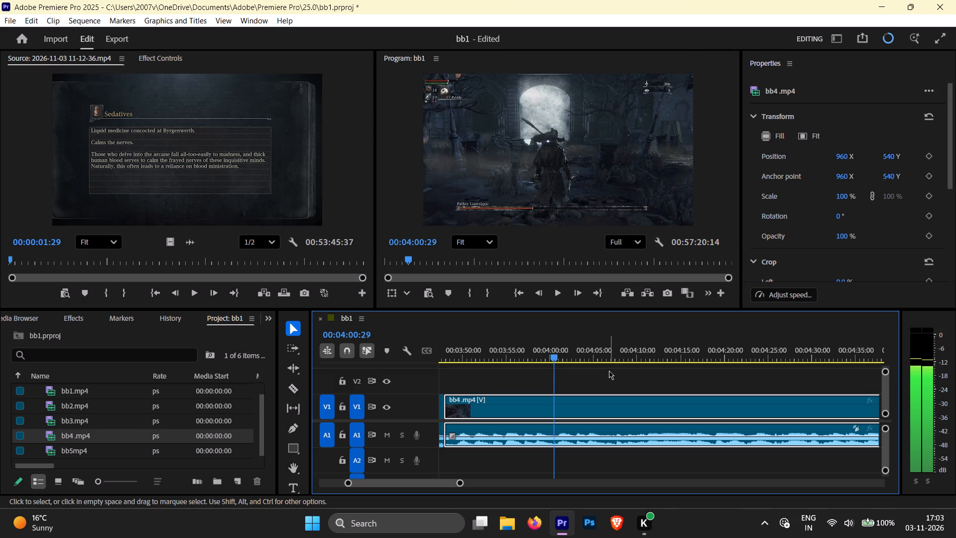
key(ctrl+k)
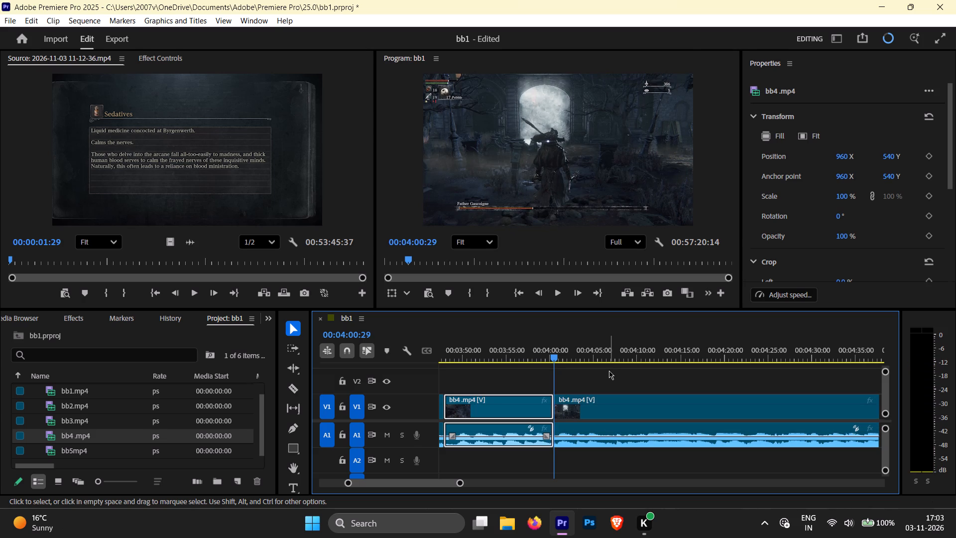
key(shift+Delete)
Play across the new join between the two bb4 .mp4 parts, starting from about 00:03:45, to check the cut.
key(space)
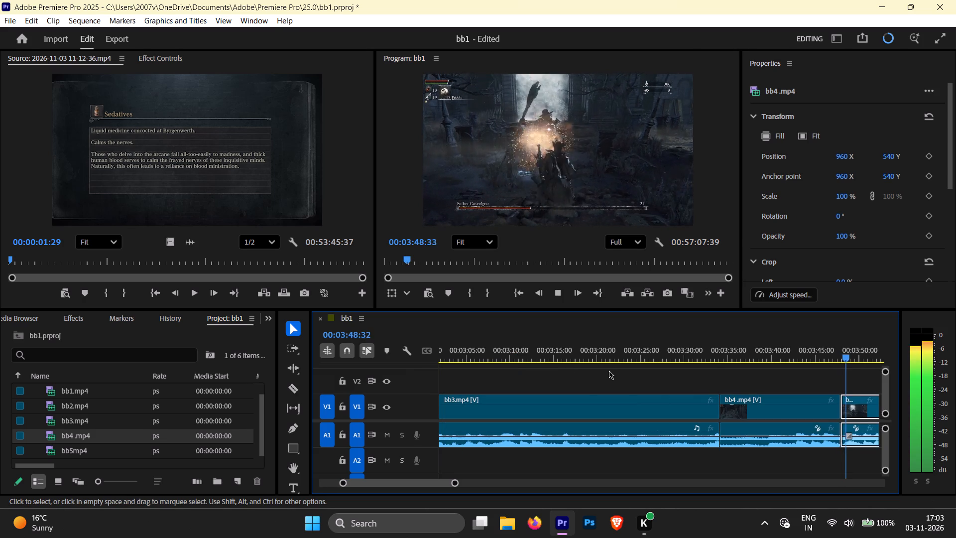
drag(861, 357, 816, 362)
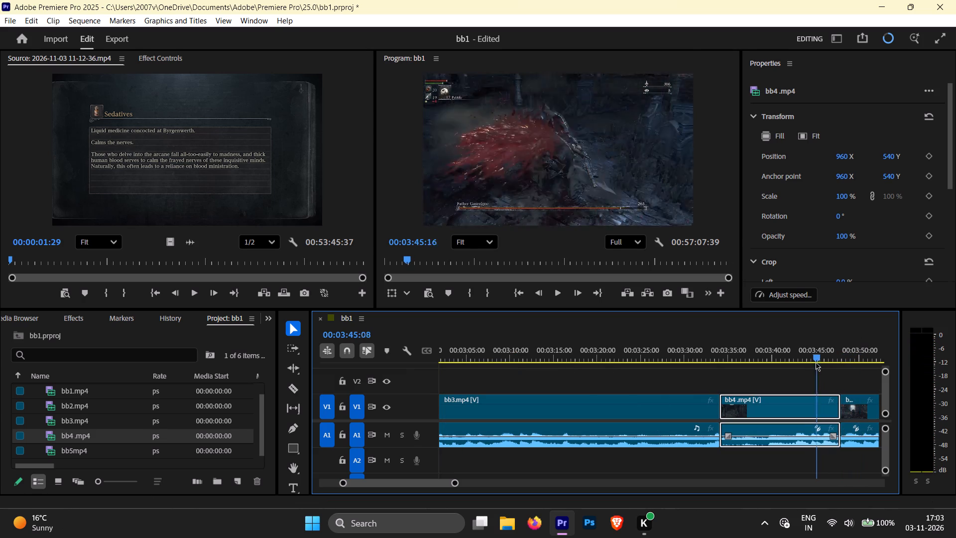
drag(816, 362, 814, 364)
key(space)
key(space)
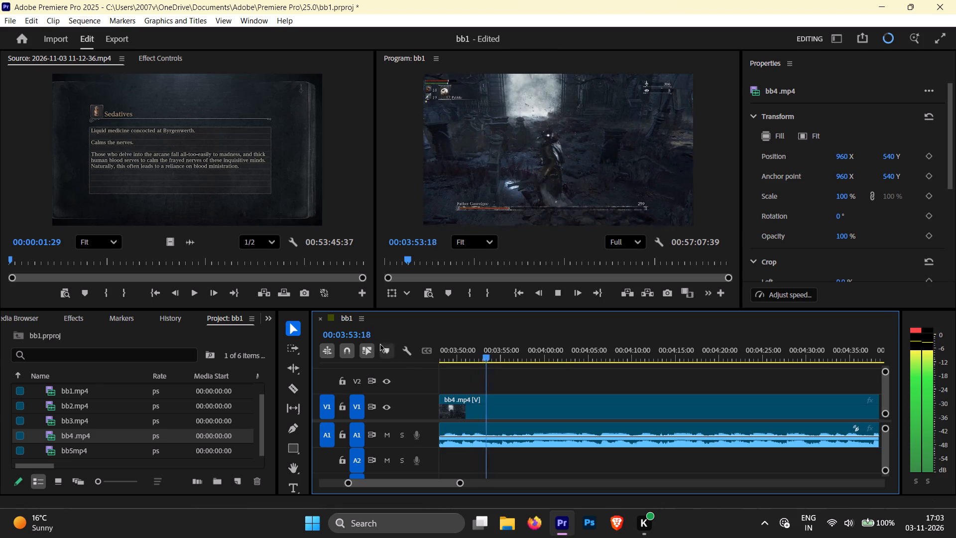
Play and scrub the remaining bb4 .mp4 part up to about 00:04:22, going back to 00:04:14:15, to look for the next cut point.
drag(496, 357, 537, 355)
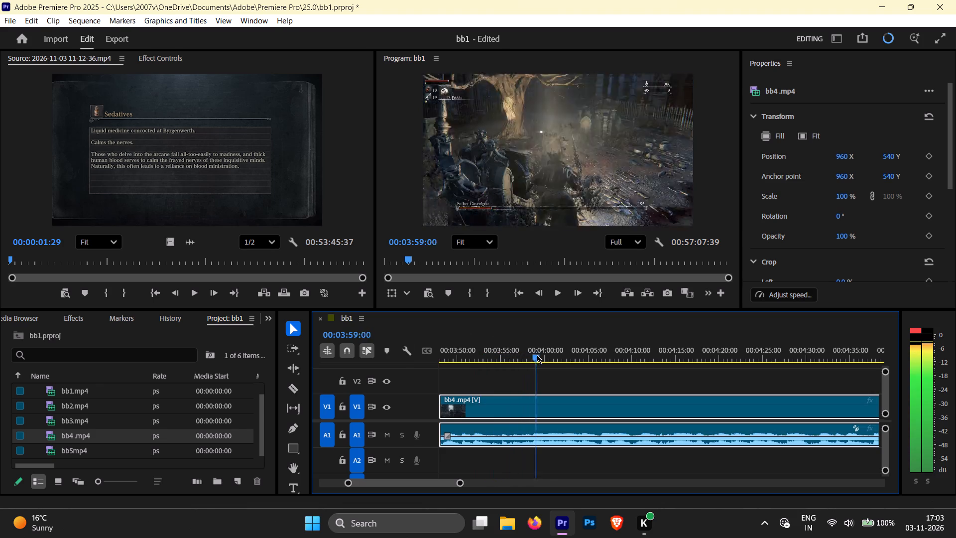
drag(537, 355, 599, 350)
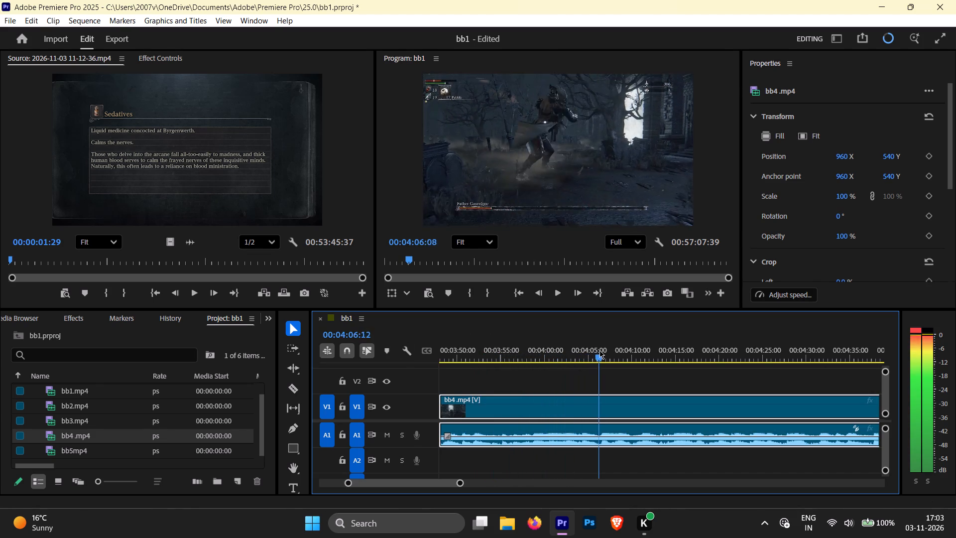
drag(599, 350, 536, 357)
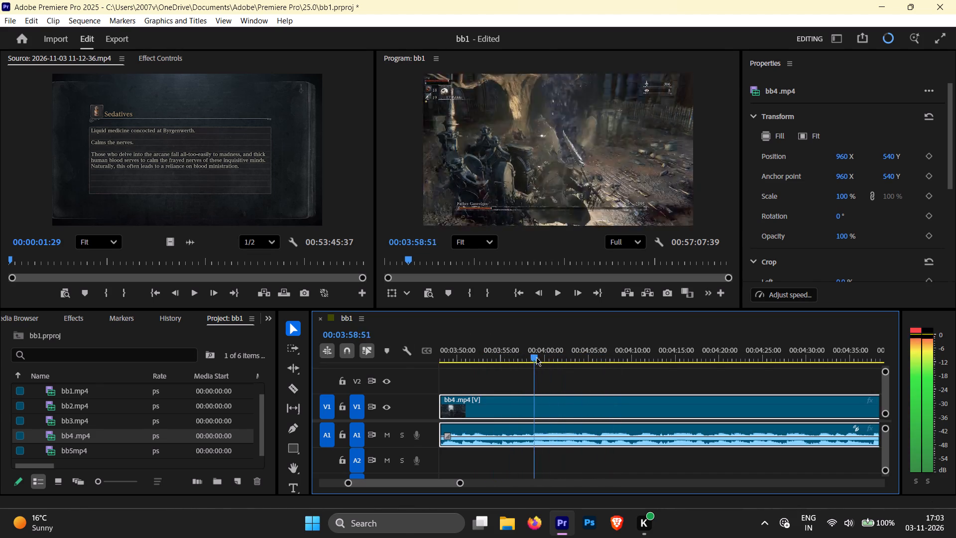
drag(536, 357, 551, 355)
key(space)
key(space)
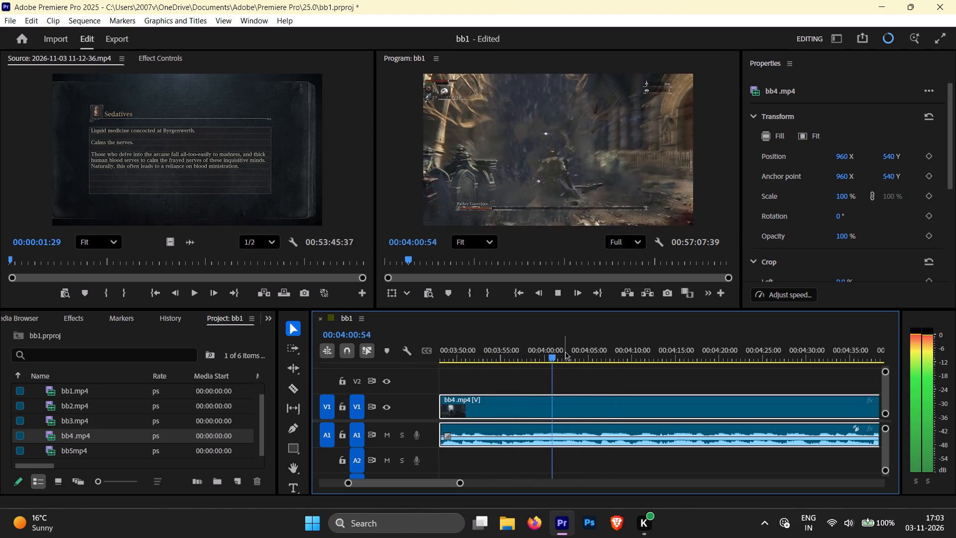
key(space)
key(space)
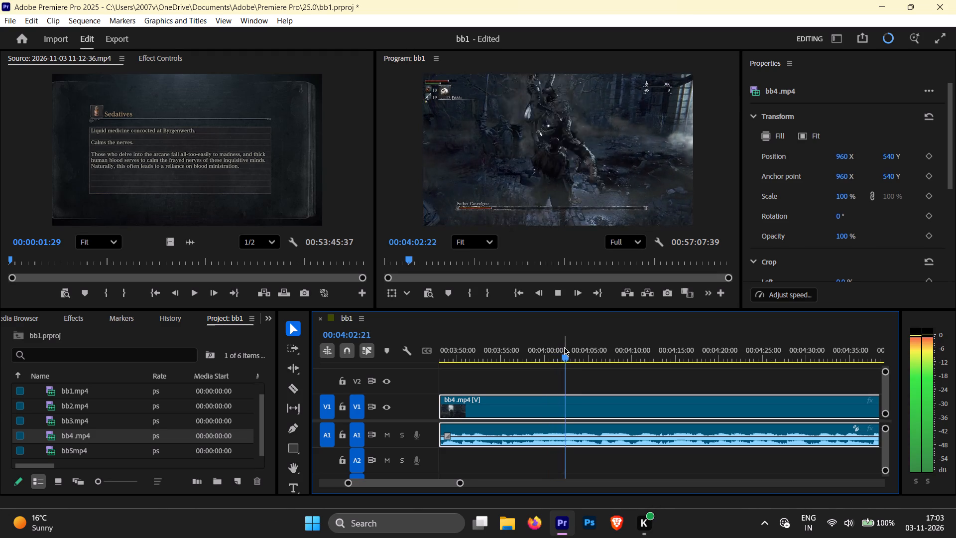
key(space)
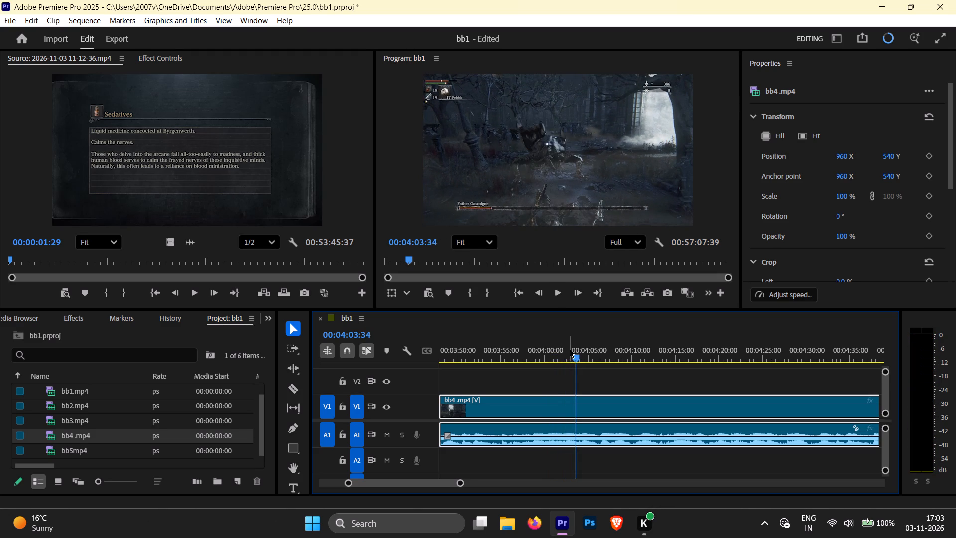
key(space)
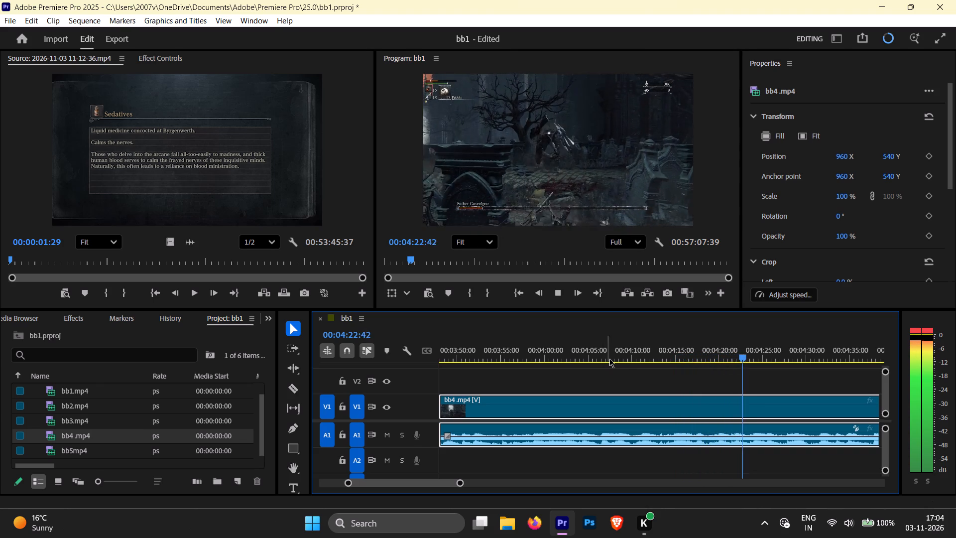
drag(747, 359, 713, 366)
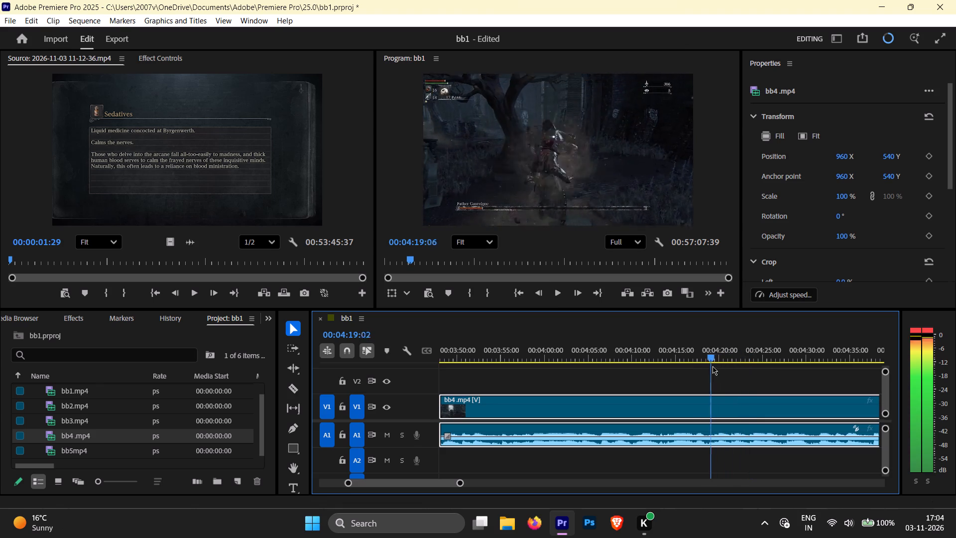
drag(713, 366, 690, 370)
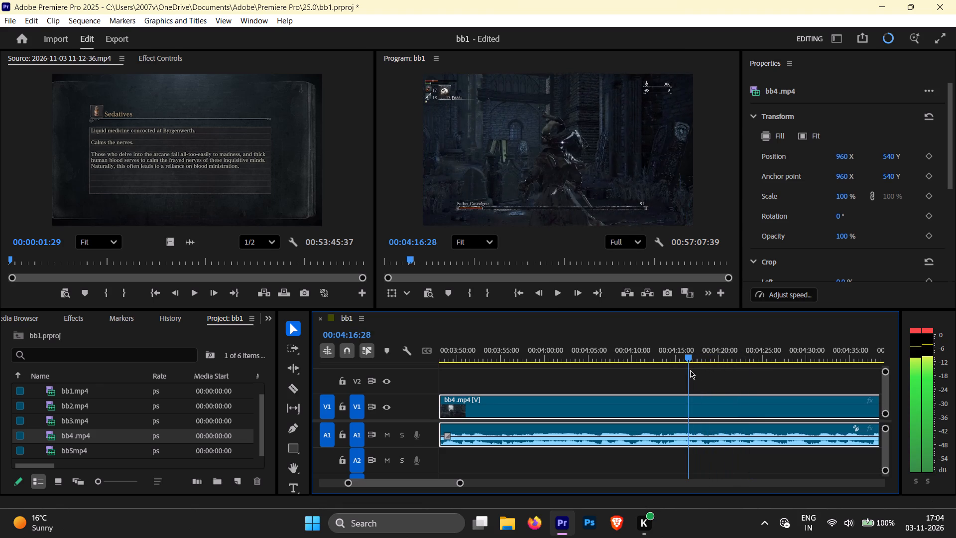
drag(690, 370, 671, 371)
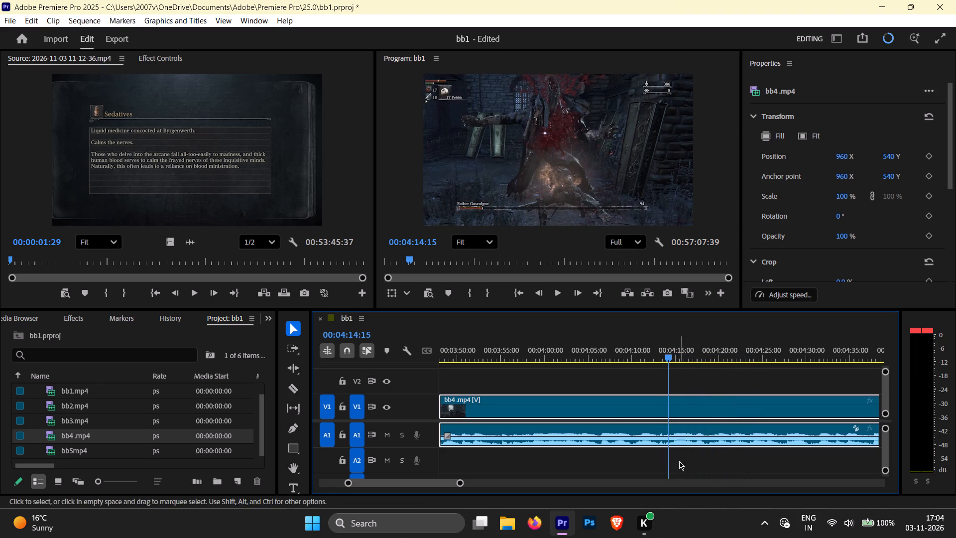
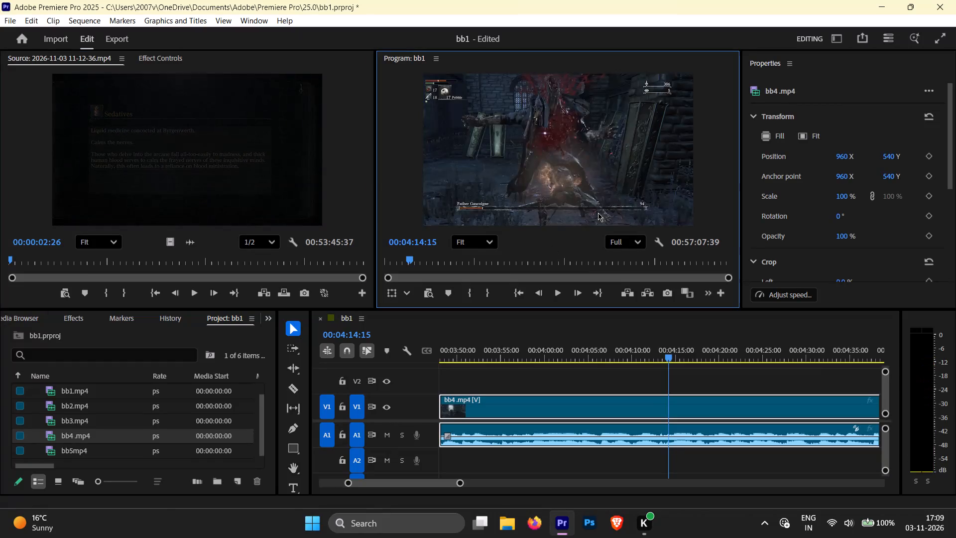
Play bb4 .mp4 on from 00:04:14:15 to about 00:04:25, and scrub back to around 00:04:03:34 to look for the next cut point.
key(space)
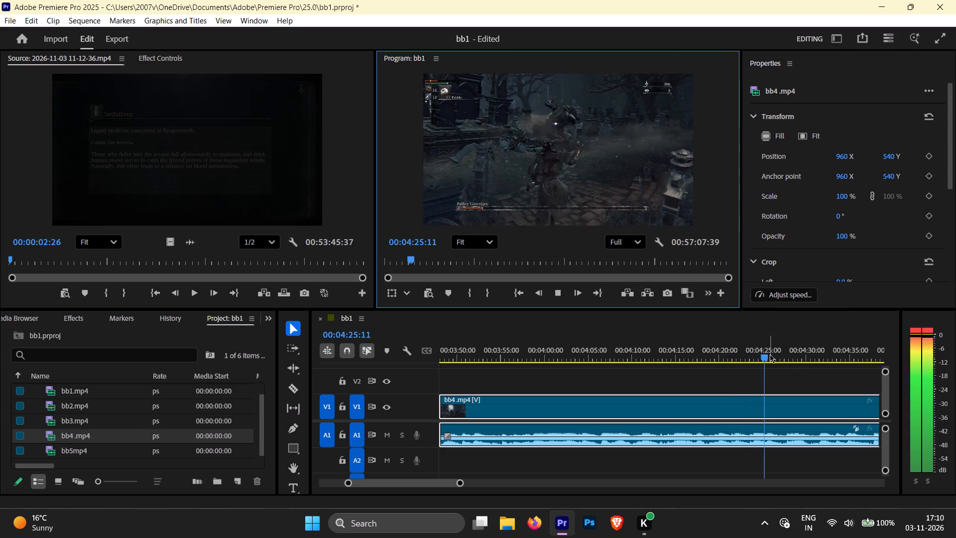
drag(768, 354, 693, 357)
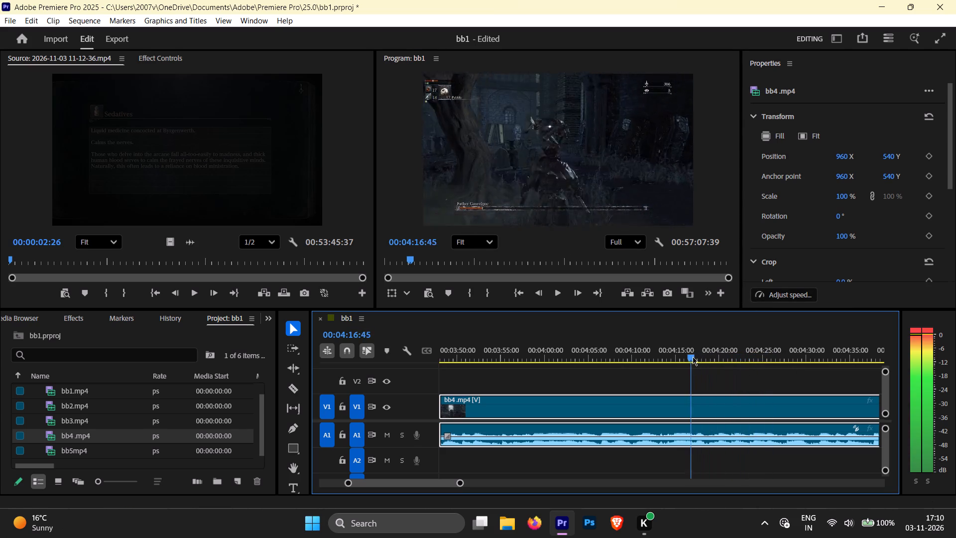
drag(693, 357, 667, 356)
drag(664, 356, 657, 357)
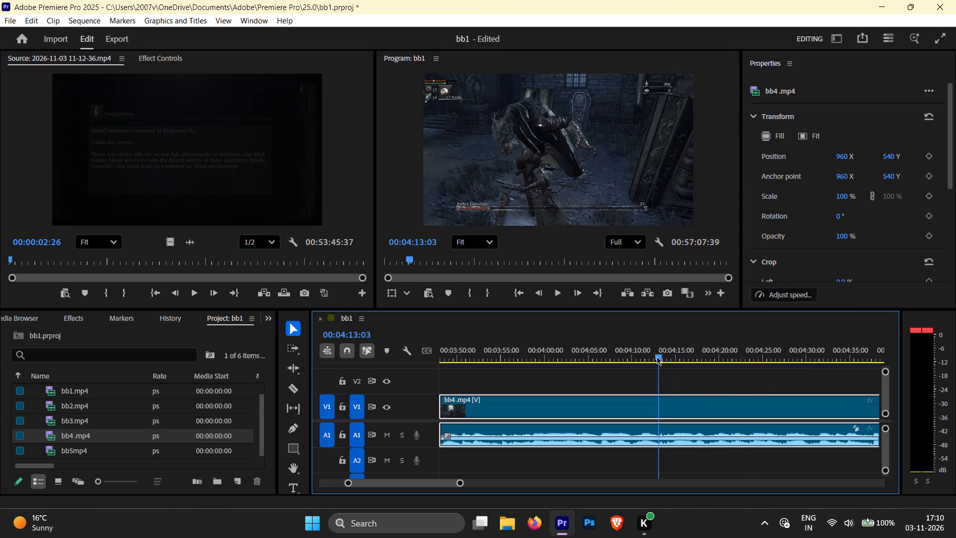
drag(657, 357, 581, 359)
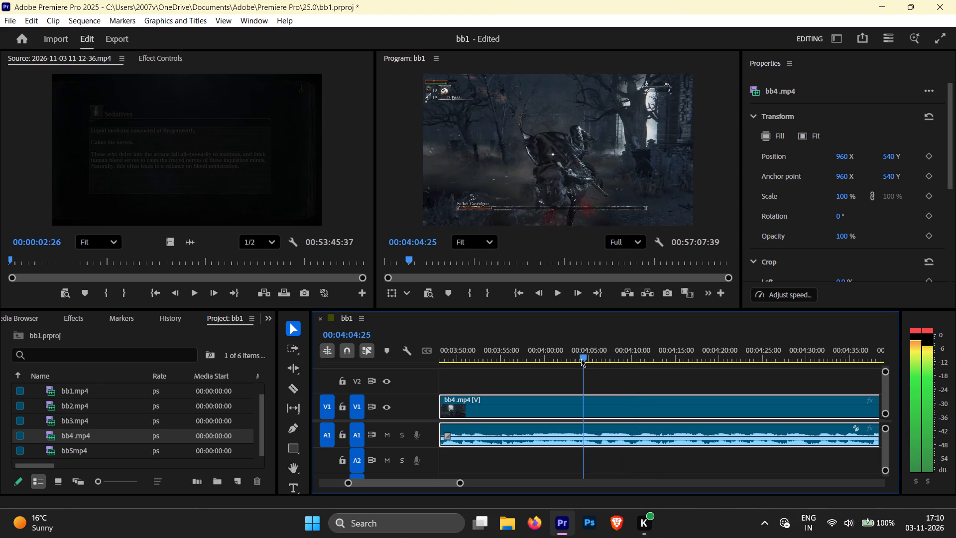
drag(581, 359, 592, 360)
key(space)
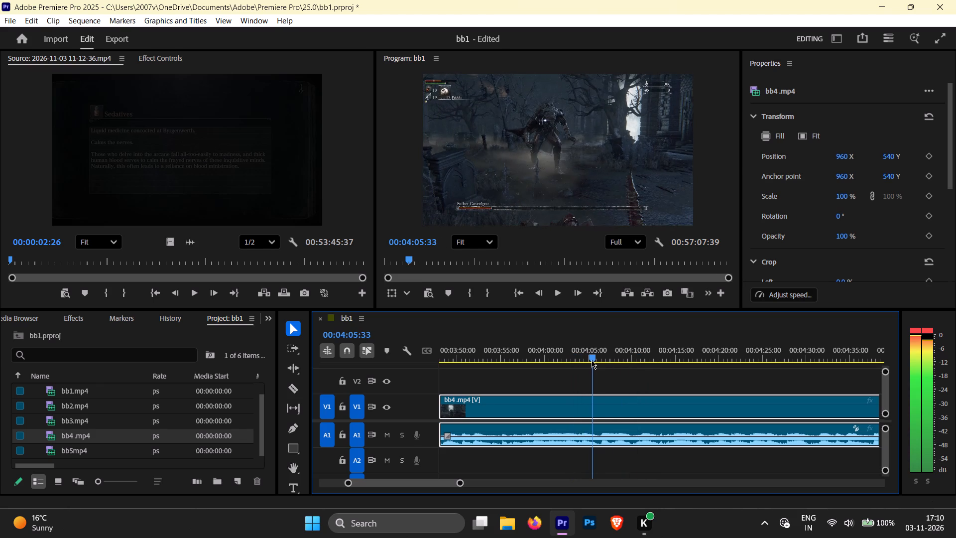
key(space)
drag(597, 358, 596, 358)
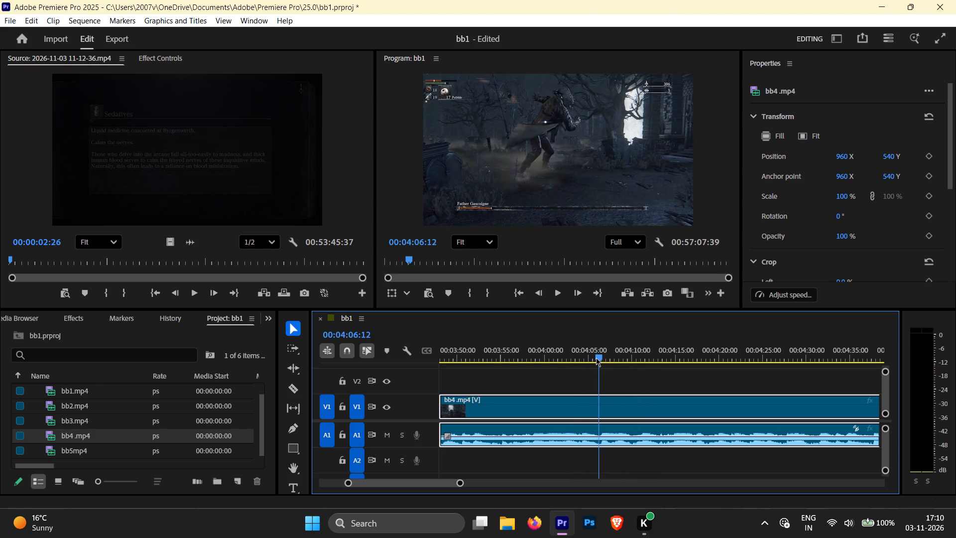
drag(596, 358, 587, 359)
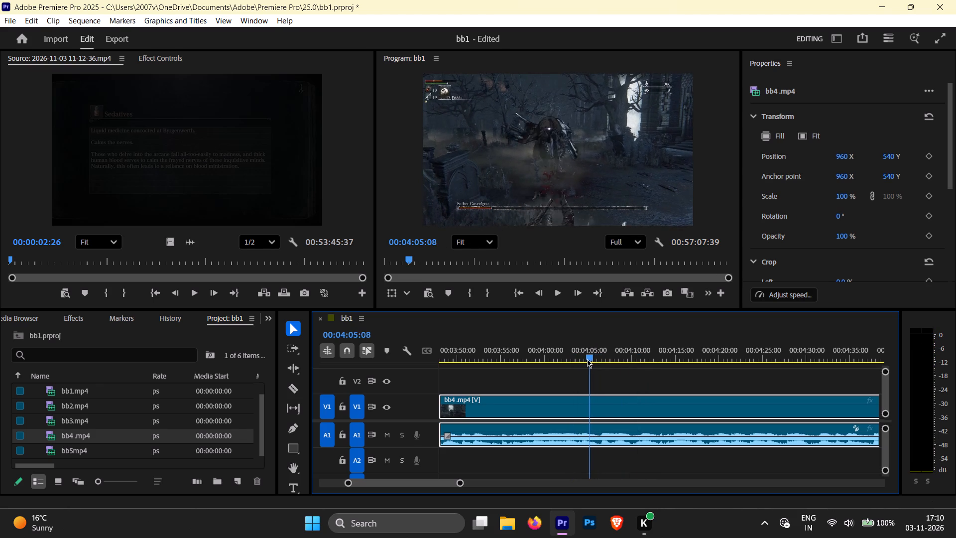
drag(587, 359, 574, 362)
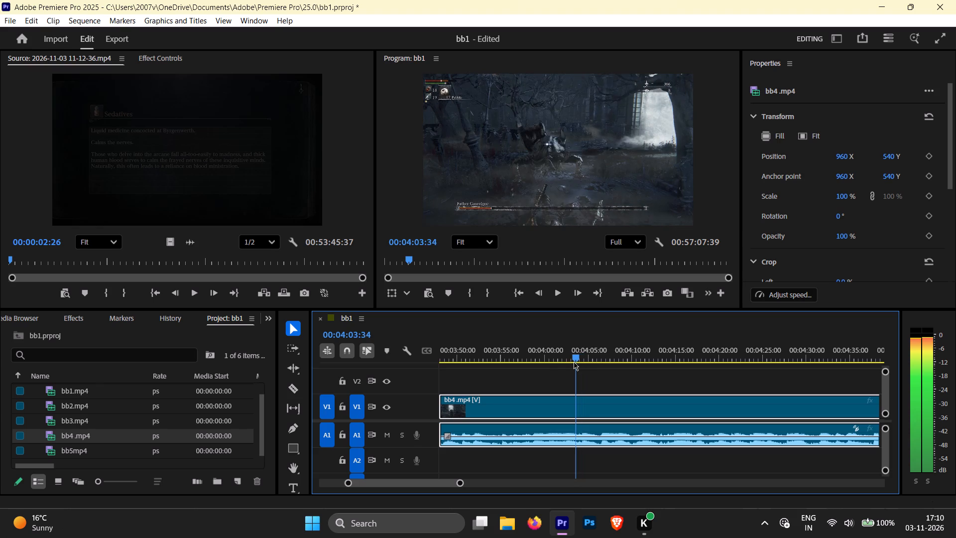
Play bb4 .mp4 from just before 00:04:03:34 to about 00:04:28, and replay around 00:04:22 to look for the next cut point.
drag(574, 362, 558, 363)
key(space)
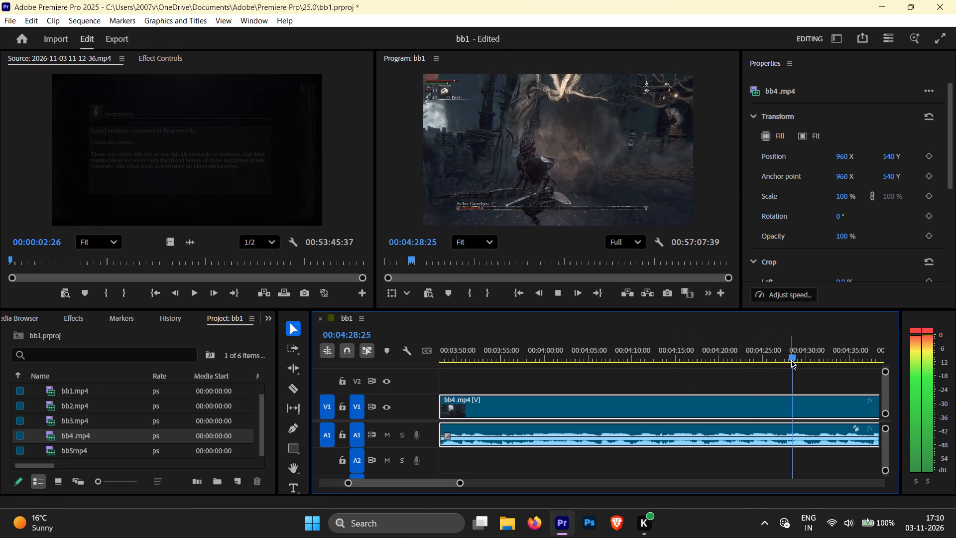
drag(794, 358, 756, 361)
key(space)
drag(765, 358, 737, 359)
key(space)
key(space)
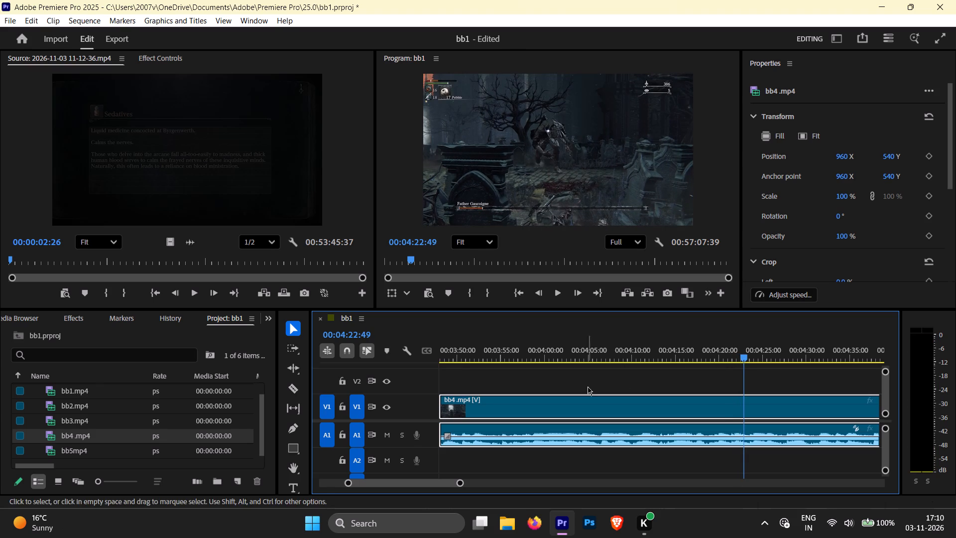
Lower the Windows system volume to 28.
click(861, 531)
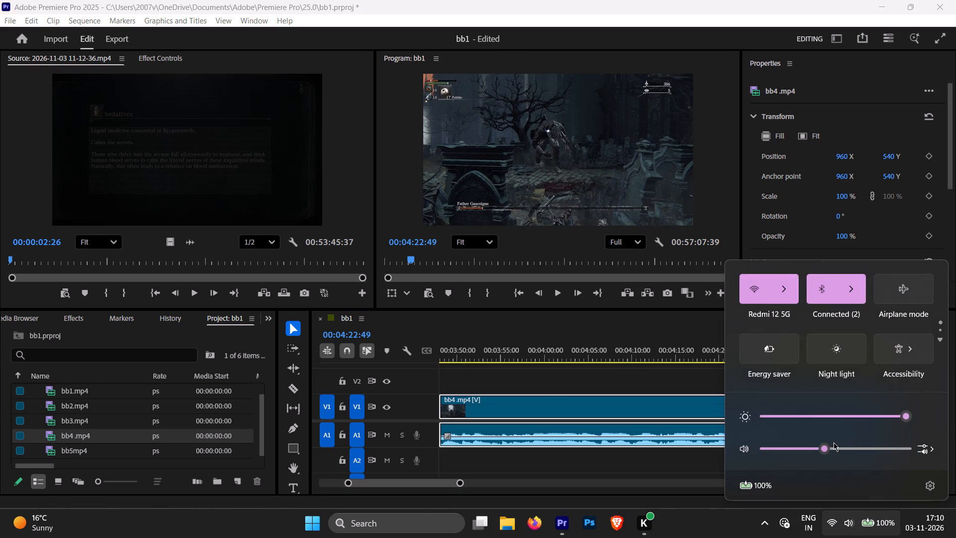
click(805, 449)
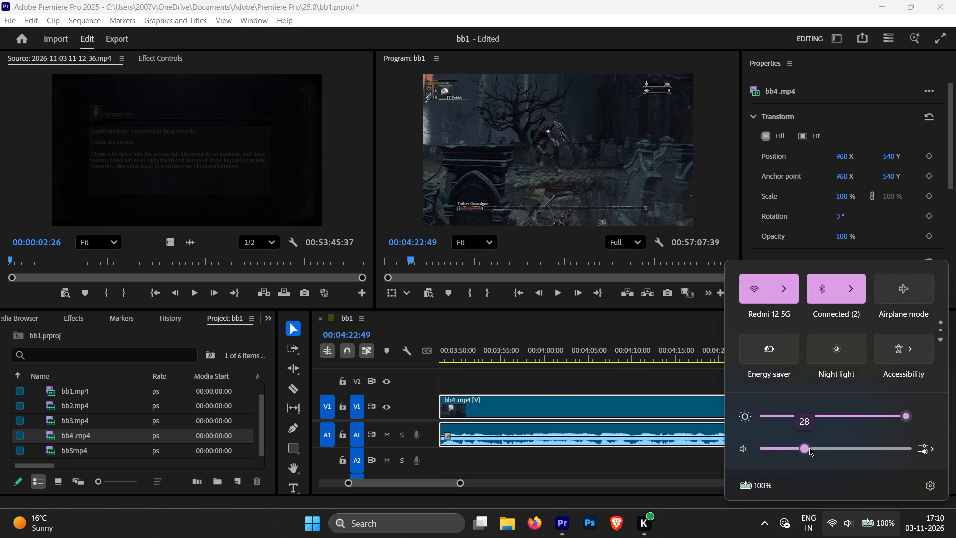
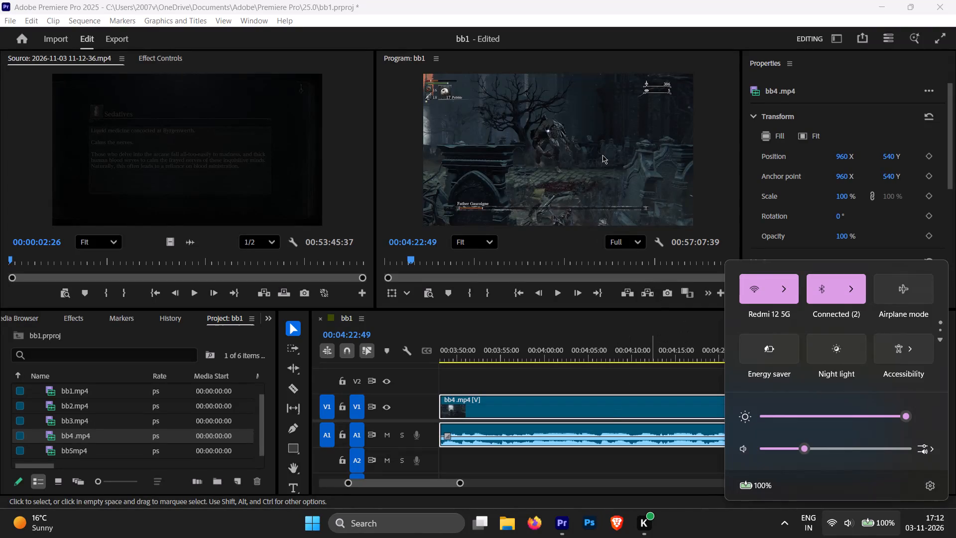
Scrub bb4 .mp4 between about 00:04:24 and 00:04:05 to look for the start of the unwanted fight section.
click(603, 154)
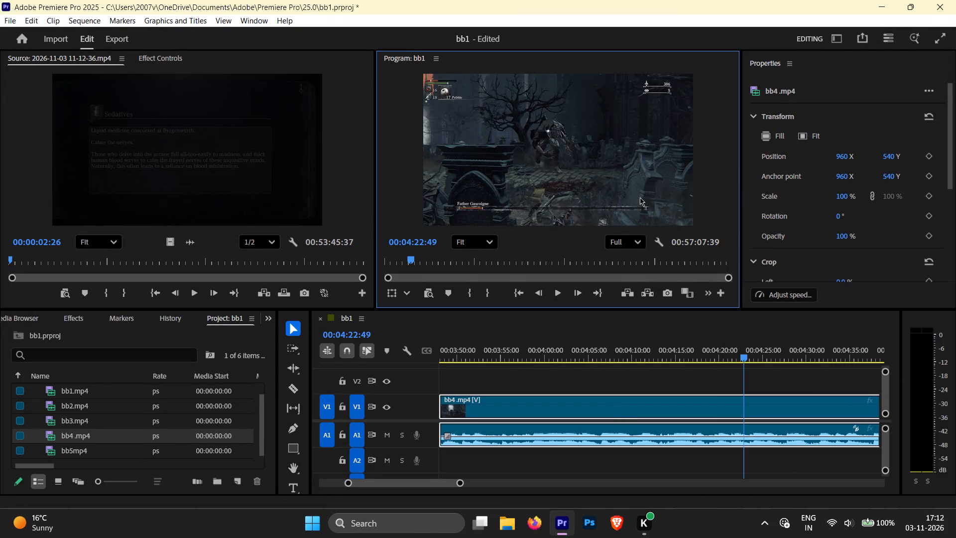
click(639, 197)
key(space)
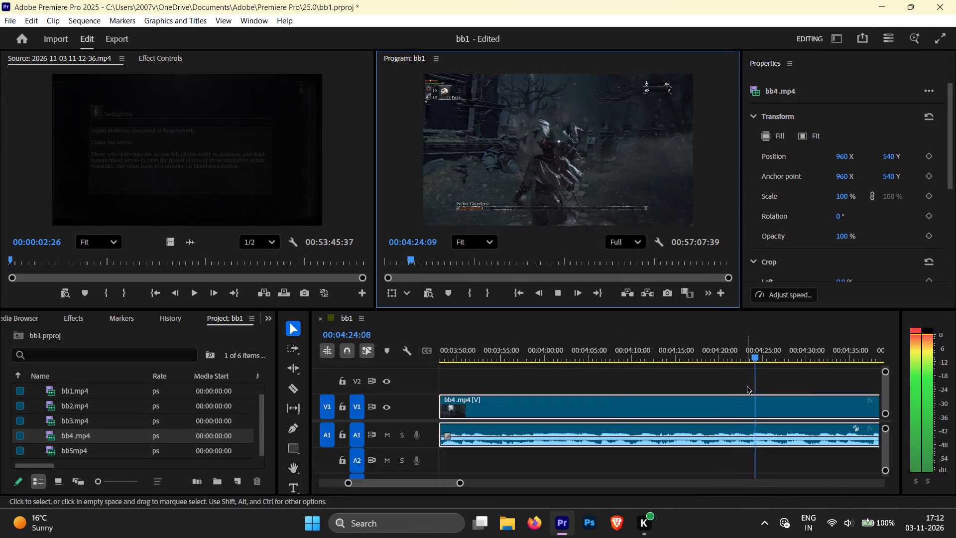
drag(762, 365, 746, 363)
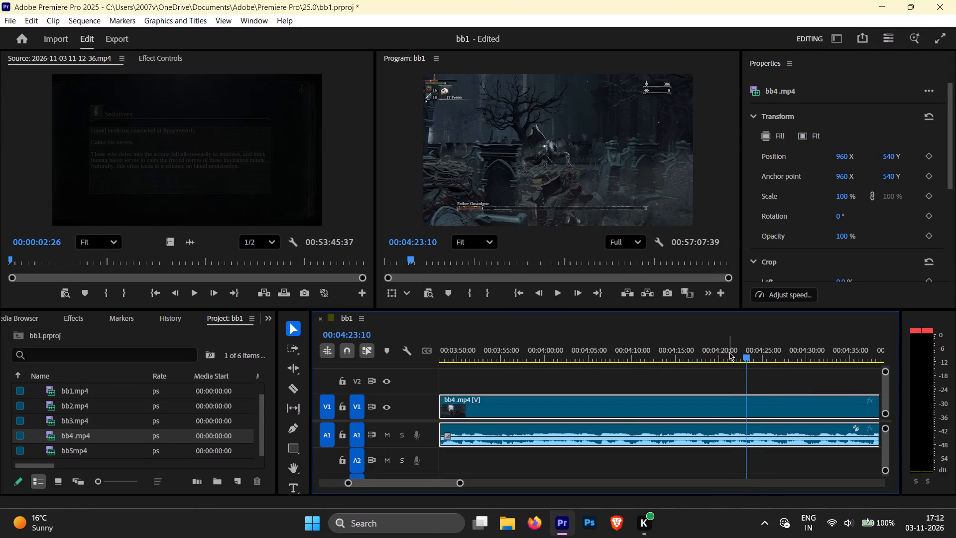
drag(743, 357, 691, 361)
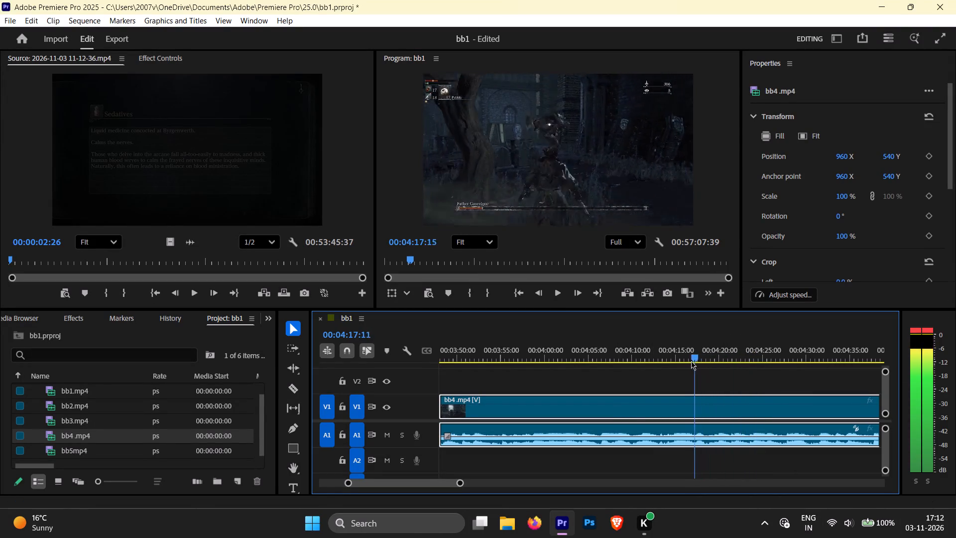
drag(691, 361, 676, 363)
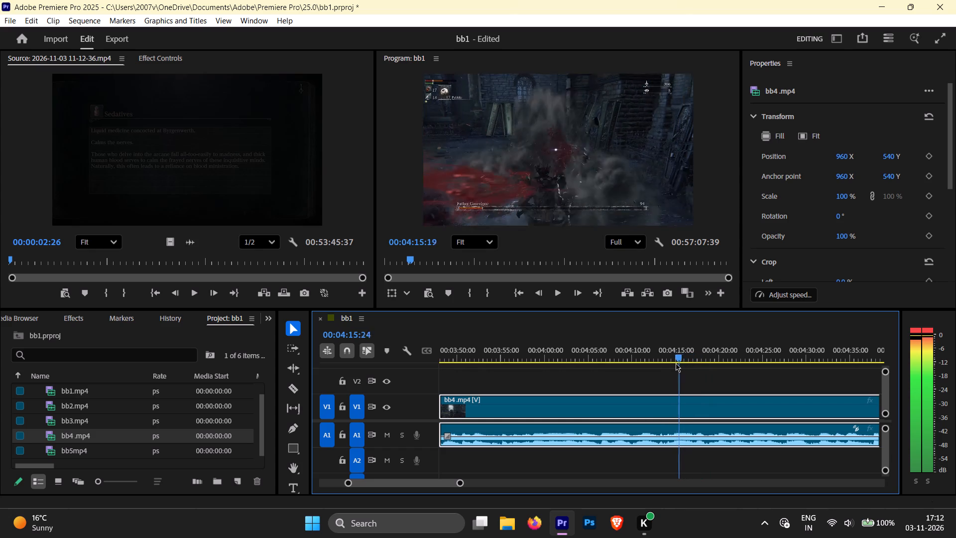
drag(676, 363, 592, 362)
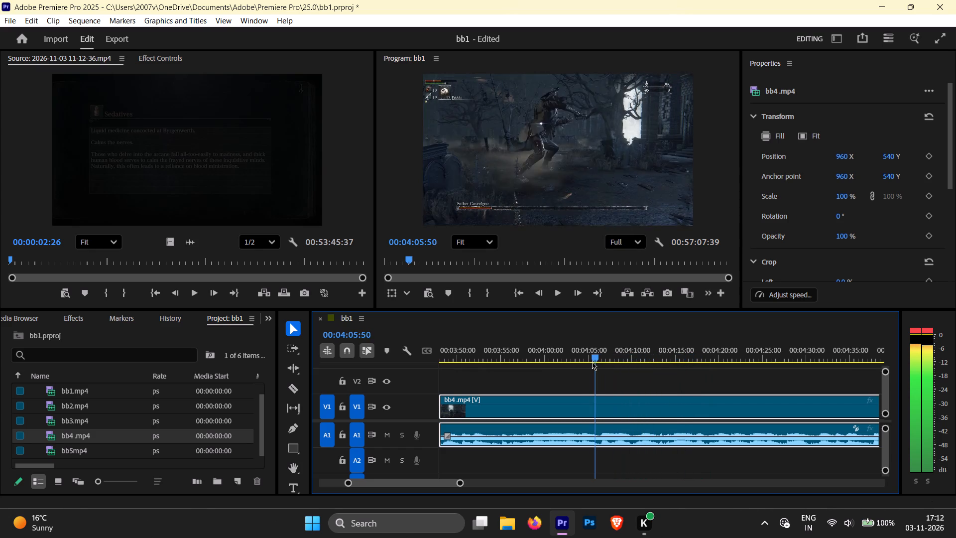
drag(592, 362, 618, 358)
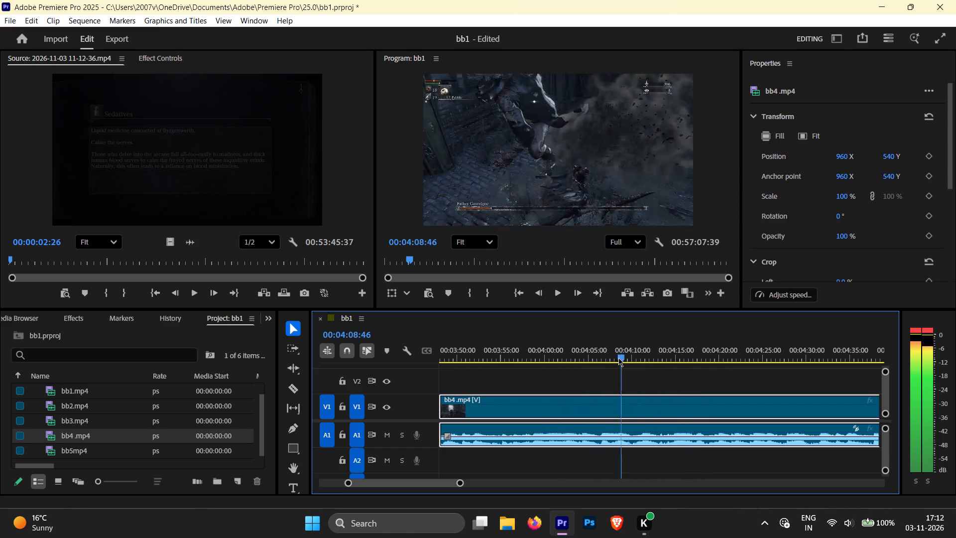
drag(618, 358, 671, 353)
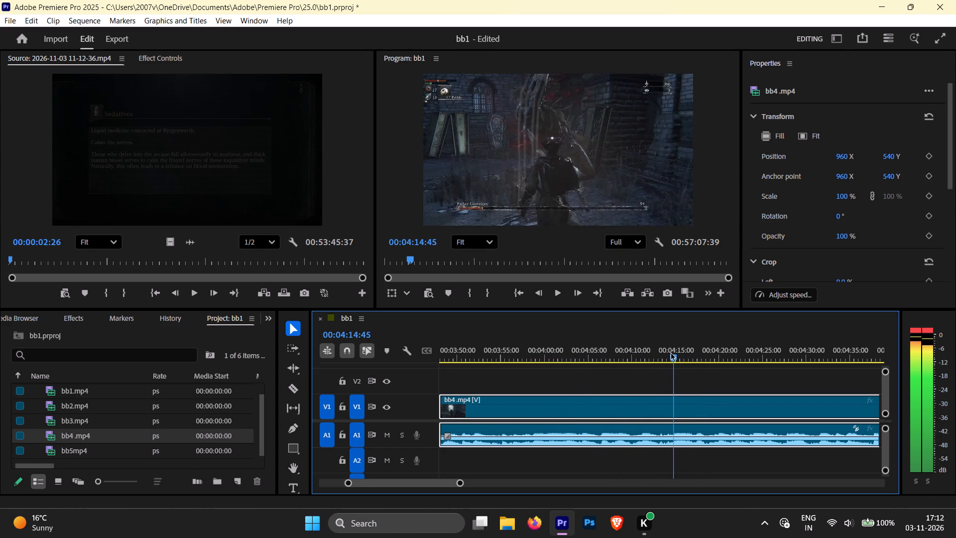
drag(671, 353, 672, 353)
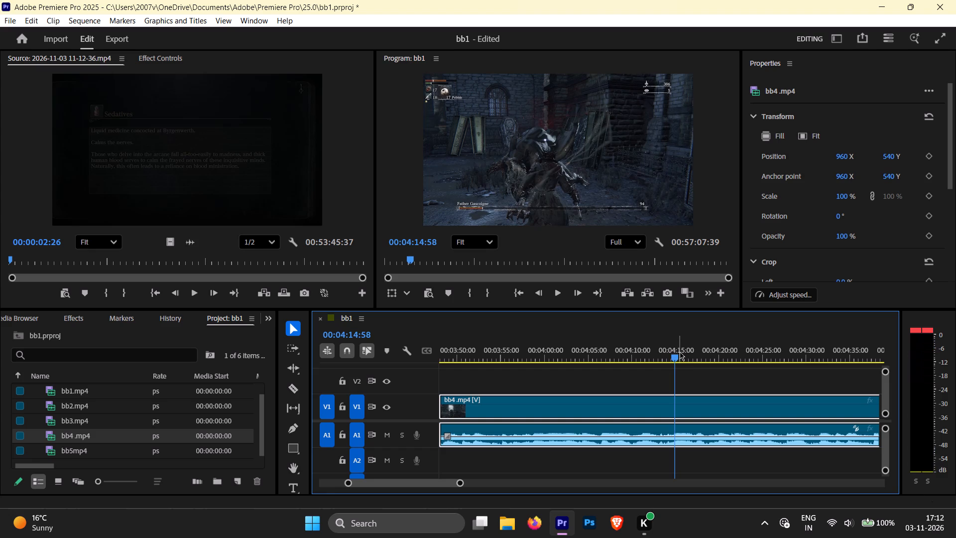
drag(680, 352, 669, 353)
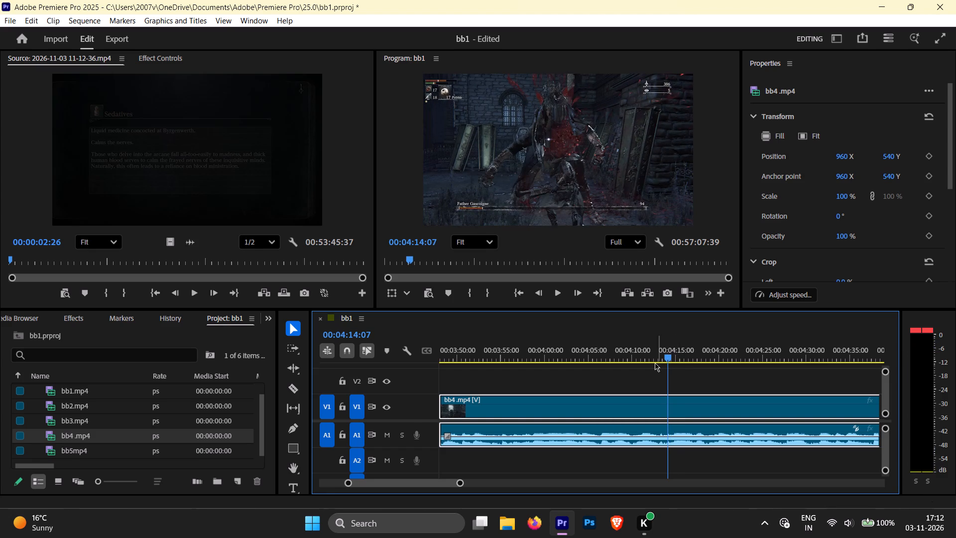
Step back through bb4 .mp4 frame by frame from 00:04:14:07 to about 00:04:10:10 and briefly replay the boss's attack there.
key(Left)
key(Left)
key(Left)
key(Left)
key(Left)
key(Left)
key(Left)
key(Left)
key(Left)
key(Left)
key(Left)
key(Left)
key(Left)
key(Left)
key(Left)
key(Left)
key(Left)
key(Left)
key(Left)
key(Left)
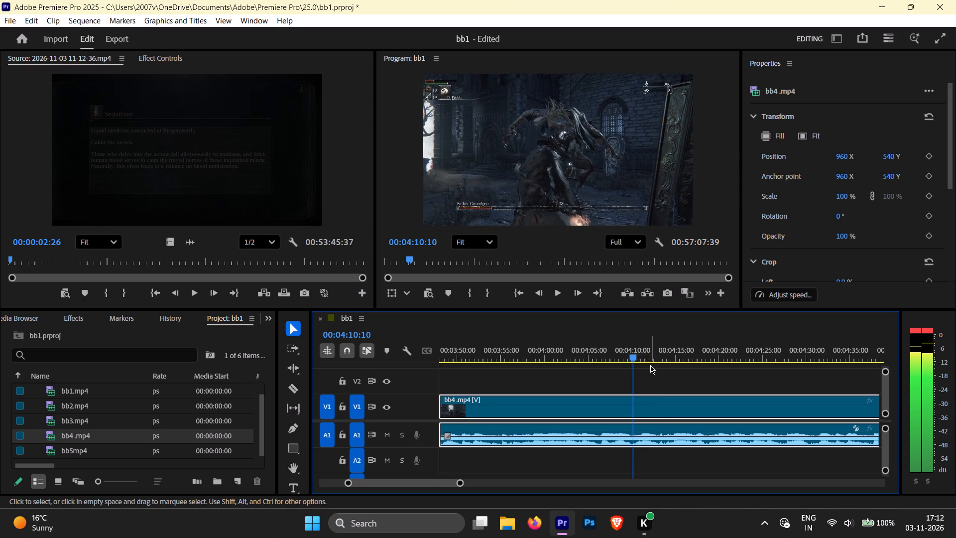
key(Left)
key(Left)
key(space)
key(Right)
key(space)
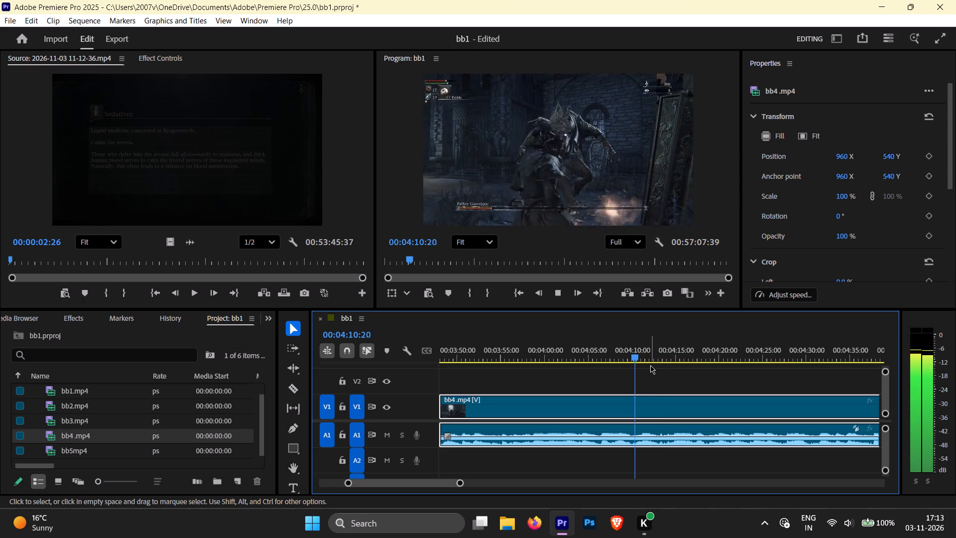
Find the end of the hit exchange in bb4 .mp4 and split the clip at 00:04:16:43.
drag(651, 358, 695, 358)
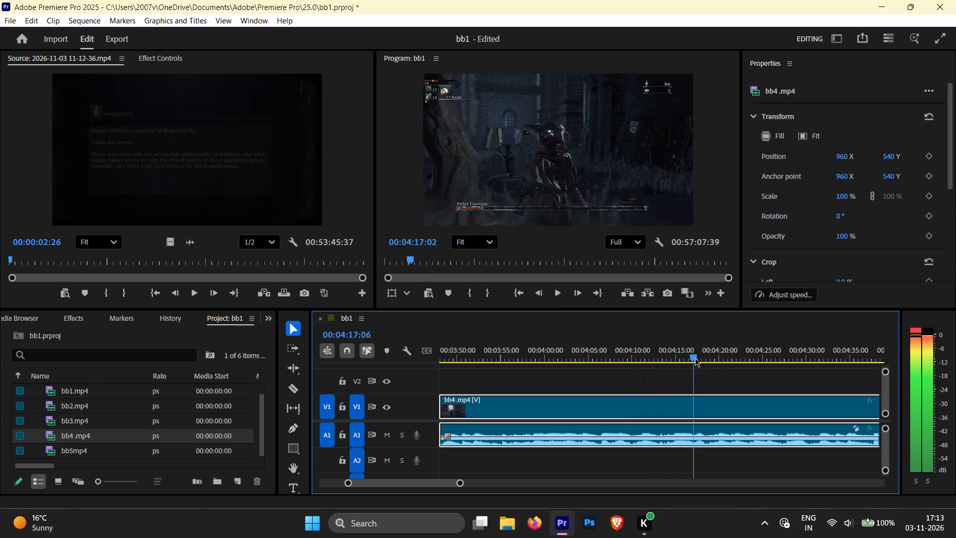
drag(695, 358, 685, 363)
key(space)
key(space)
key(space)
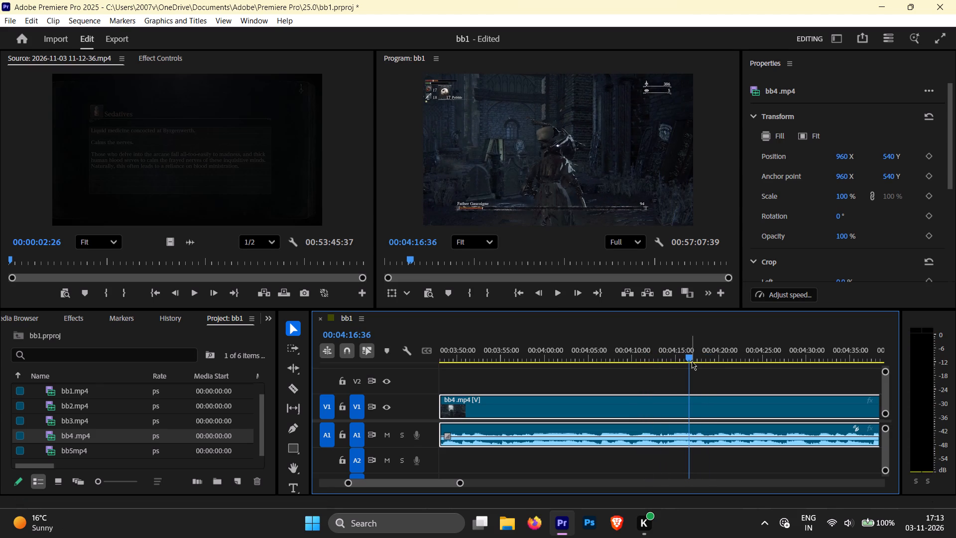
drag(687, 355, 674, 360)
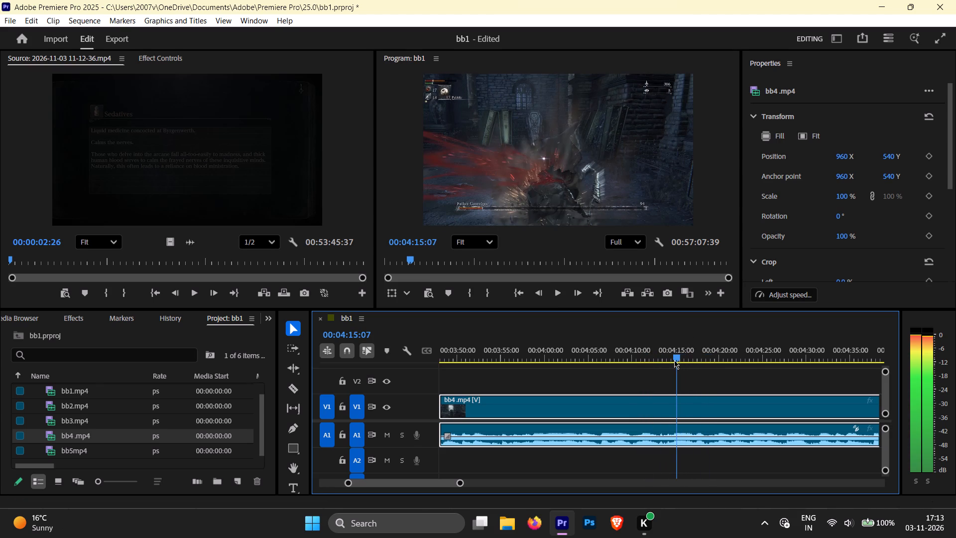
drag(674, 360, 681, 360)
key(space)
key(space)
key(space)
key(space)
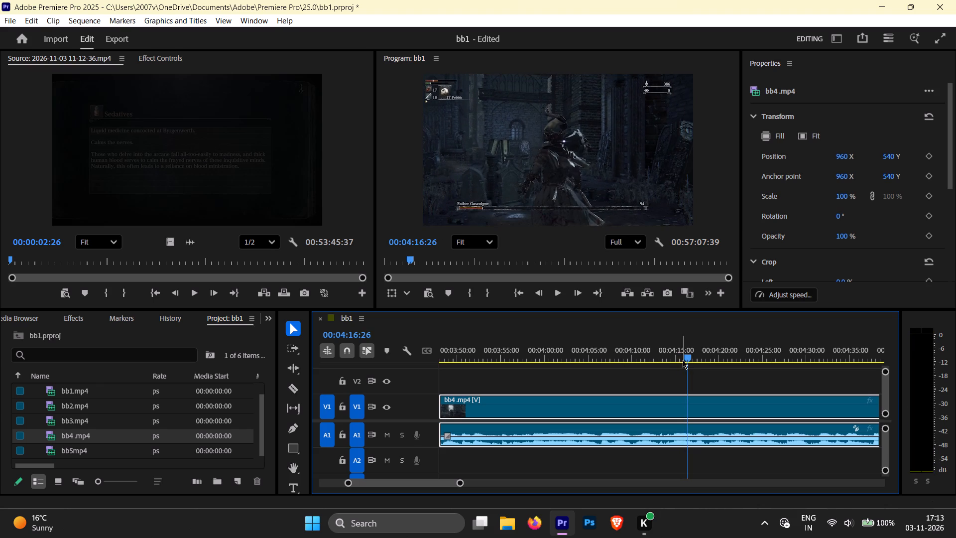
key(space)
key(space)
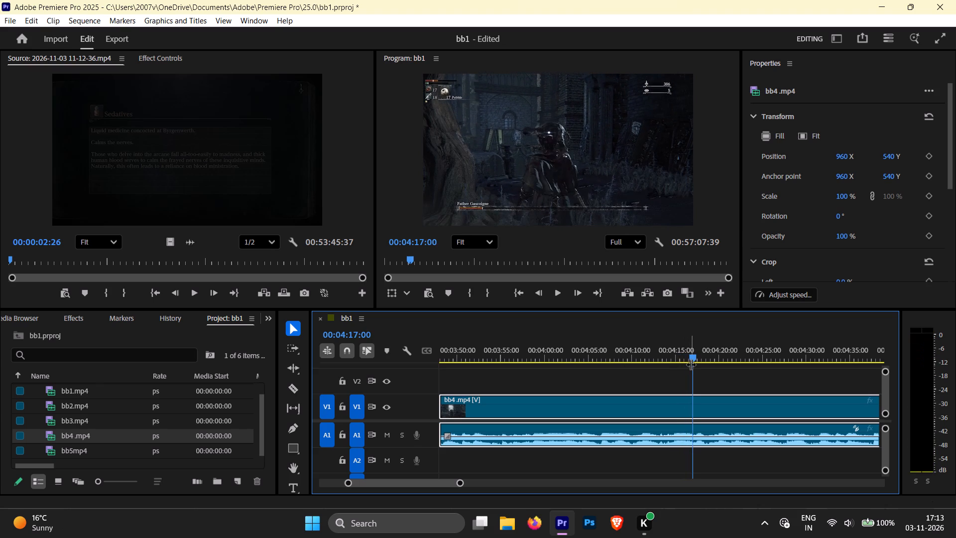
key(Left)
key(Left)
key(Left)
key(Left)
key(Left)
key(Left)
key(Left)
key(Left)
key(Left)
key(Left)
key(Left)
key(Left)
key(Left)
key(Left)
key(Left)
key(Left)
key(Left)
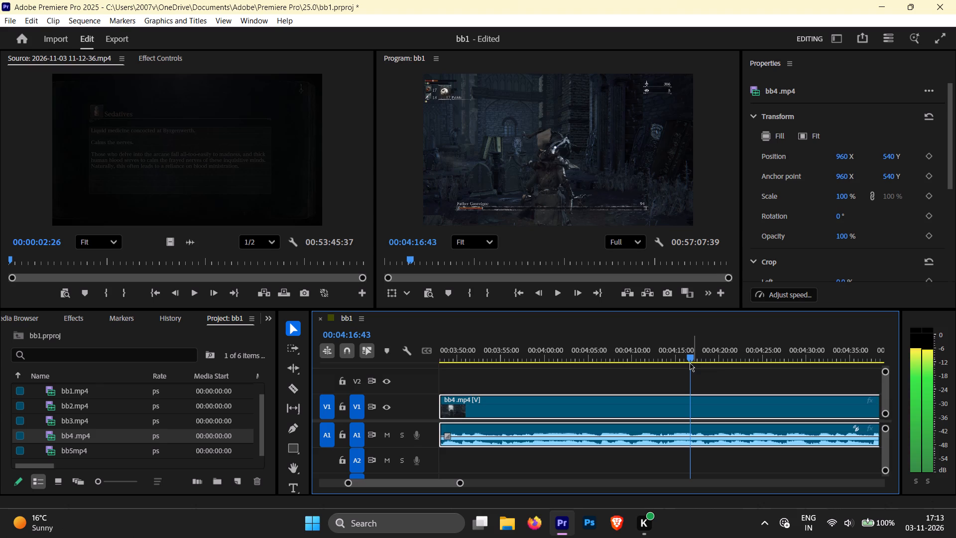
key(ctrl+k)
Split bb4 .mp4 again at 00:04:30:48 and ripple-delete the fight section between the two cuts.
key(space)
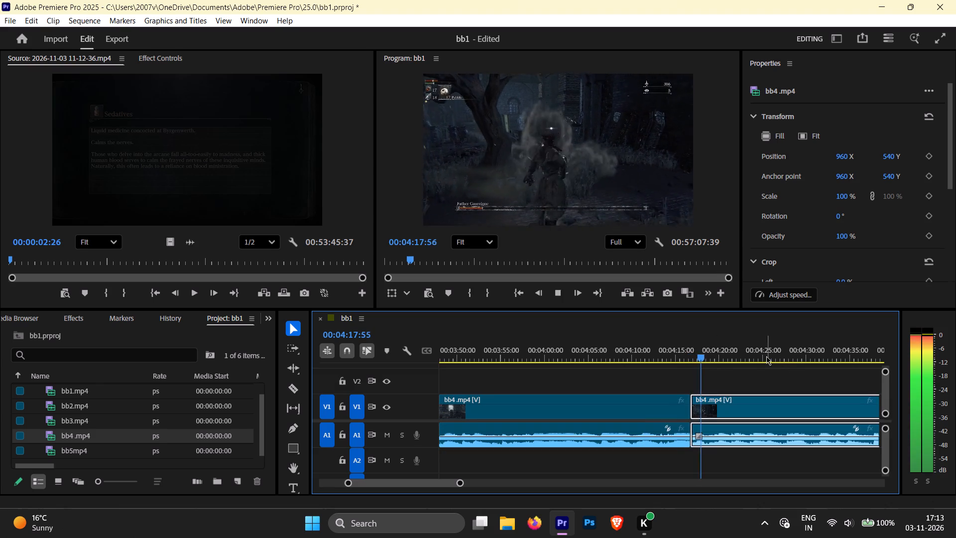
drag(710, 359, 741, 355)
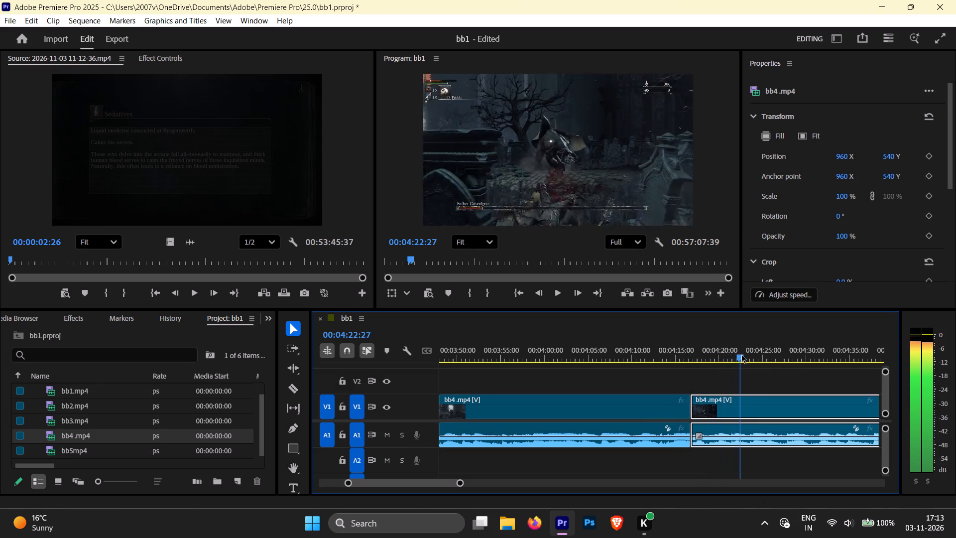
drag(741, 355, 812, 360)
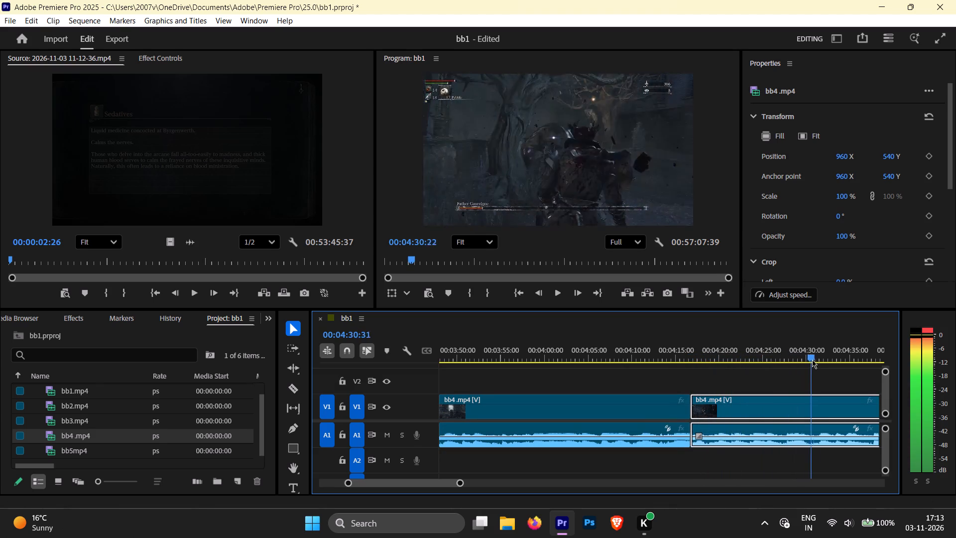
drag(812, 360, 821, 361)
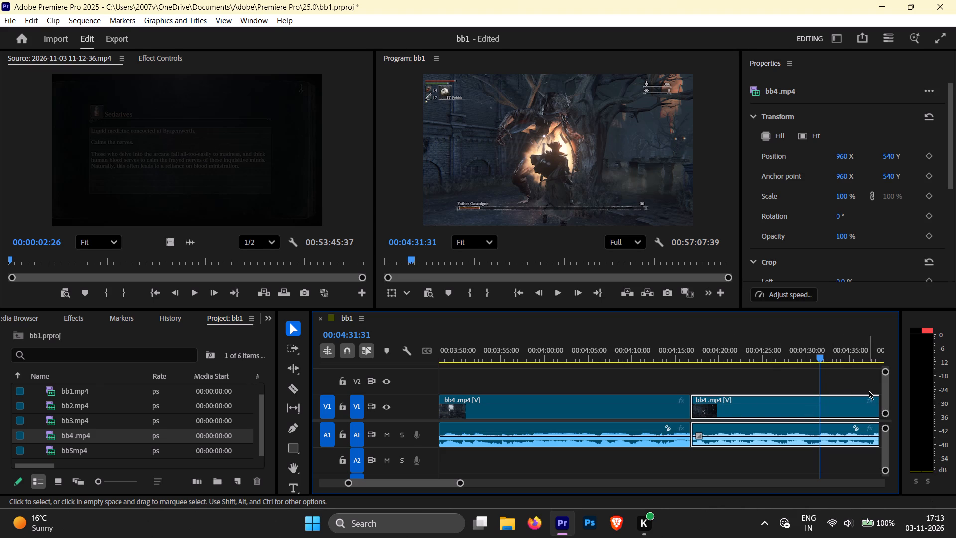
click(822, 358)
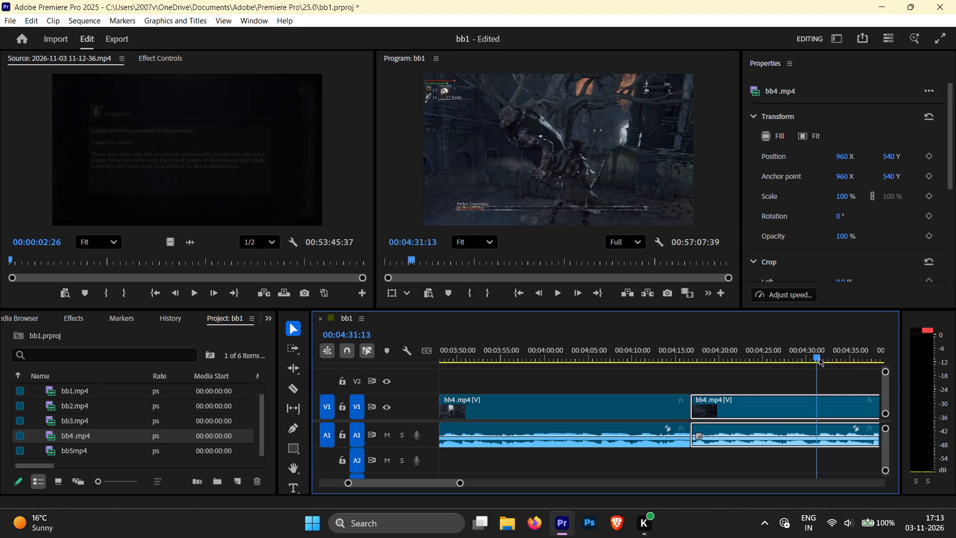
key(space)
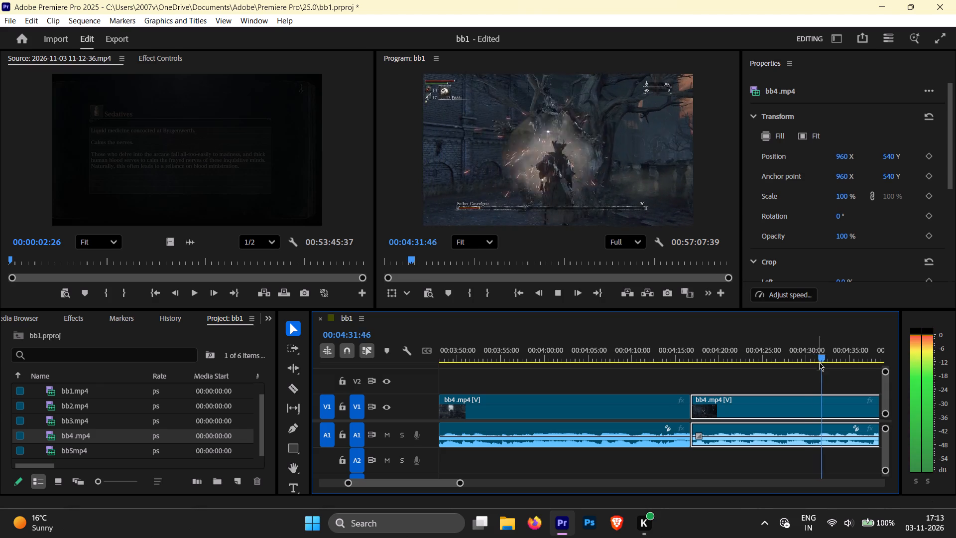
click(820, 364)
drag(833, 357, 824, 357)
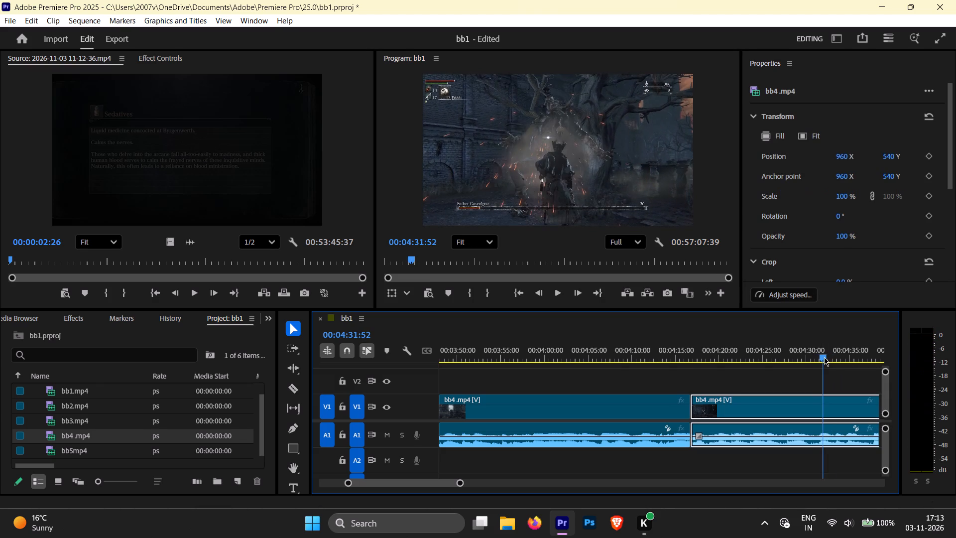
drag(824, 357, 815, 359)
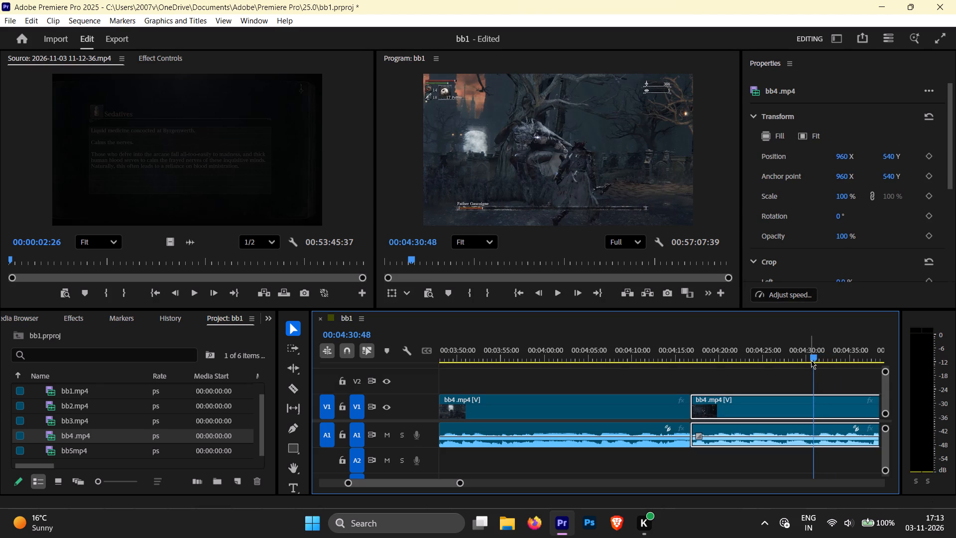
key(ctrl+k)
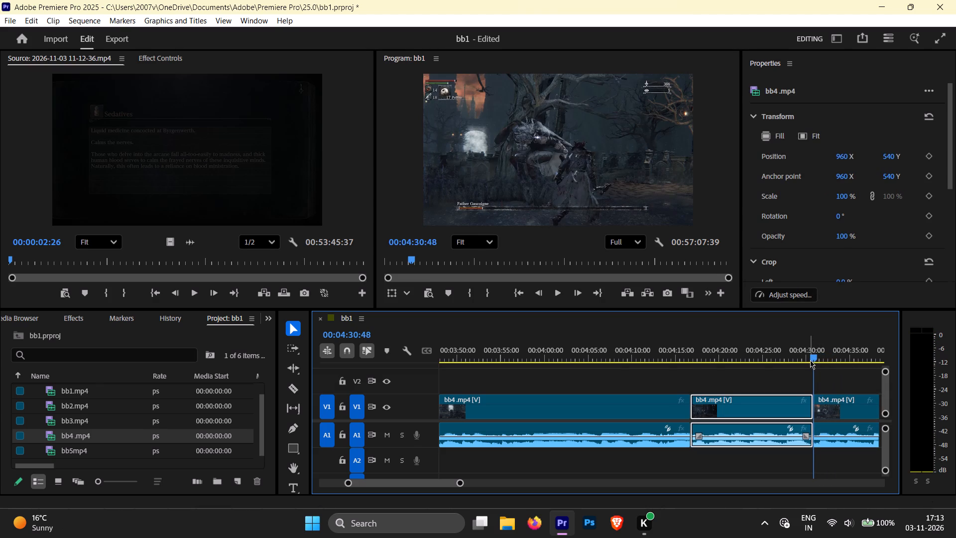
key(shift+Delete)
Review the new join, and split bb4 .mp4 at 00:04:31:43, just after the Oedon Tomb Key pickup.
key(space)
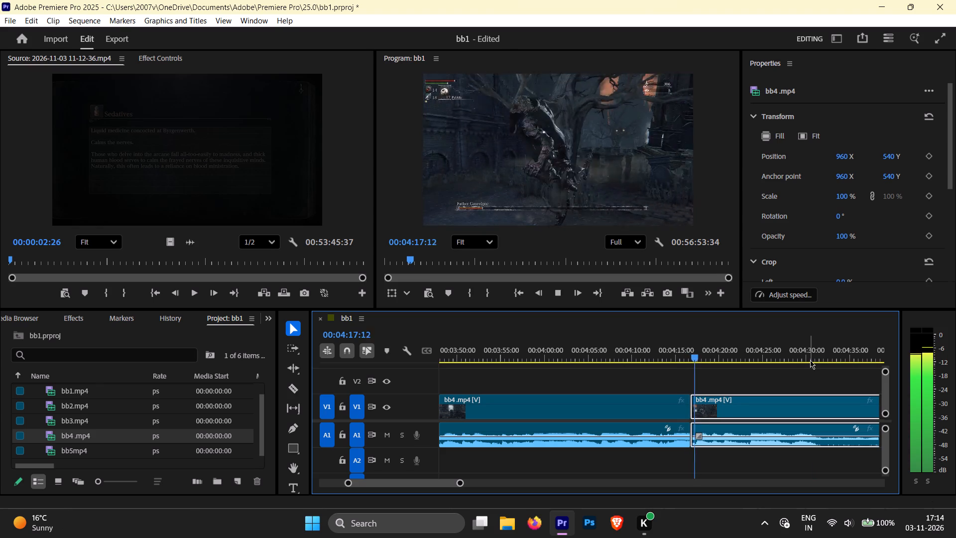
drag(705, 355, 678, 361)
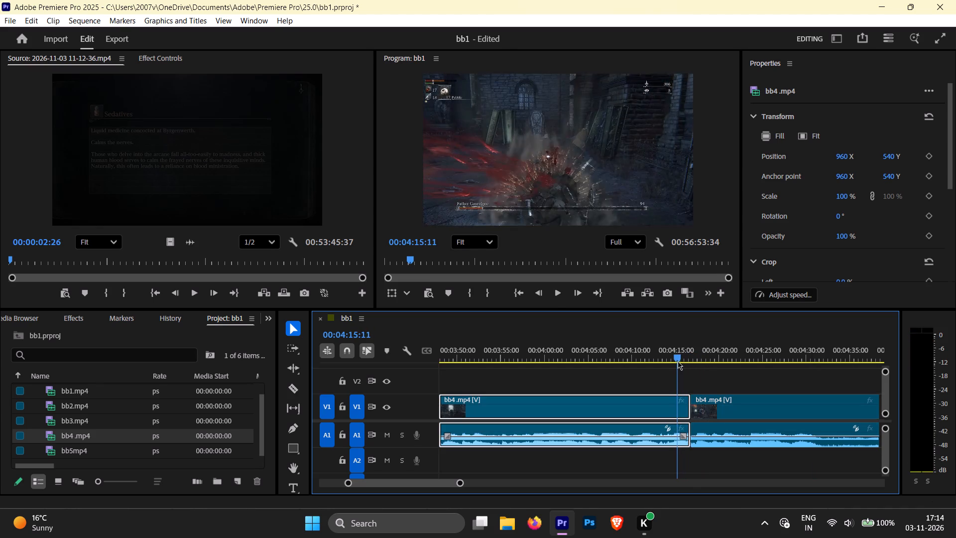
drag(678, 361, 734, 351)
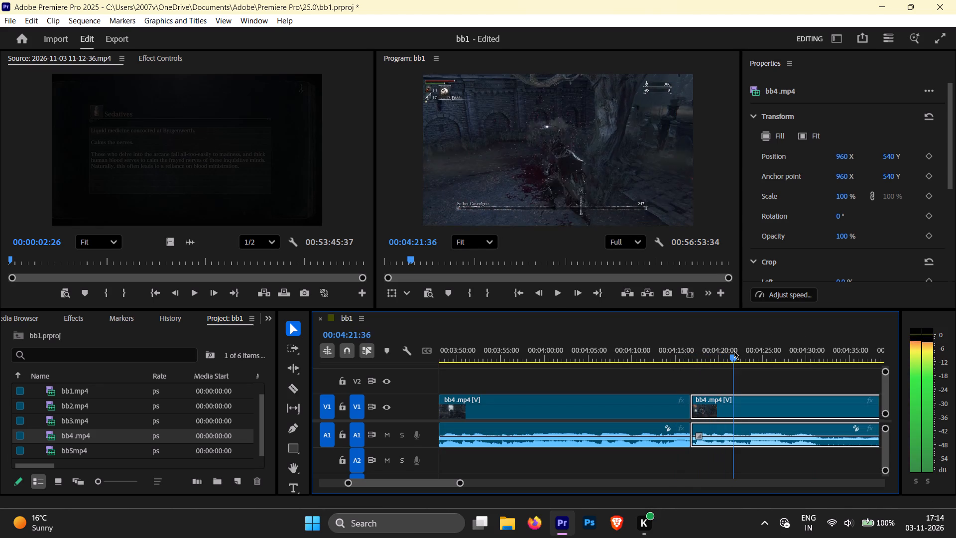
drag(734, 351, 768, 353)
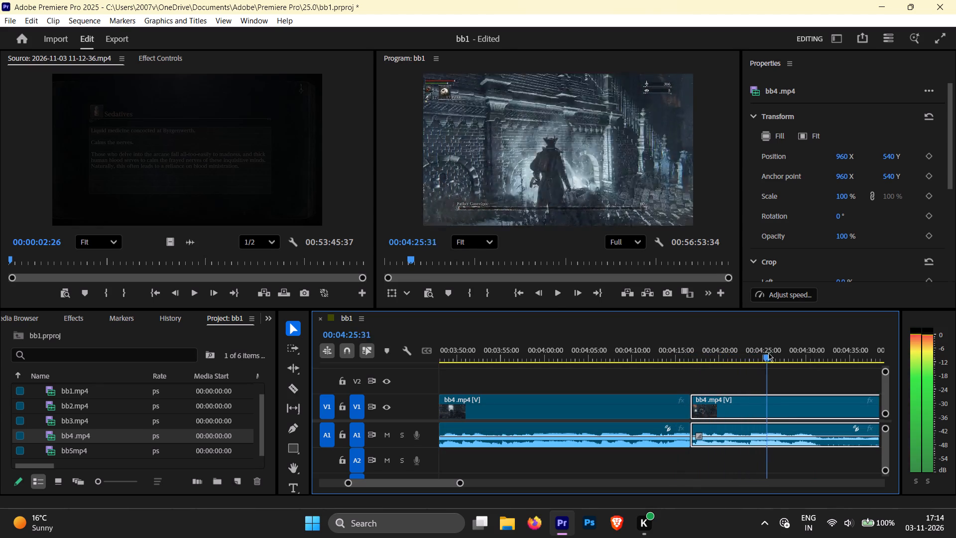
drag(768, 353, 818, 357)
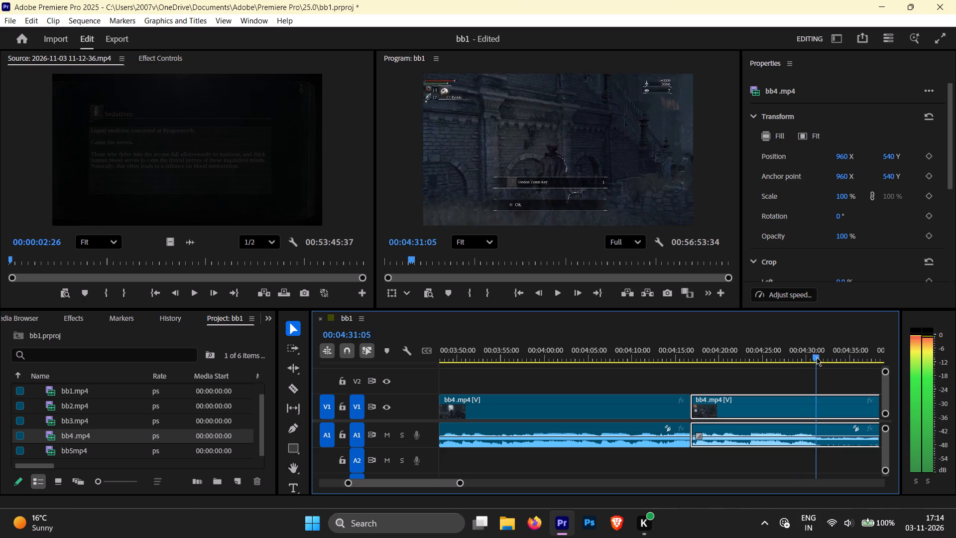
drag(818, 357, 831, 359)
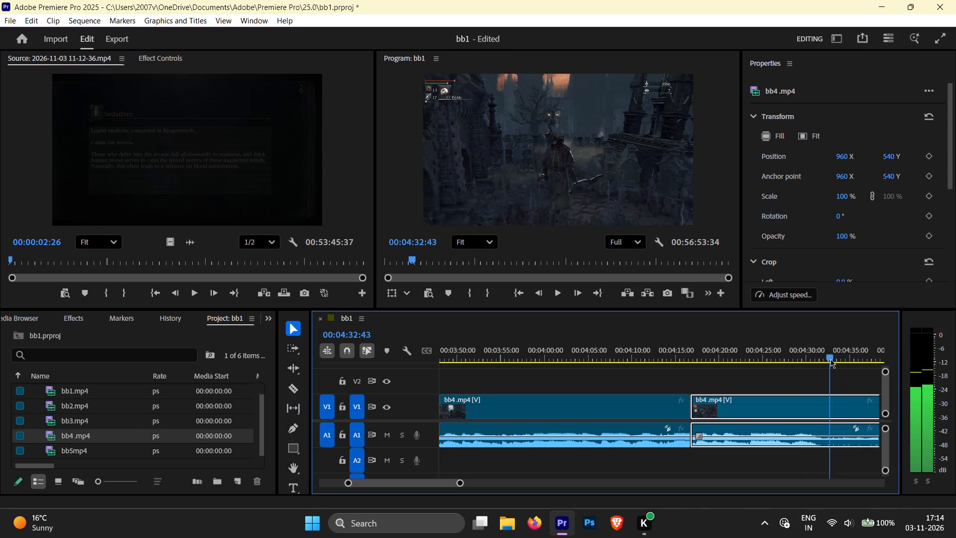
drag(831, 359, 822, 360)
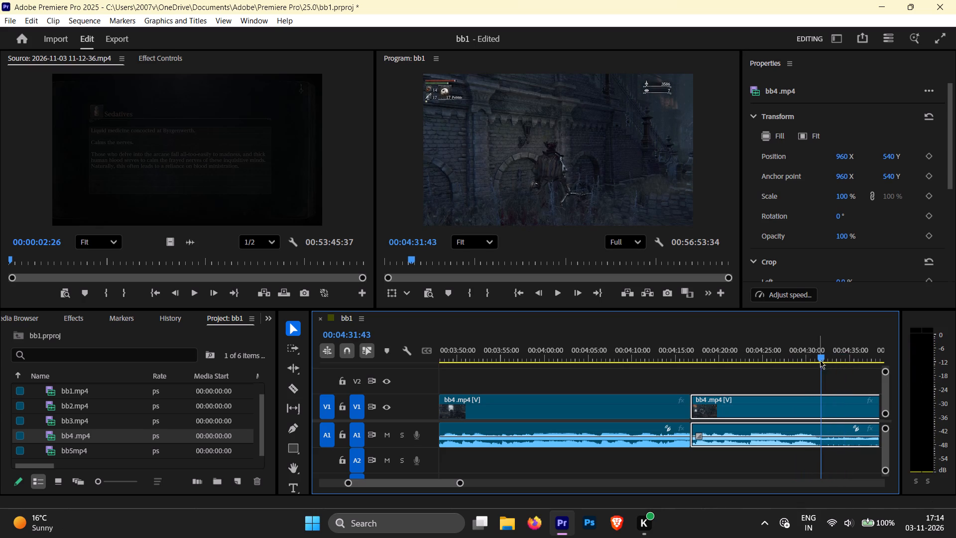
key(ctrl+k)
key(space)
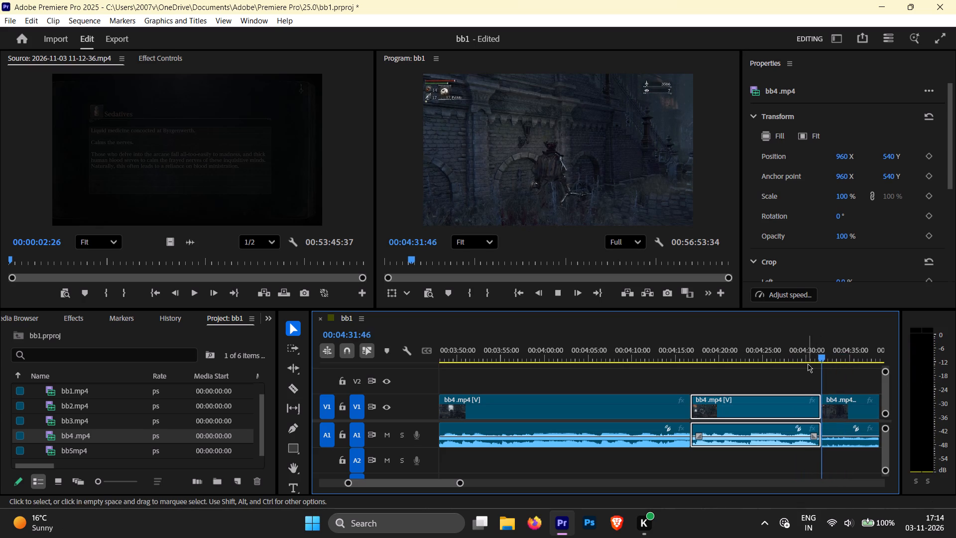
Scan bb4 .mp4 beyond the Oedon Tomb Key cut for the black transition just before the Cleric Beast fight, around 00:04:57.
scroll(862, 377, down, 14)
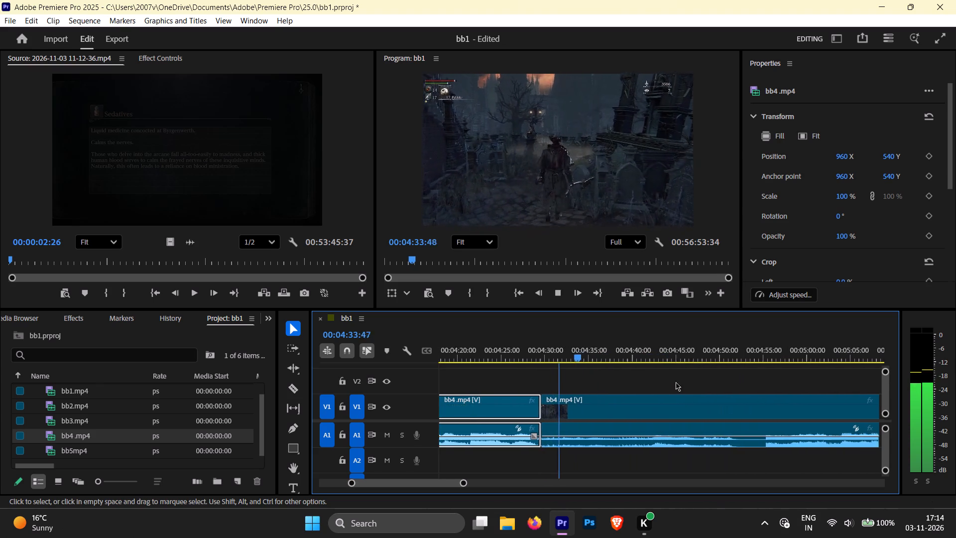
scroll(676, 382, down, 5)
drag(490, 359, 585, 360)
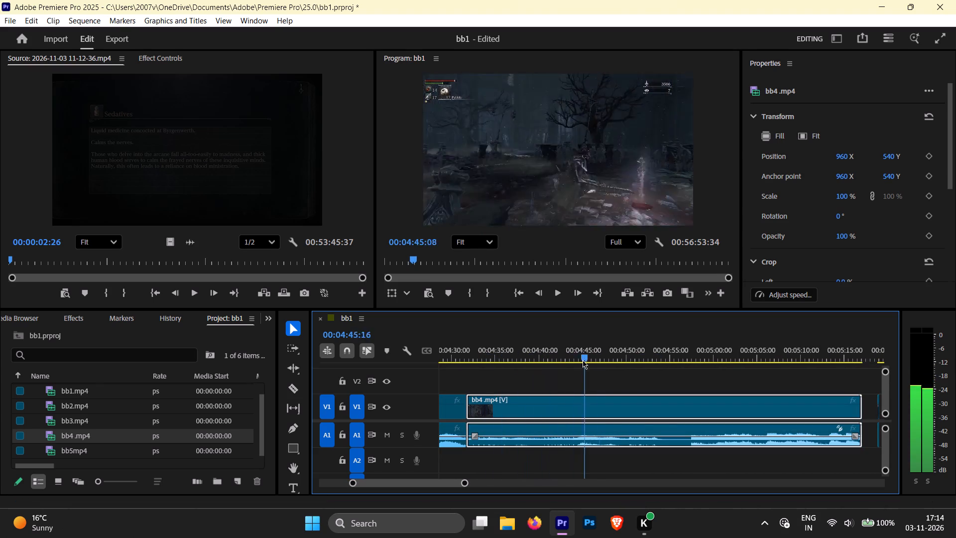
drag(585, 360, 768, 376)
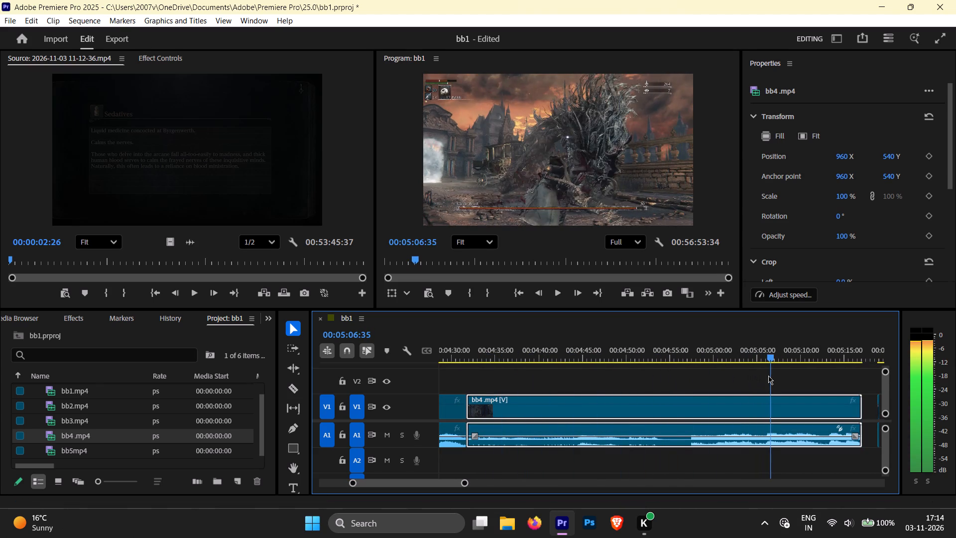
drag(768, 376, 507, 384)
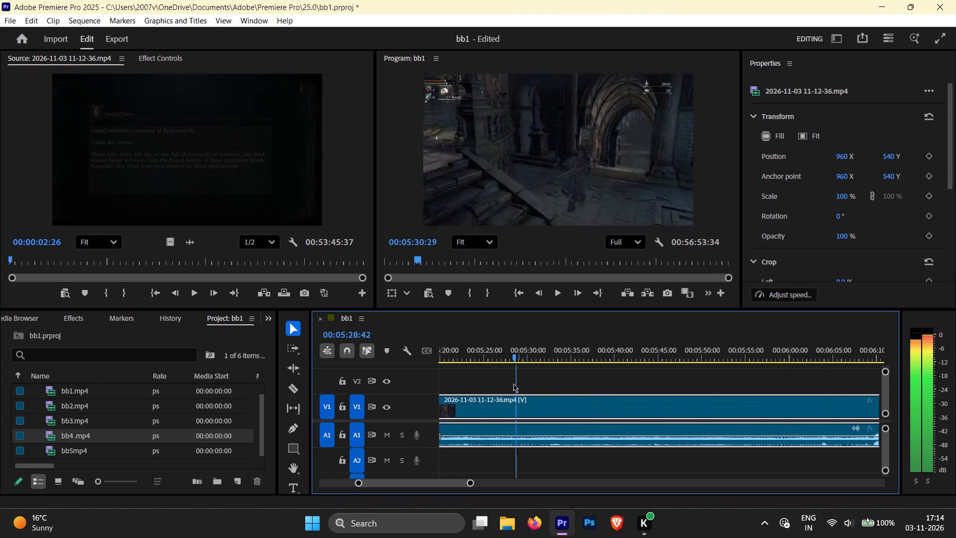
drag(507, 384, 647, 384)
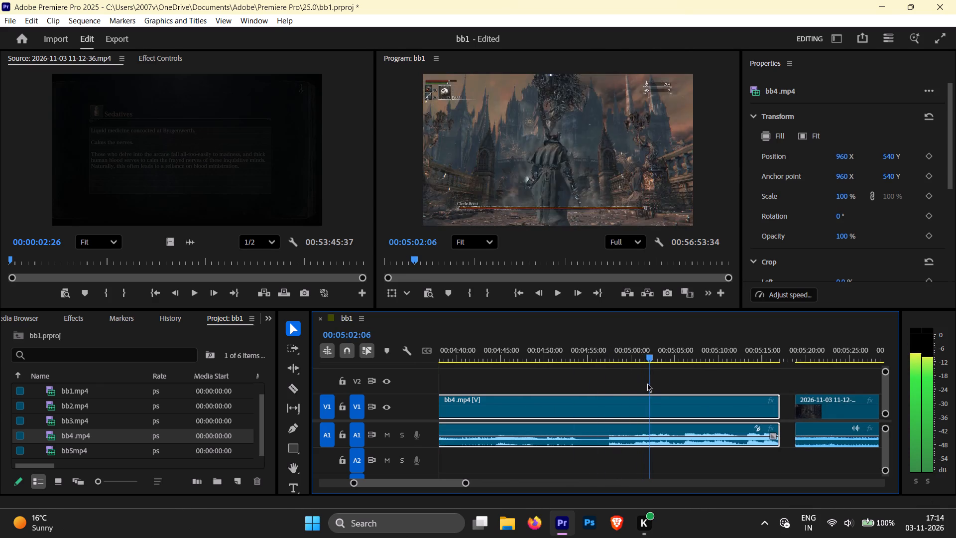
drag(647, 384, 606, 382)
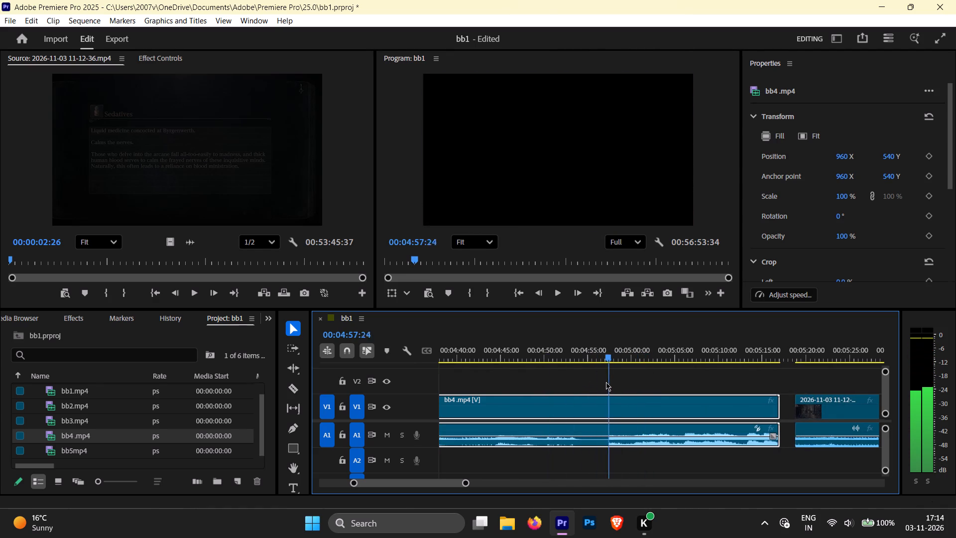
drag(606, 382, 619, 384)
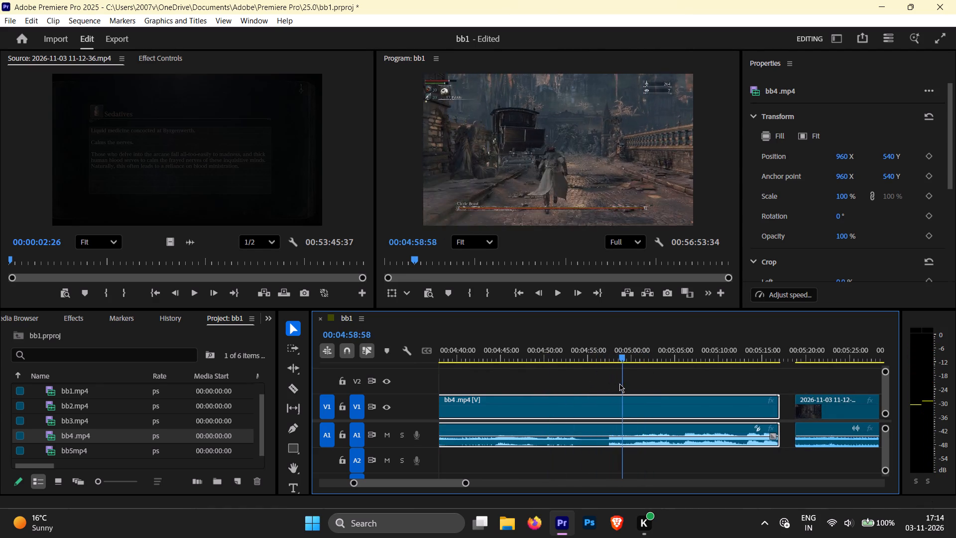
drag(619, 384, 611, 389)
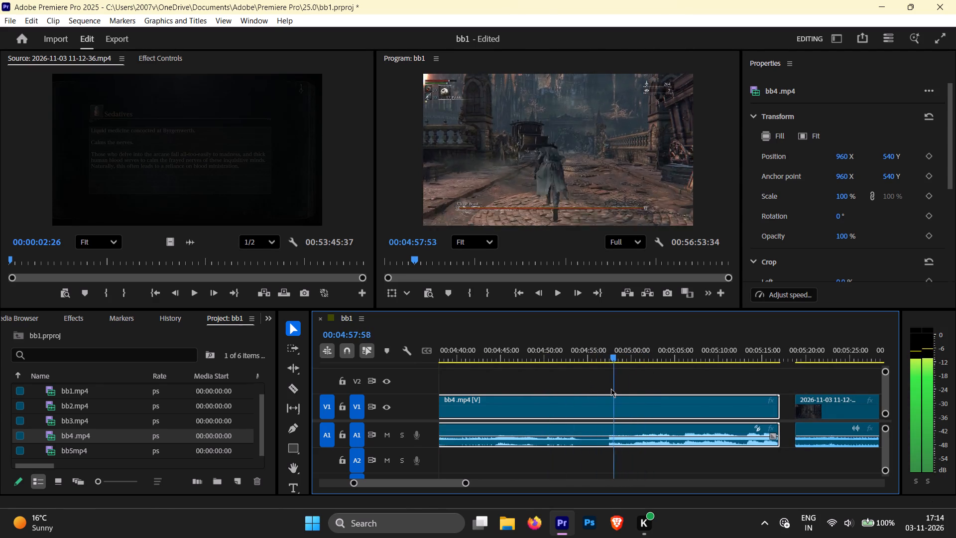
drag(611, 389, 606, 389)
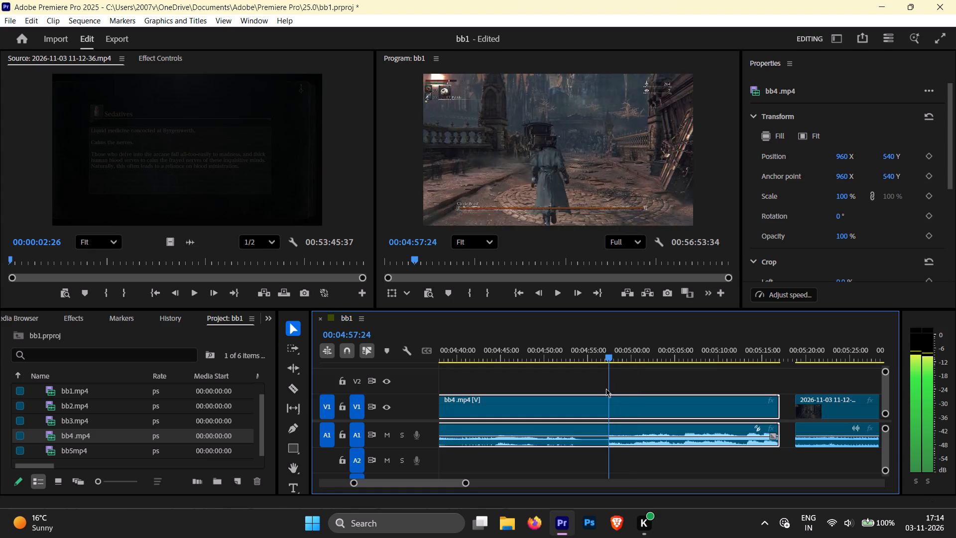
drag(606, 389, 601, 390)
key(space)
key(space)
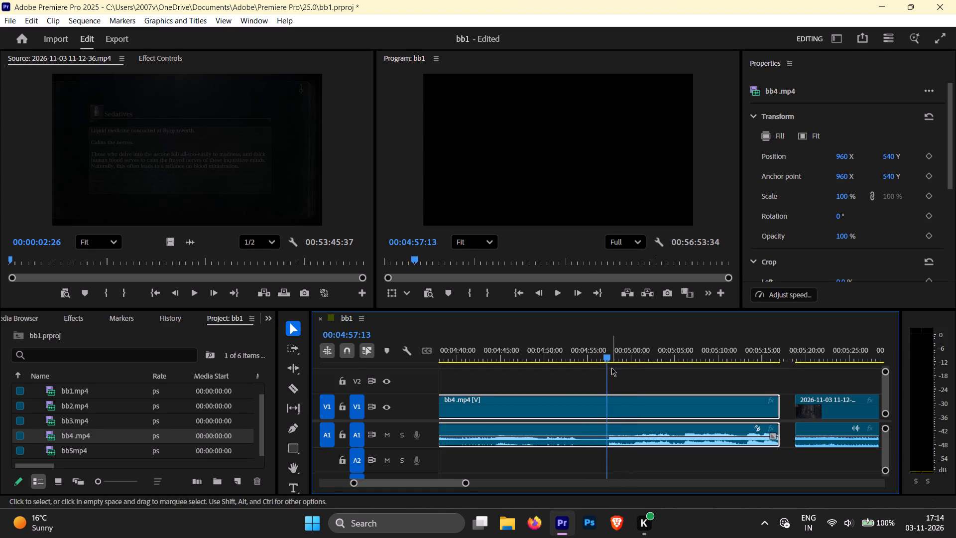
Split bb4 .mp4 at 00:04:57:32, where the Cleric Beast footage starts, and ripple-delete the section between the key pickup cut and this split.
drag(608, 357, 559, 362)
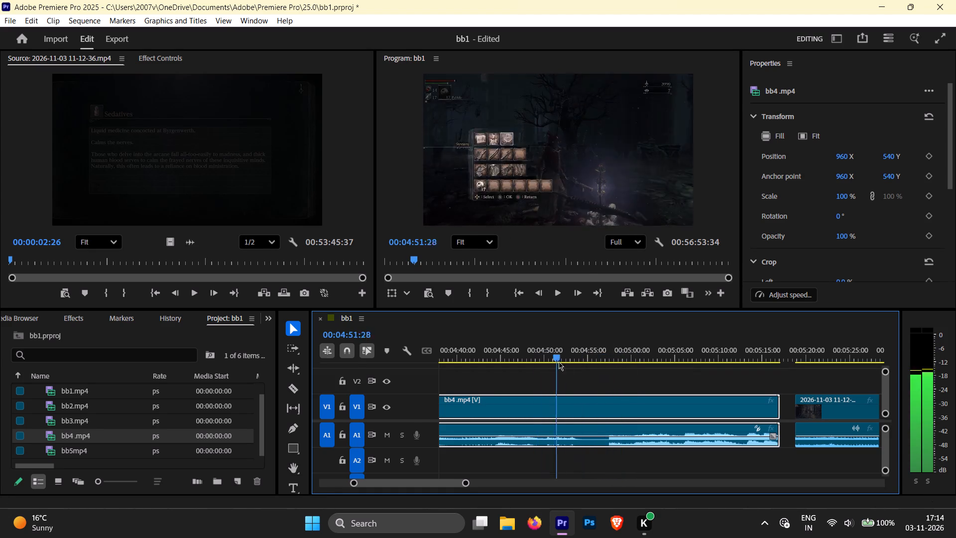
drag(559, 362, 605, 366)
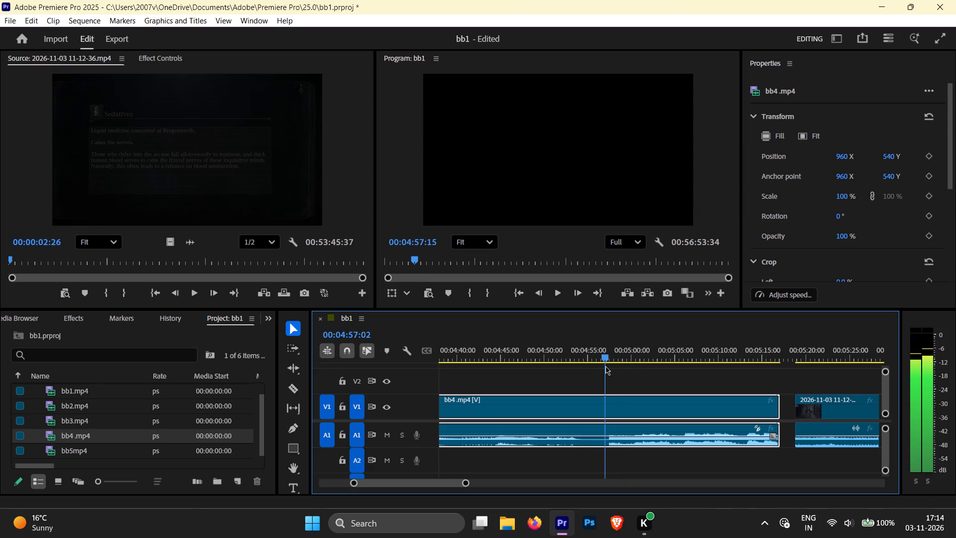
drag(605, 366, 614, 367)
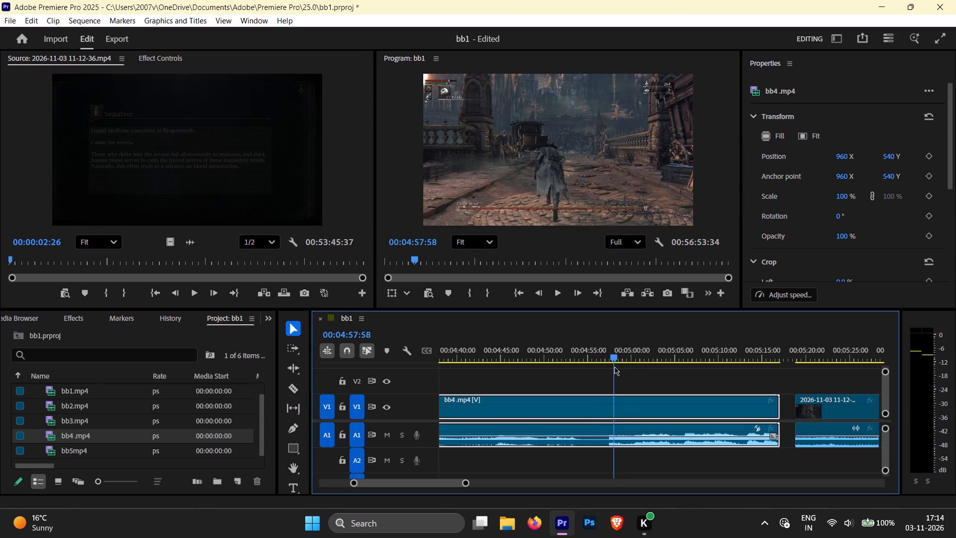
drag(614, 367, 611, 369)
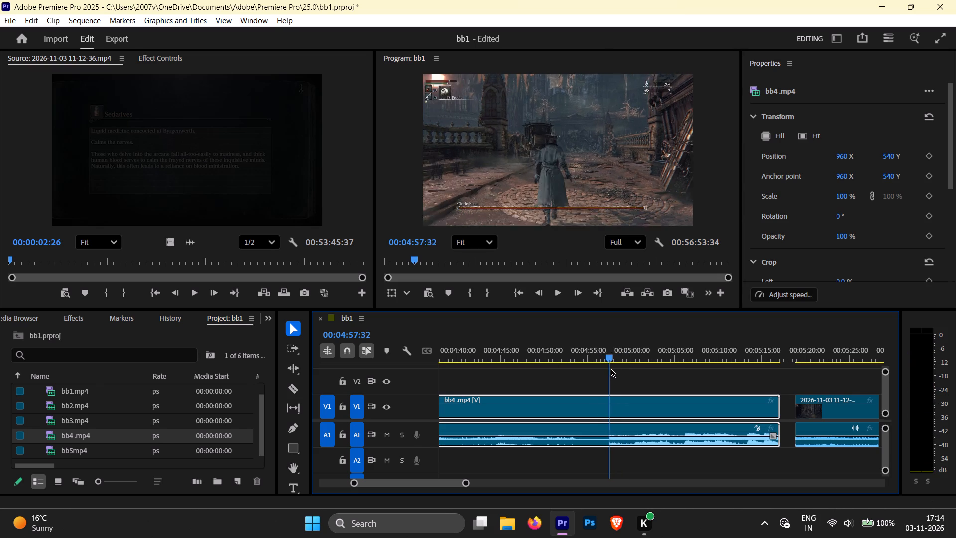
drag(611, 369, 611, 374)
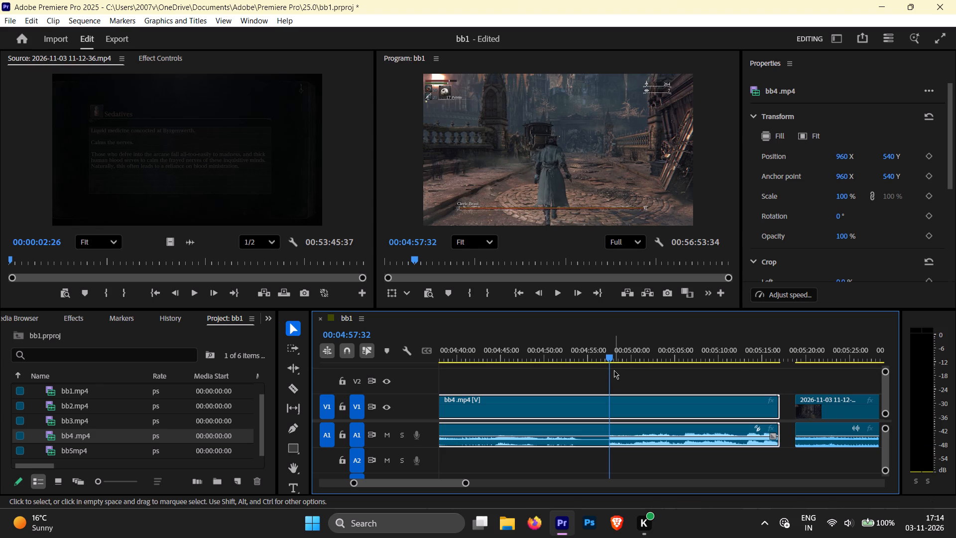
key(ctrl+k)
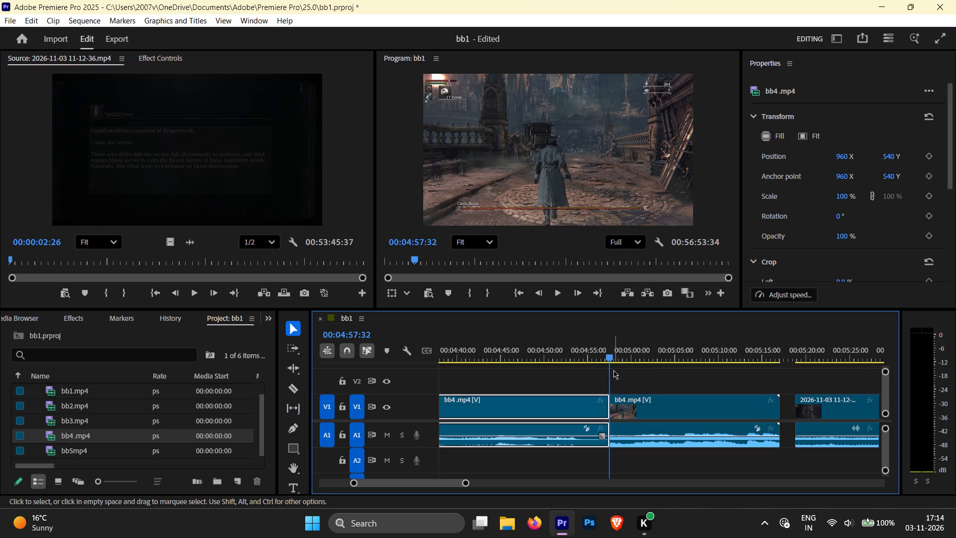
key(shift+Delete)
drag(661, 355, 674, 358)
key(space)
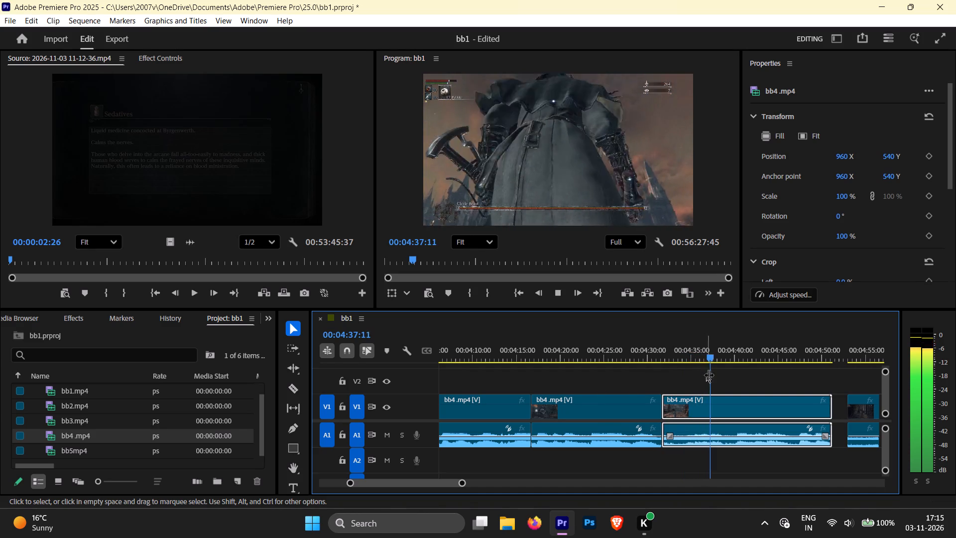
click(717, 358)
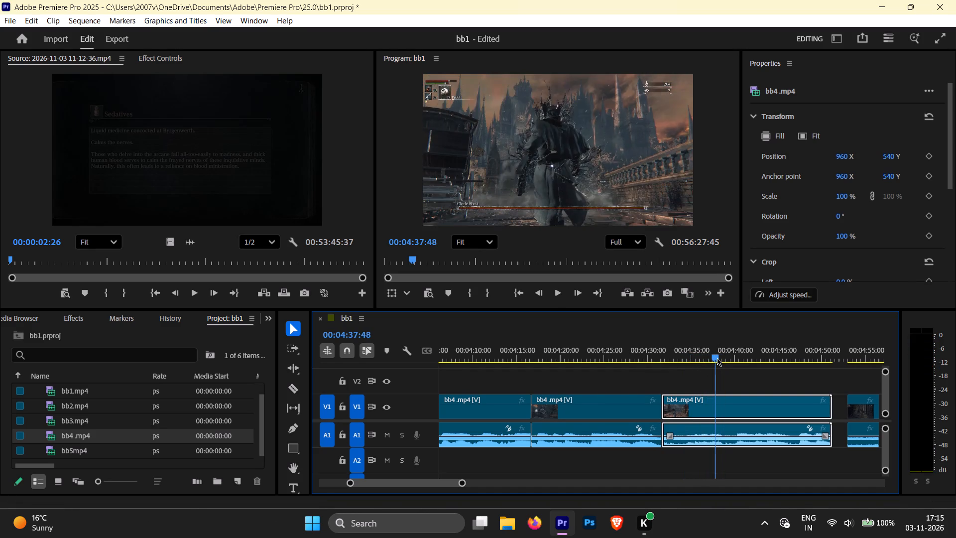
key(space)
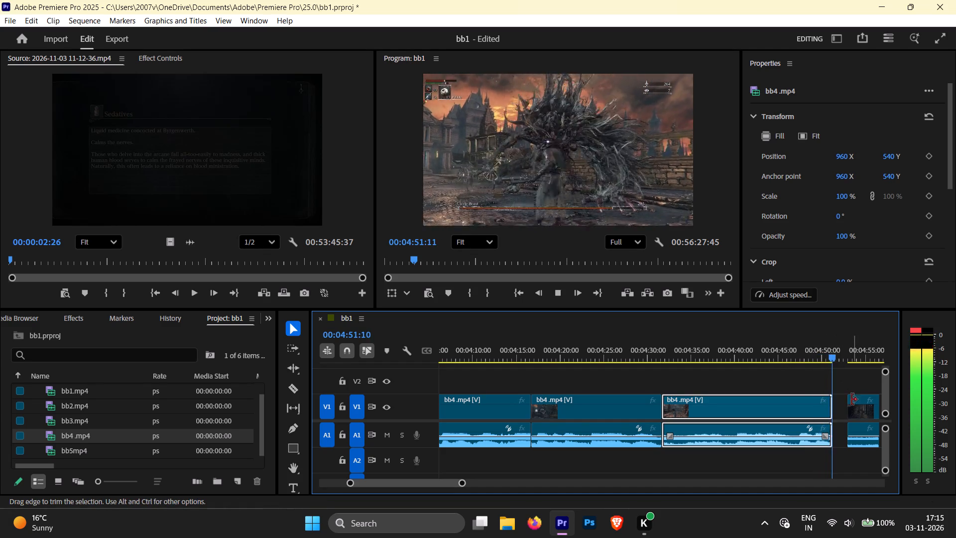
click(807, 376)
scroll(835, 385, down, 6)
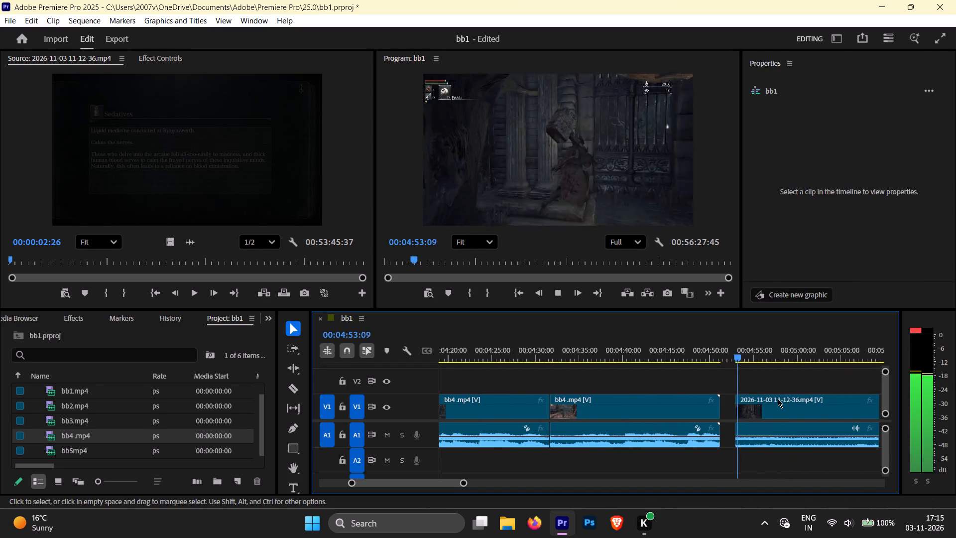
drag(778, 403, 768, 403)
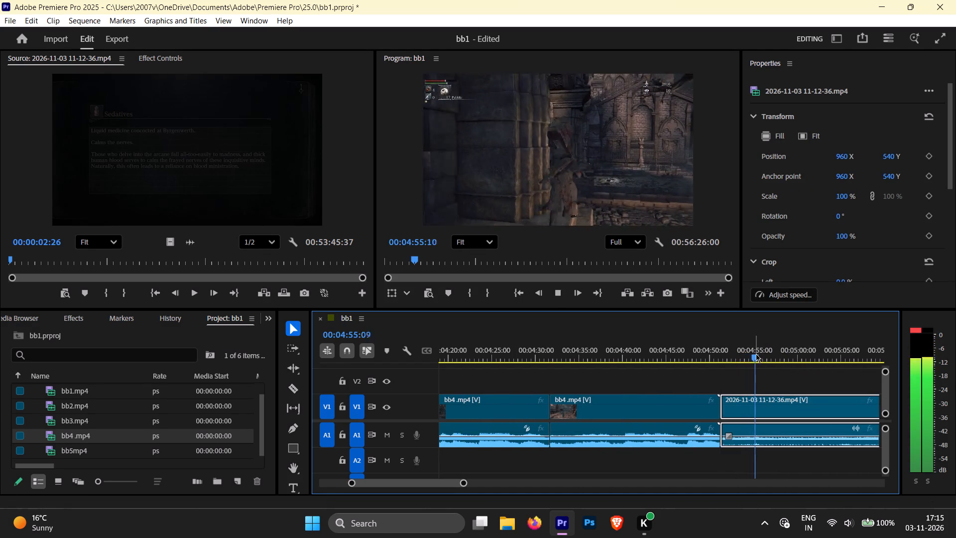
drag(756, 354, 722, 368)
key(space)
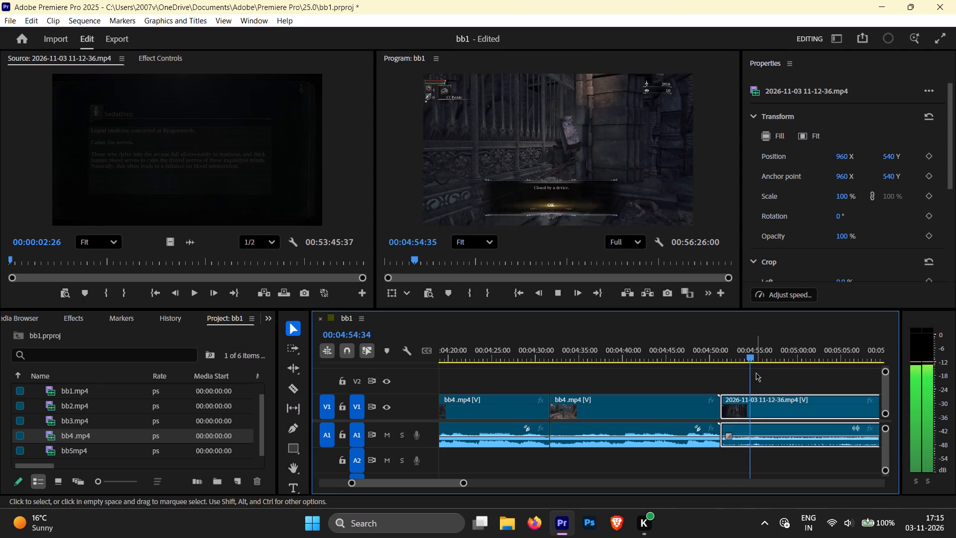
scroll(756, 403, down, 13)
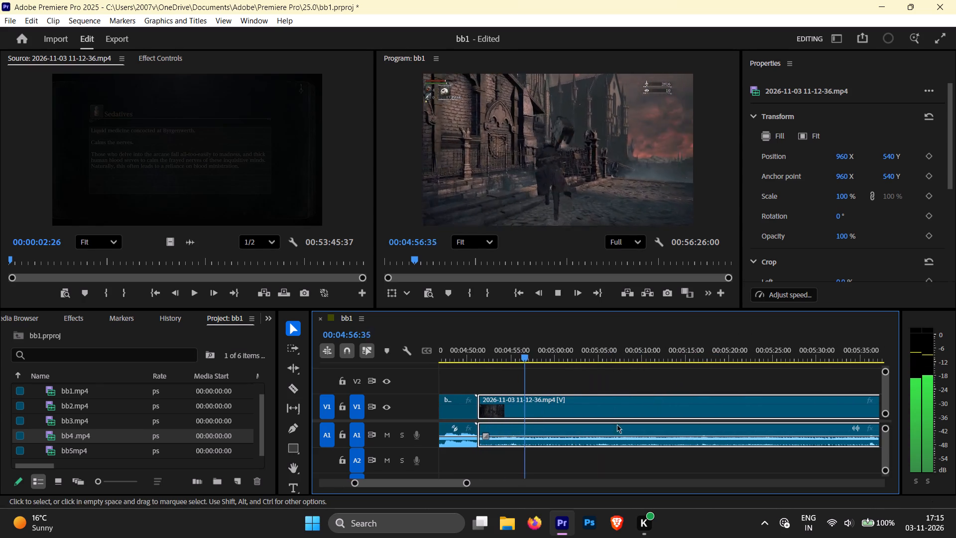
drag(533, 358, 601, 362)
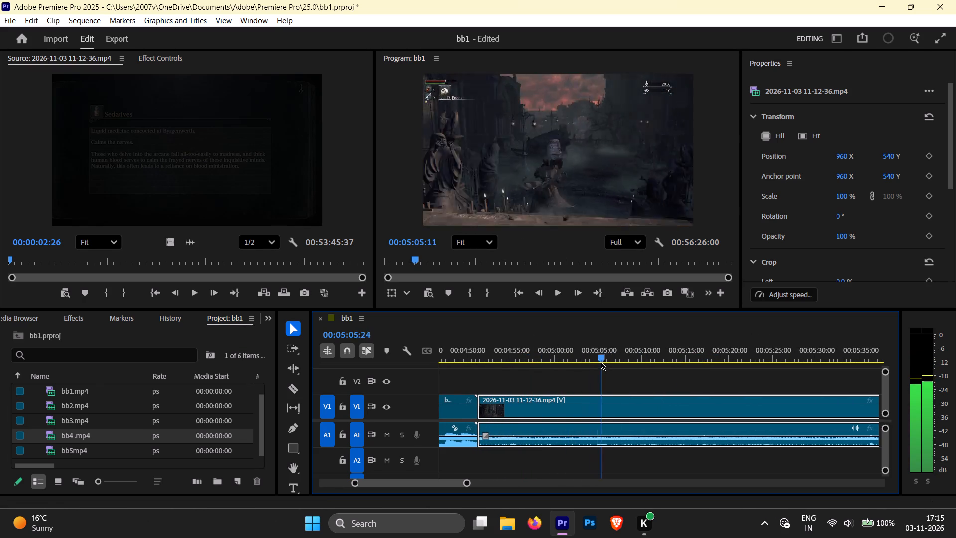
drag(601, 362, 737, 379)
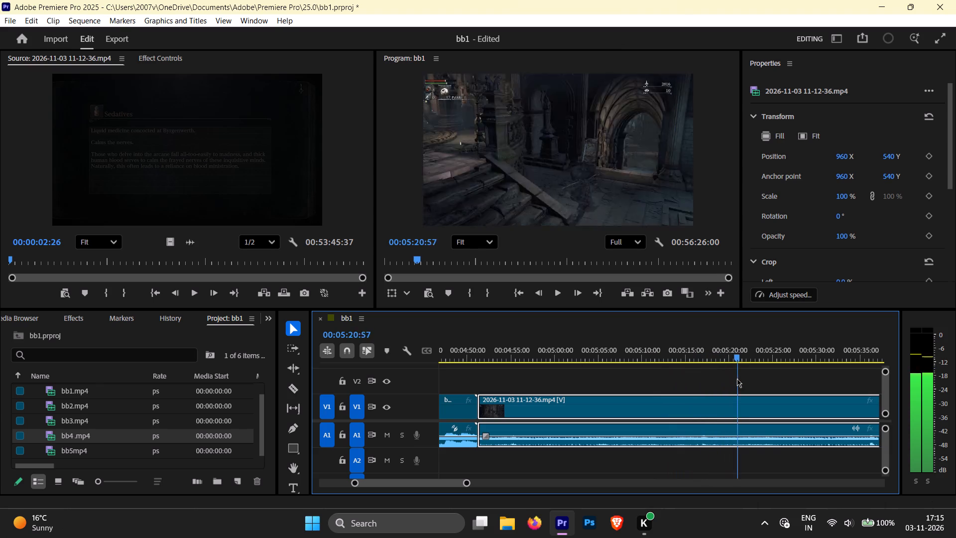
drag(737, 379, 808, 387)
scroll(808, 388, down, 10)
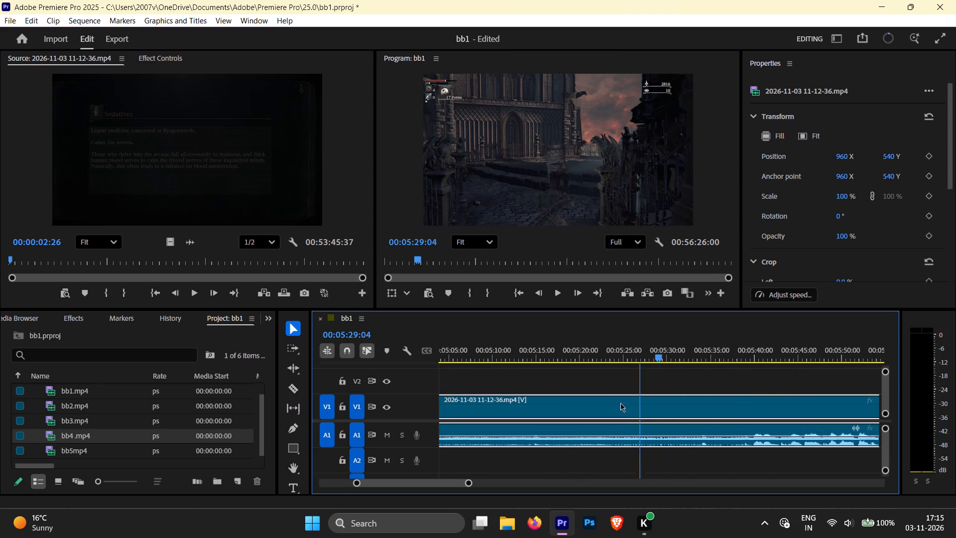
scroll(620, 403, down, 2)
drag(587, 358, 634, 356)
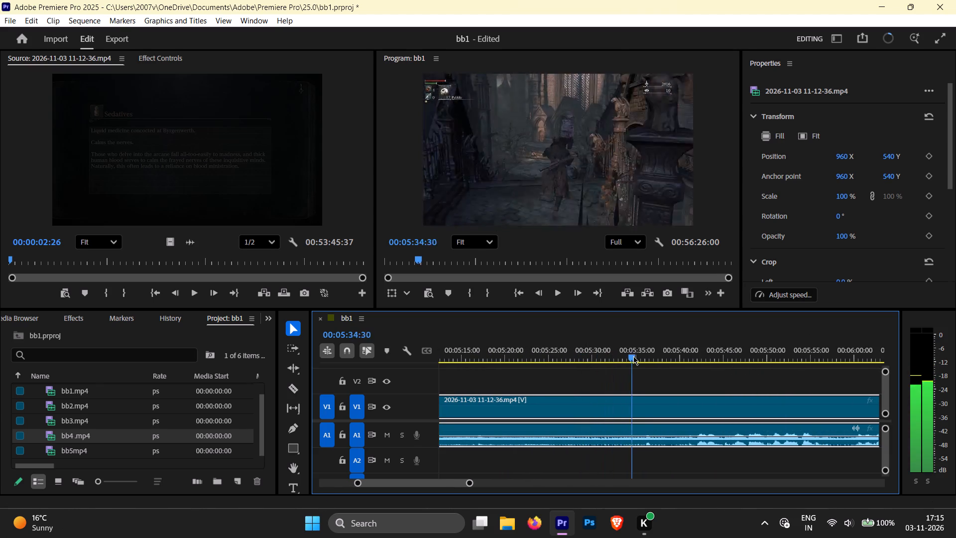
drag(634, 356, 739, 367)
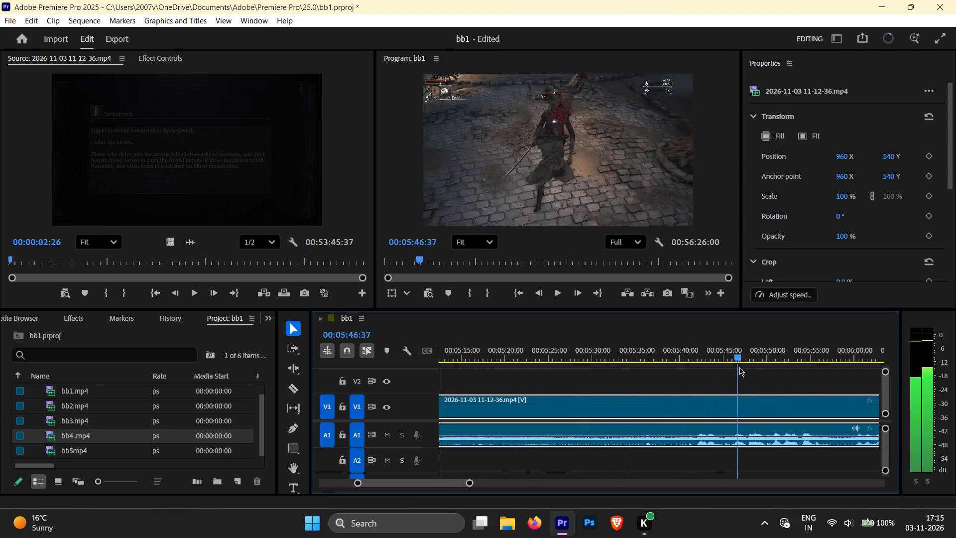
drag(739, 367, 784, 368)
scroll(785, 368, down, 10)
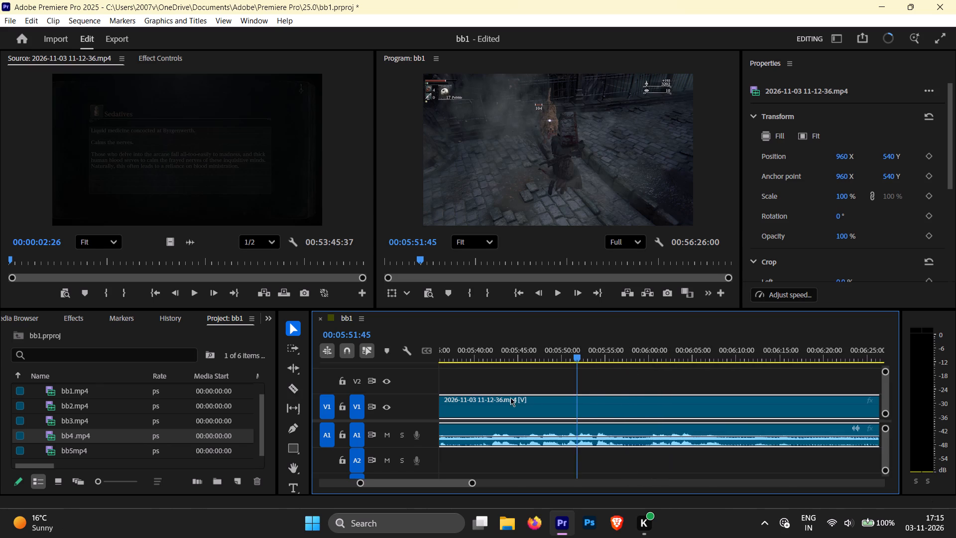
scroll(510, 398, down, 4)
drag(519, 353, 624, 364)
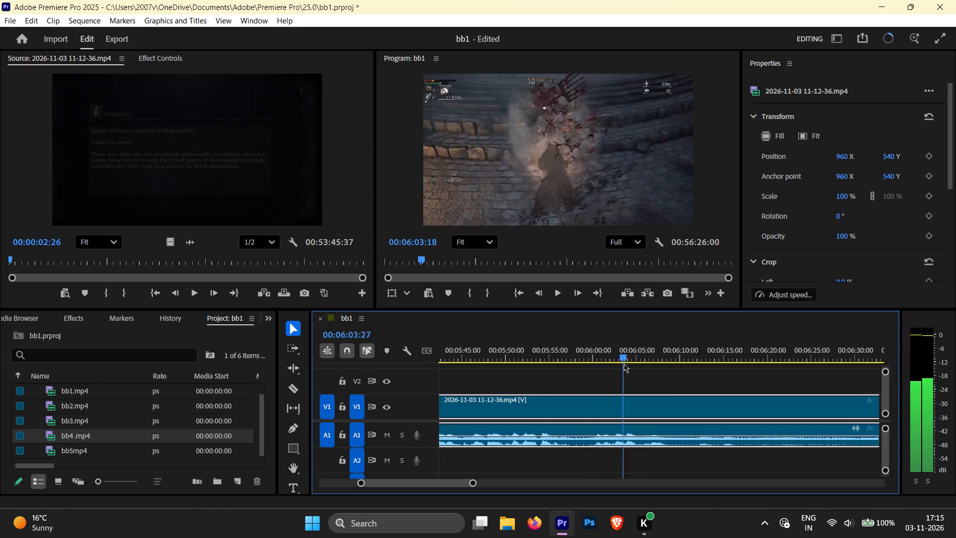
drag(624, 364, 738, 369)
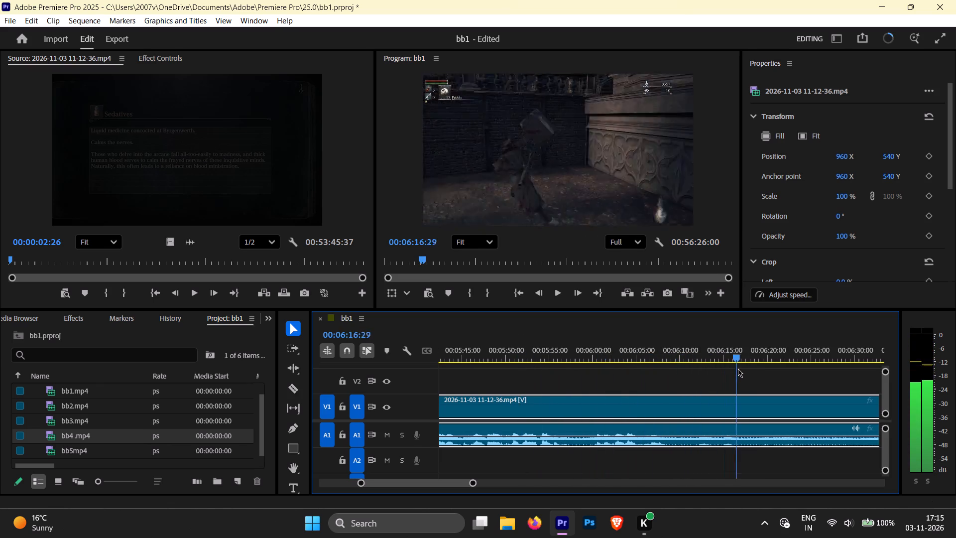
drag(738, 369, 752, 372)
scroll(781, 417, down, 7)
drag(624, 358, 796, 365)
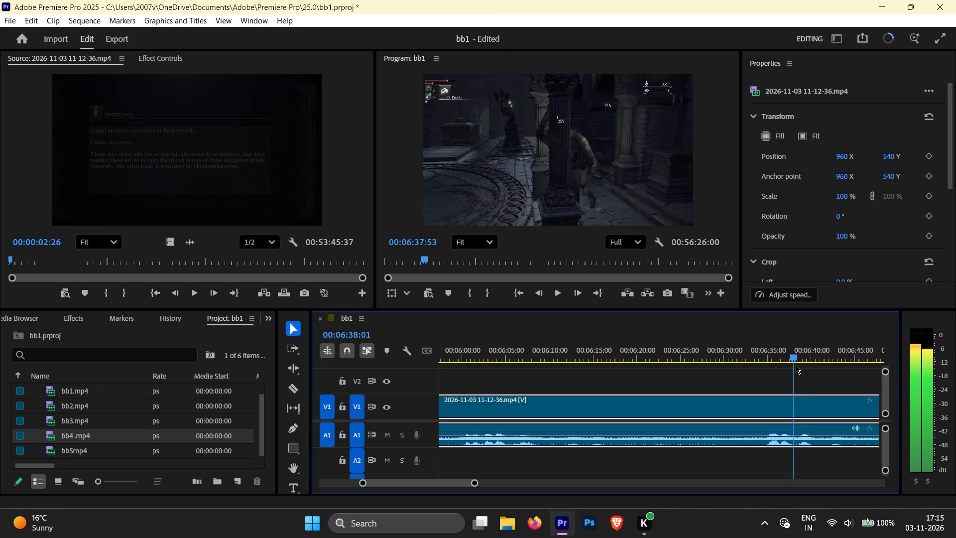
drag(796, 365, 808, 366)
scroll(801, 366, down, 8)
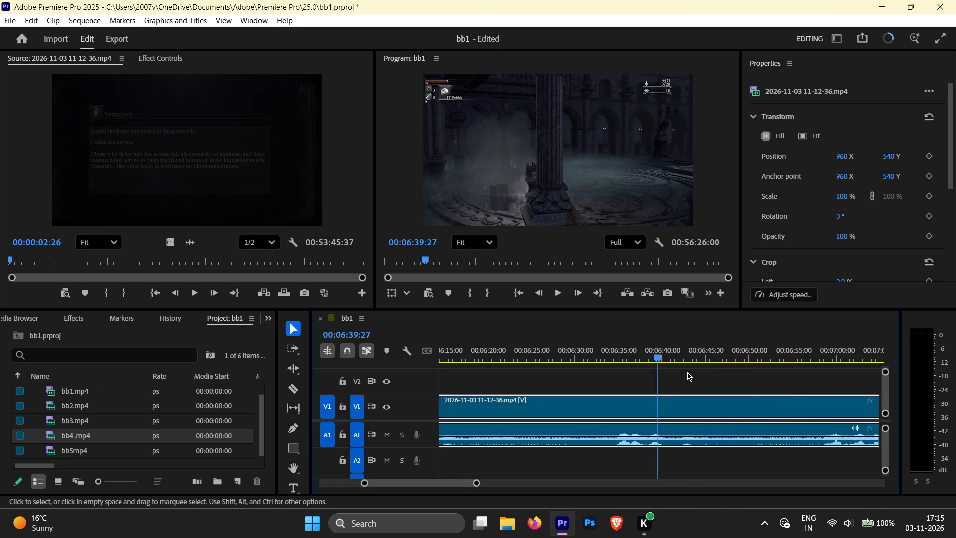
drag(657, 359, 711, 358)
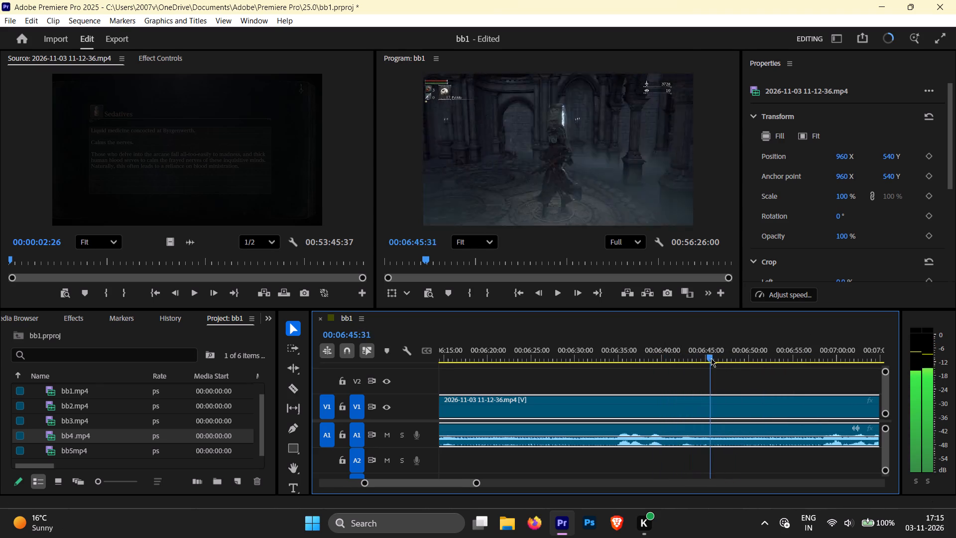
drag(711, 358, 807, 365)
scroll(807, 373, down, 7)
drag(677, 357, 768, 360)
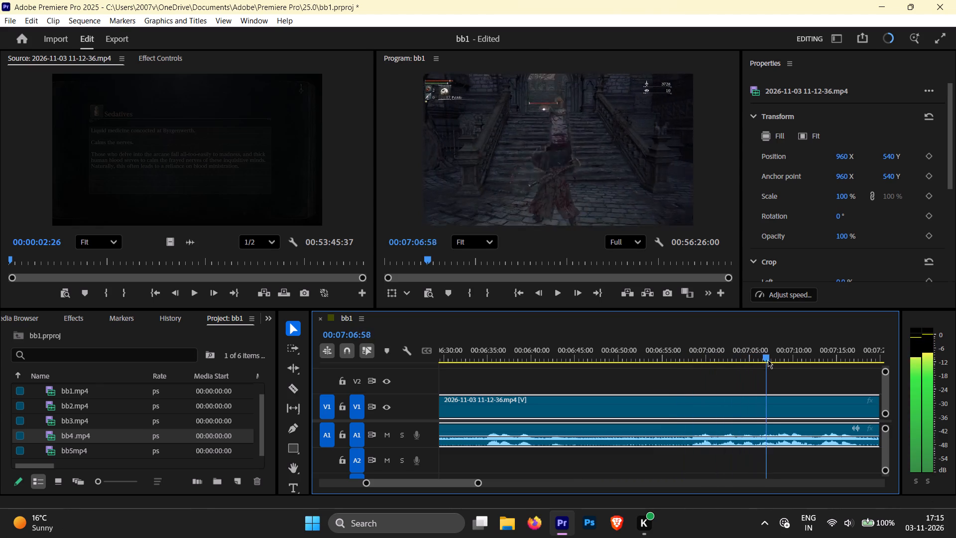
drag(768, 360, 803, 367)
scroll(807, 373, down, 3)
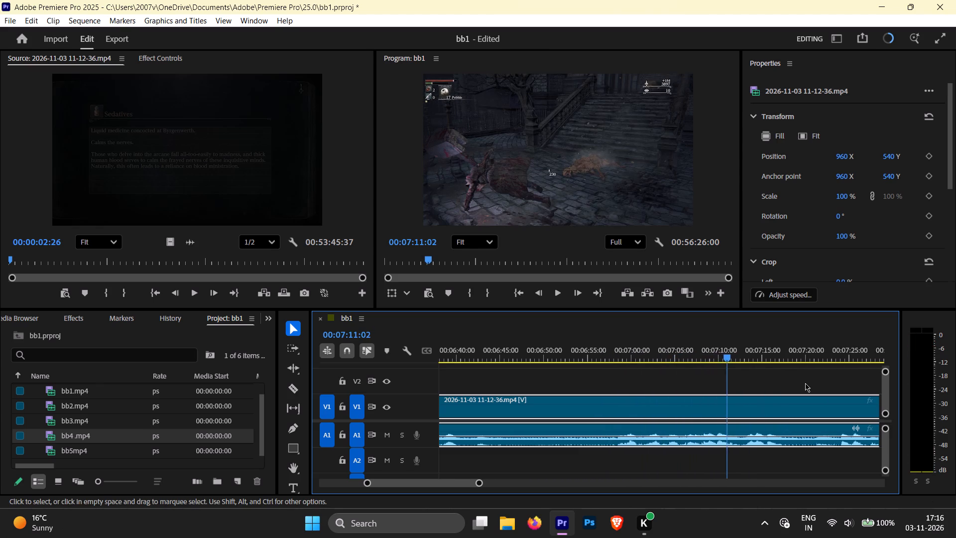
scroll(805, 383, down, 4)
drag(673, 357, 715, 356)
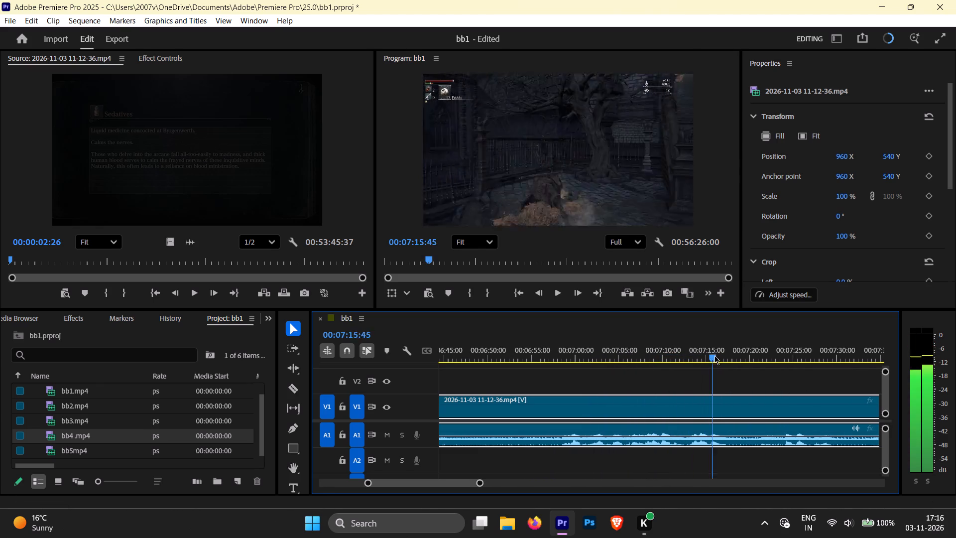
drag(715, 356, 781, 362)
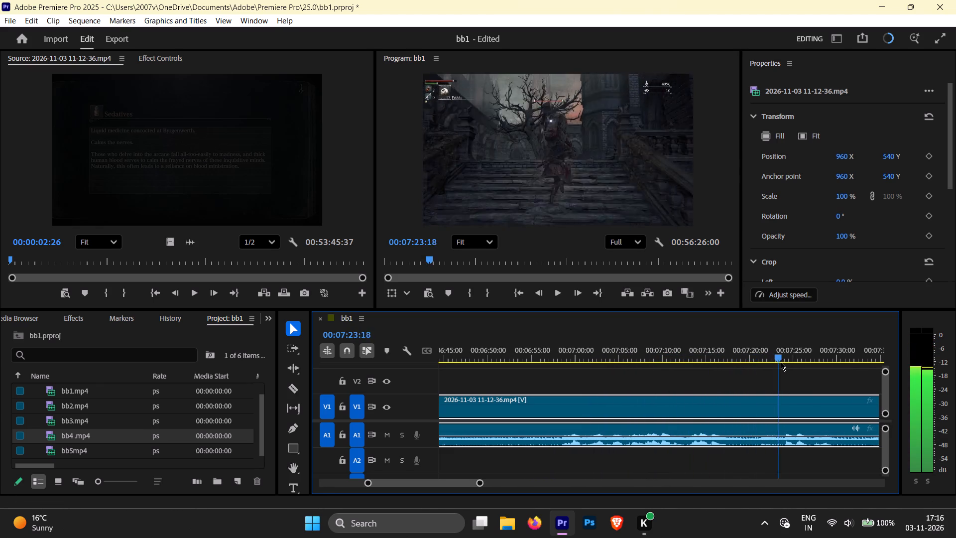
drag(781, 362, 822, 371)
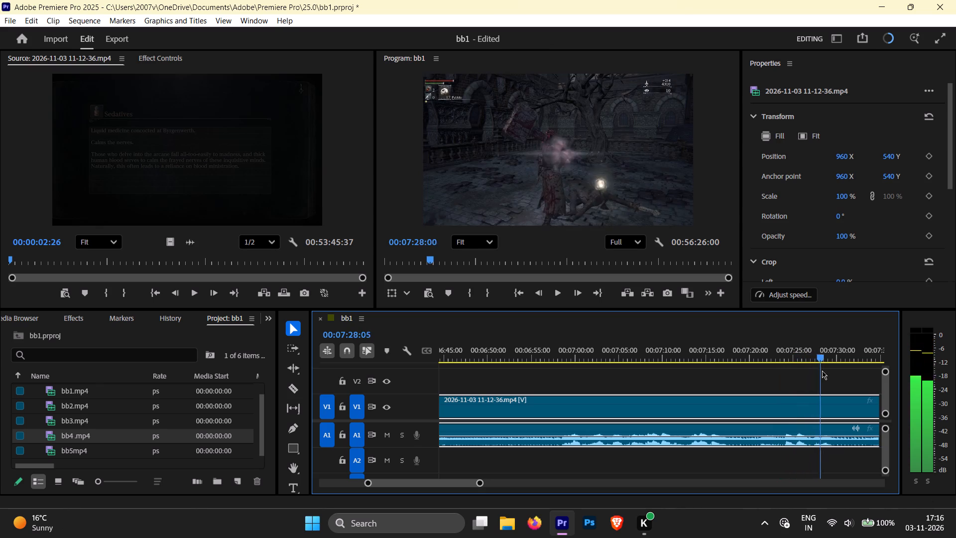
drag(822, 371, 860, 386)
scroll(770, 407, down, 15)
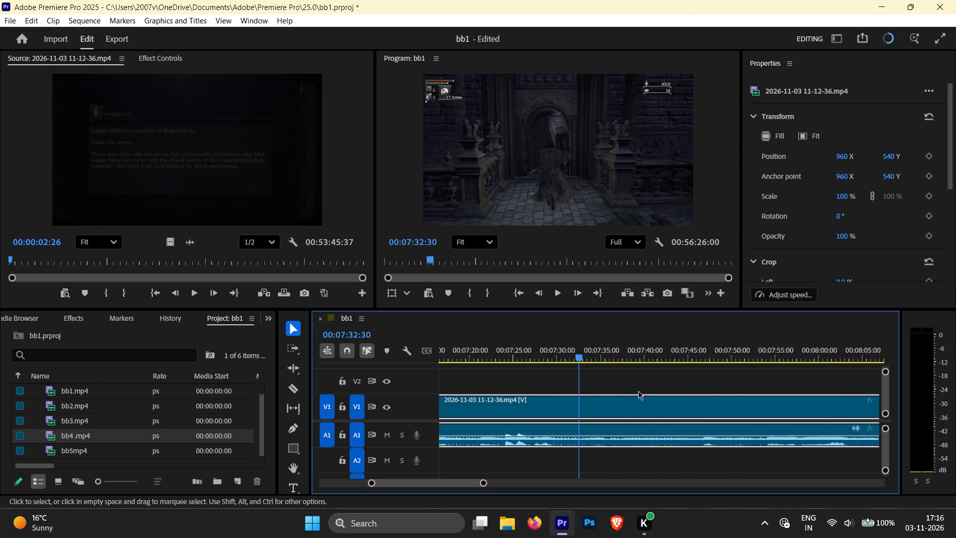
drag(578, 359, 650, 355)
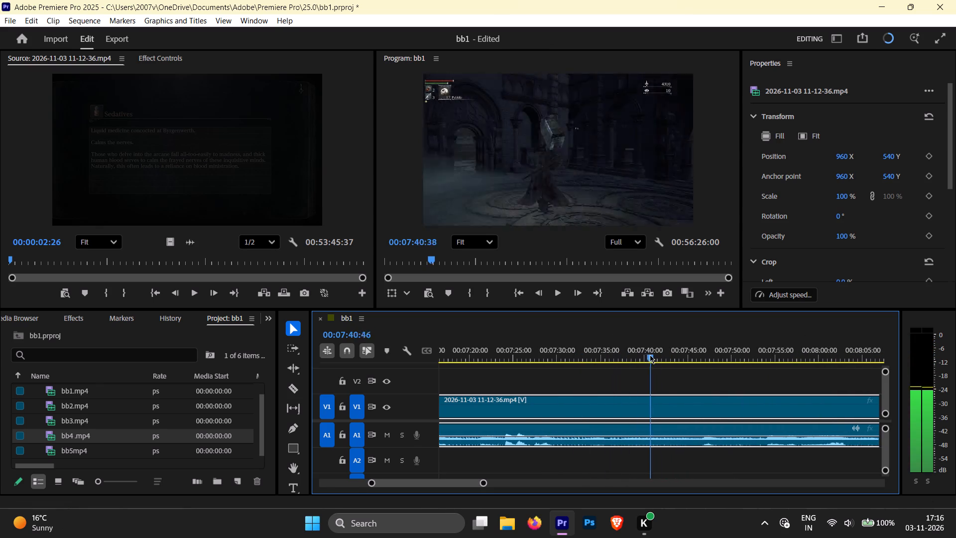
drag(650, 355, 721, 356)
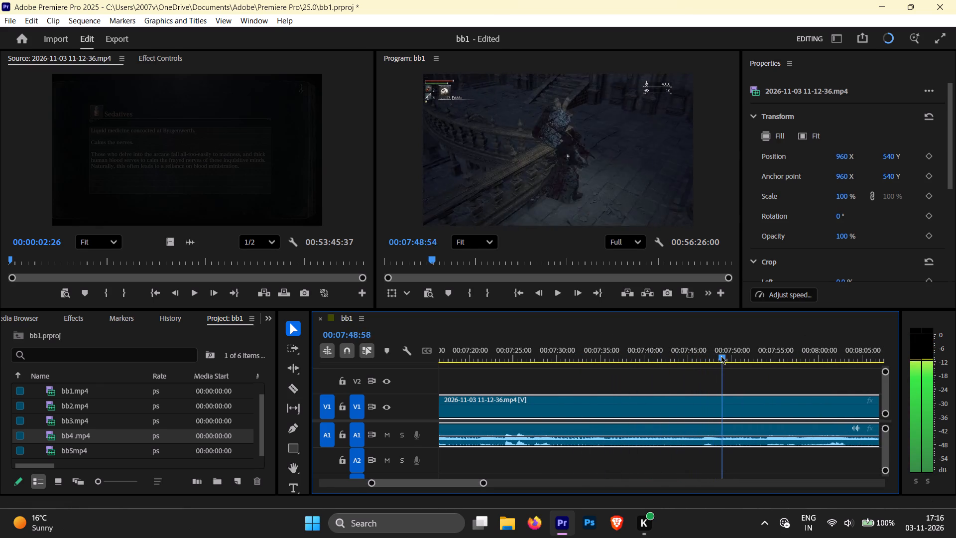
drag(721, 356, 749, 357)
key(space)
key(space)
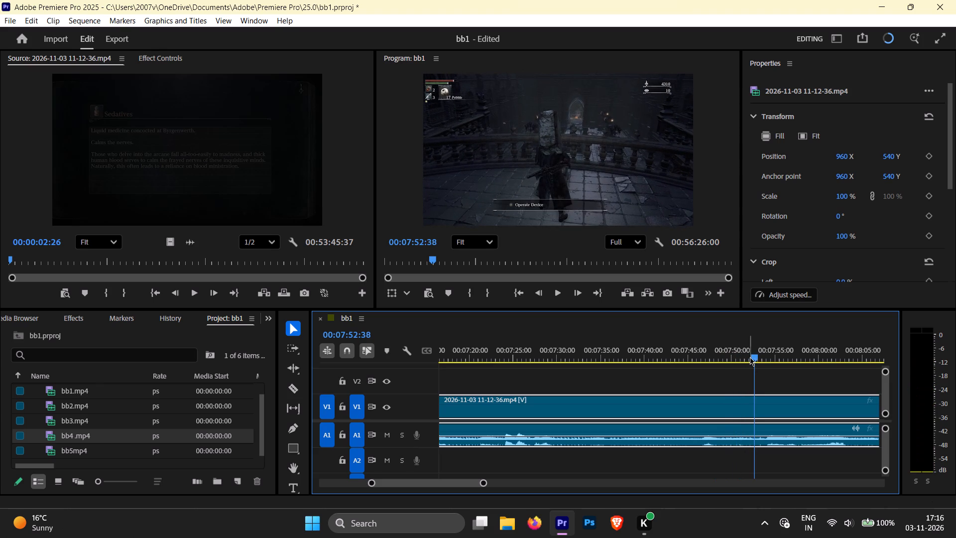
drag(752, 355, 750, 355)
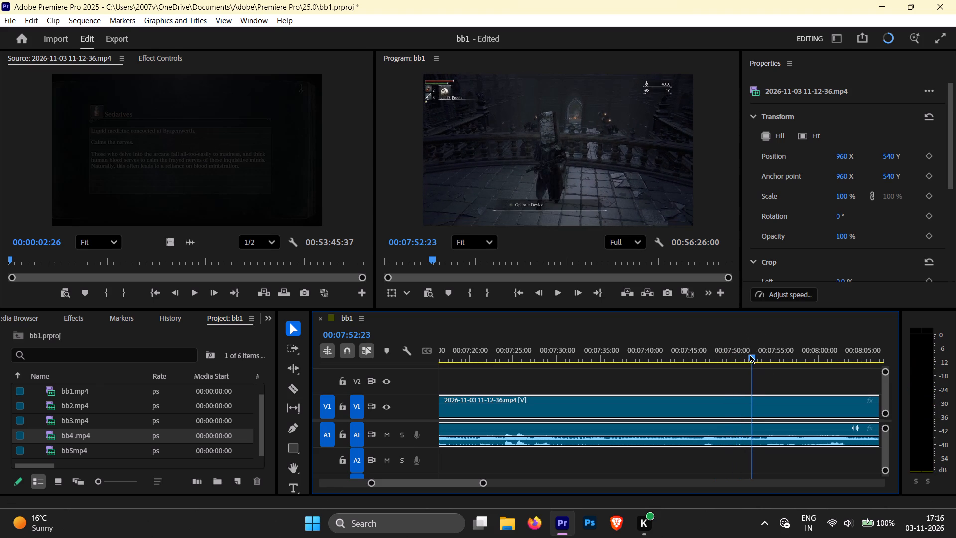
drag(750, 355, 742, 357)
key(space)
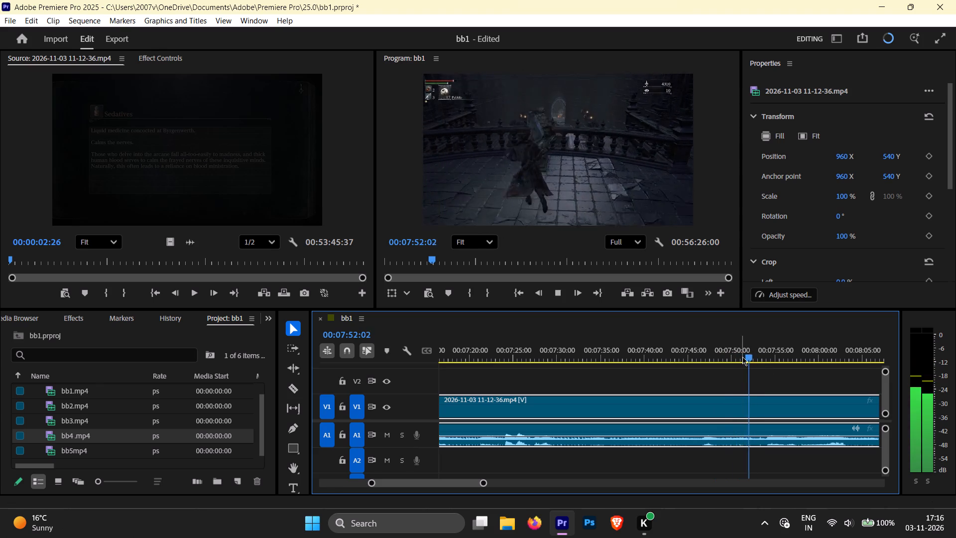
key(space)
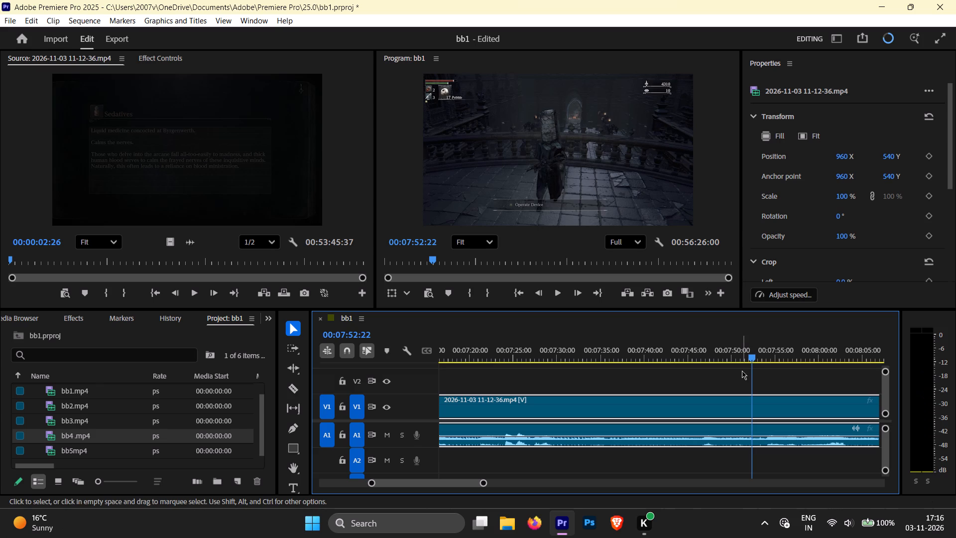
key(ctrl+k)
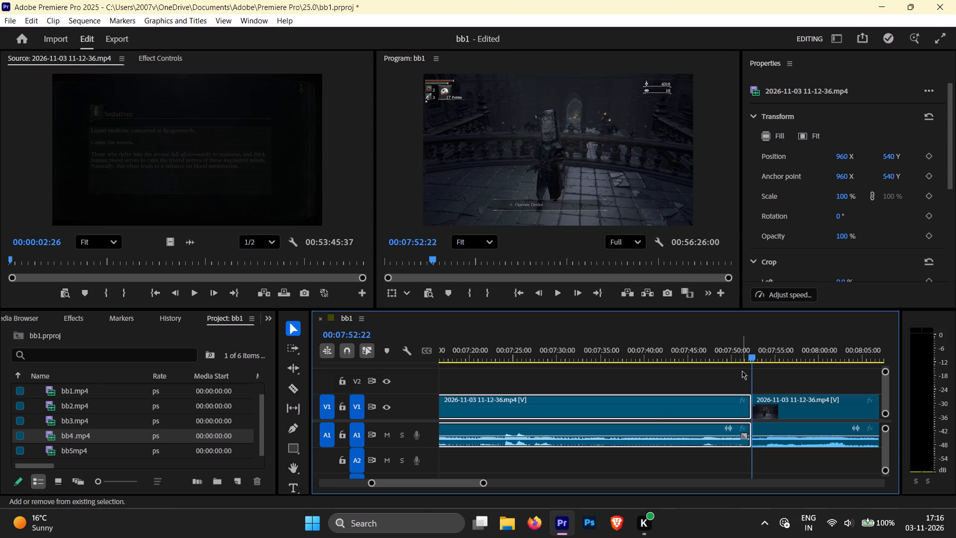
key(shift+Delete)
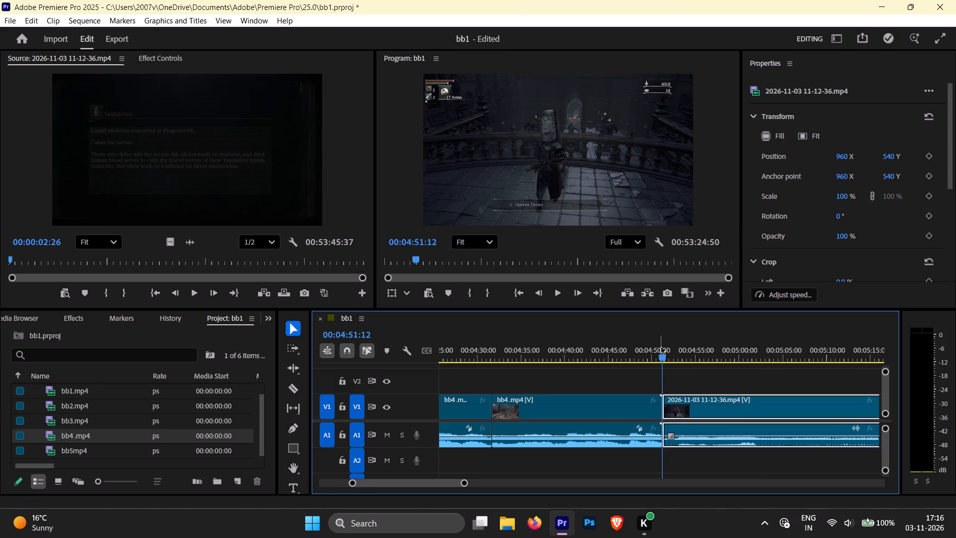
click(663, 355)
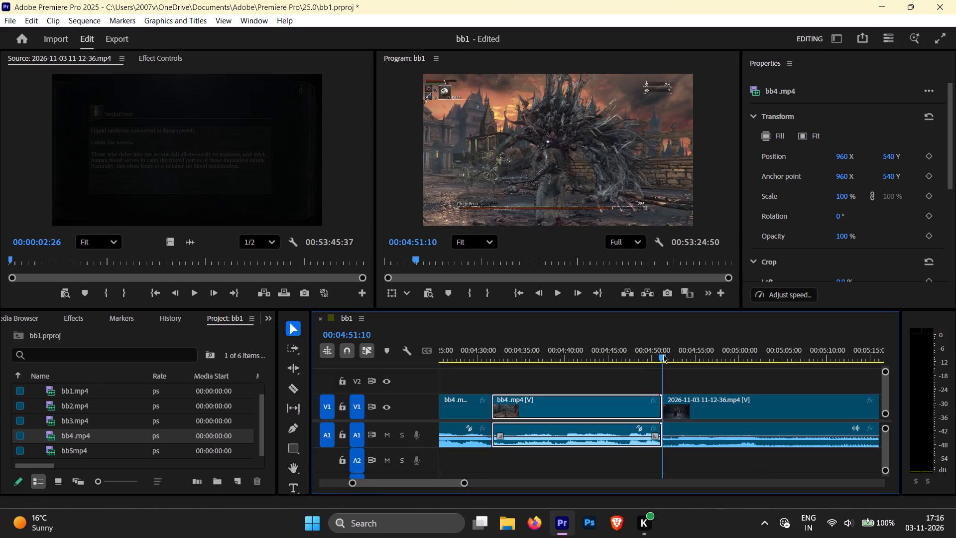
key(space)
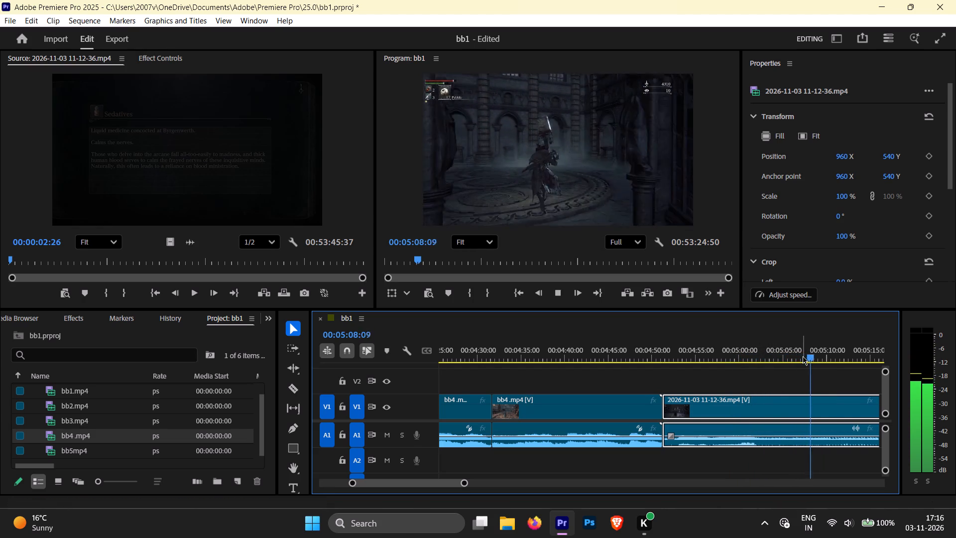
drag(827, 357, 822, 359)
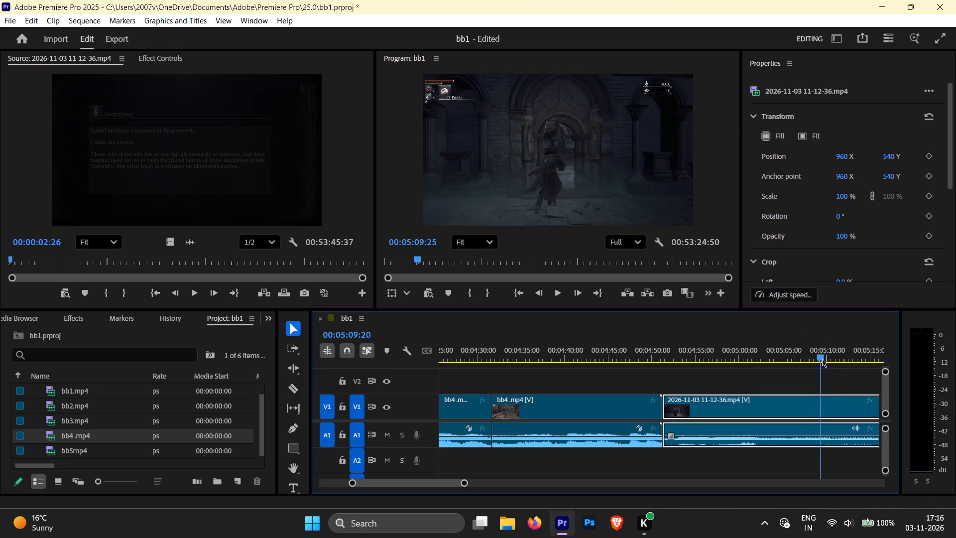
drag(822, 359, 770, 367)
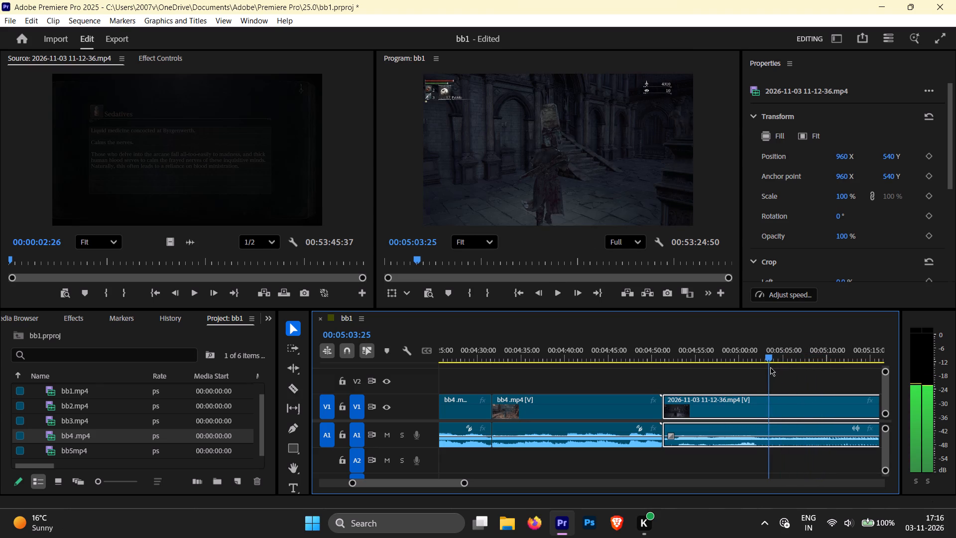
drag(770, 367, 746, 369)
key(space)
key(space)
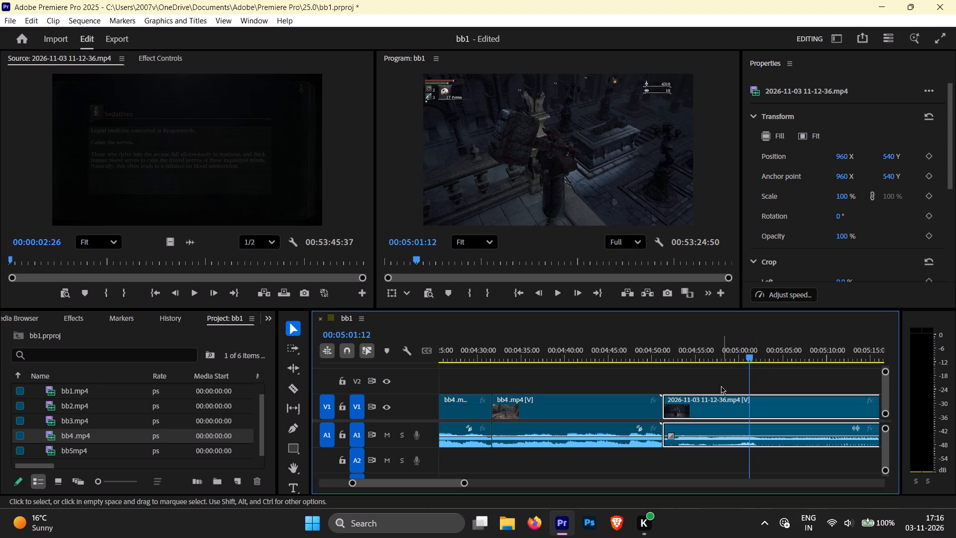
key(ctrl+k)
key(space)
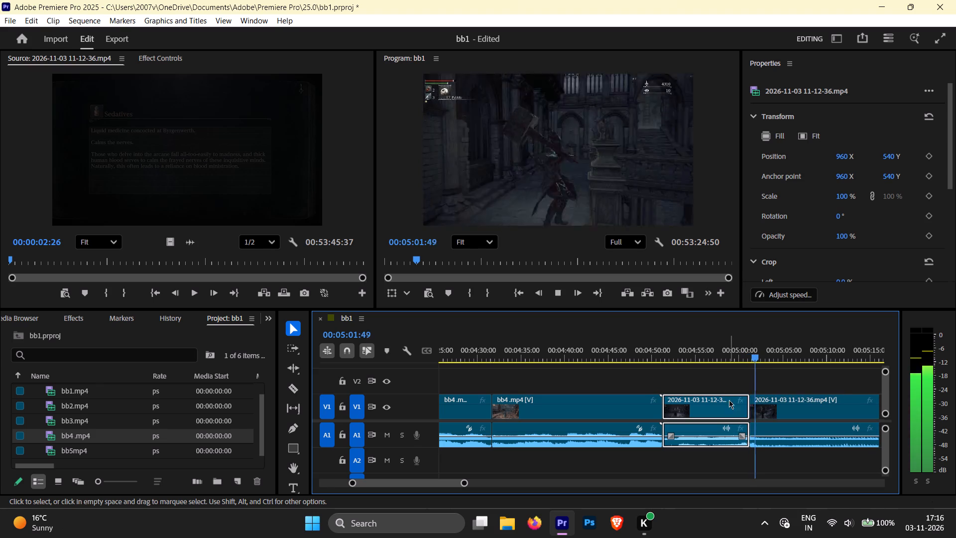
drag(761, 358, 796, 358)
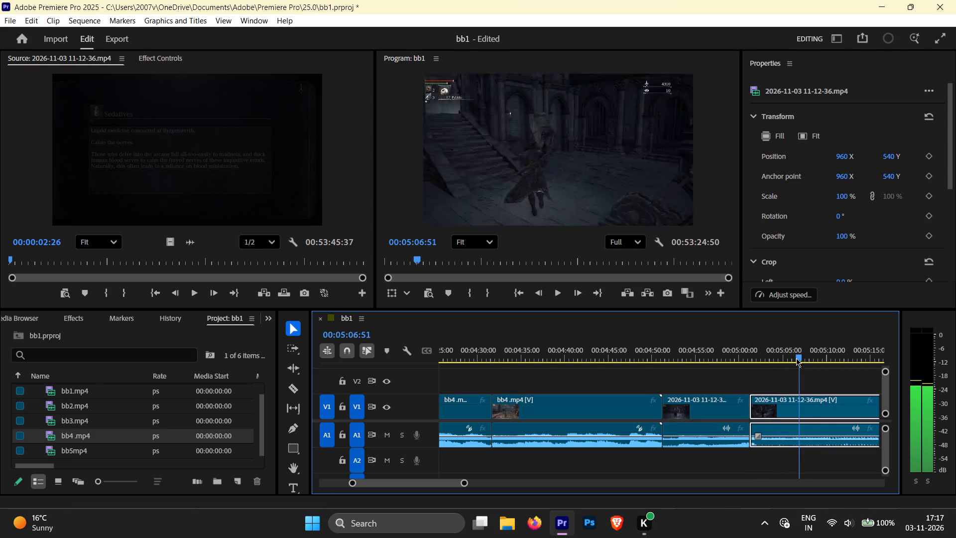
drag(796, 358, 829, 358)
scroll(828, 358, down, 12)
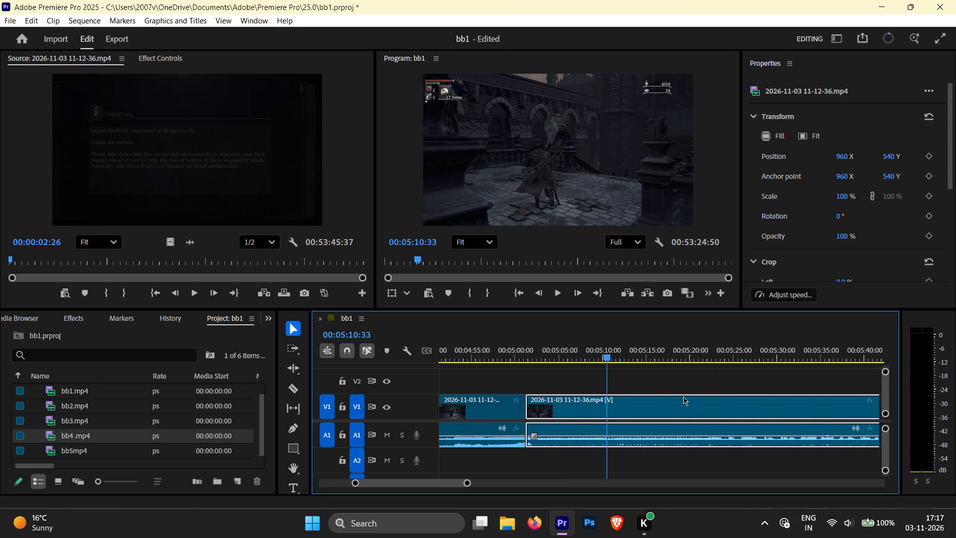
drag(604, 359, 664, 354)
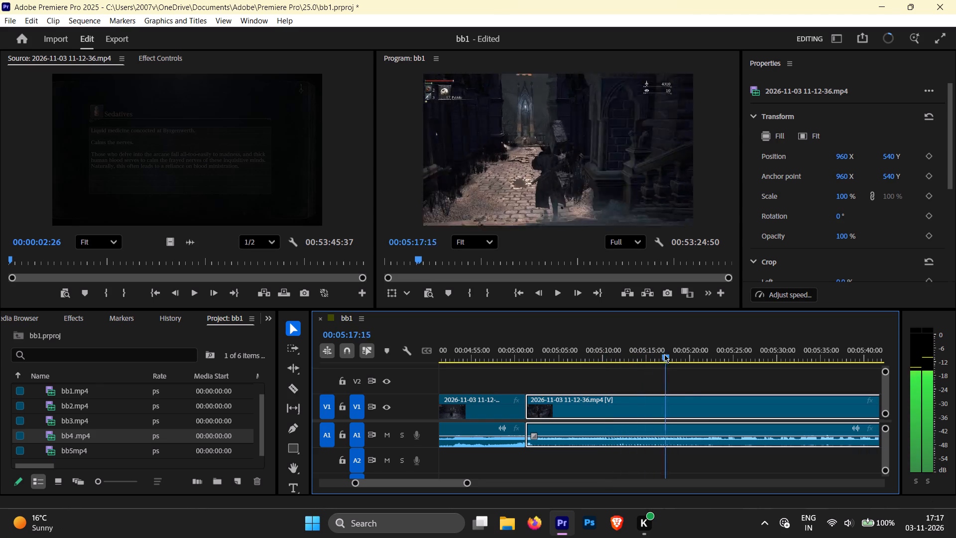
drag(664, 354, 688, 359)
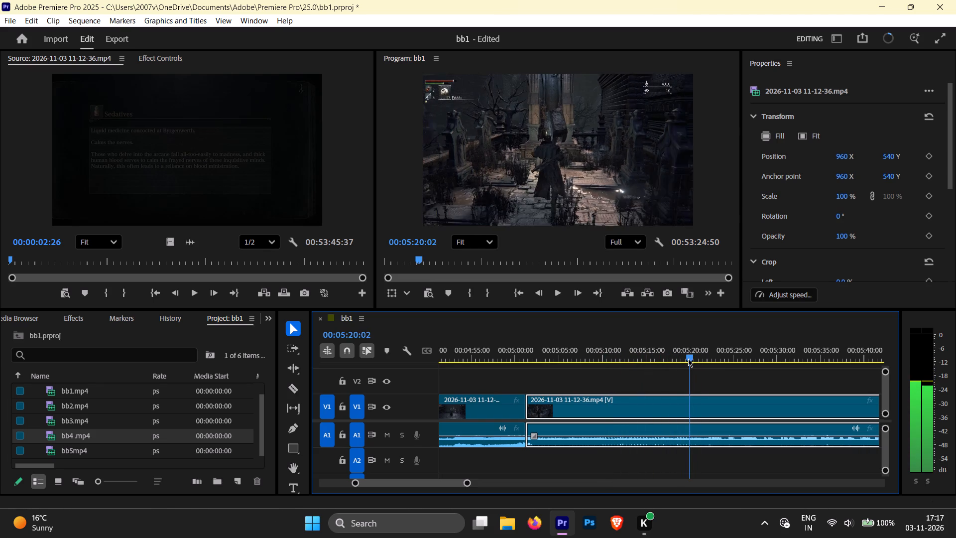
drag(688, 359, 684, 363)
key(space)
key(space)
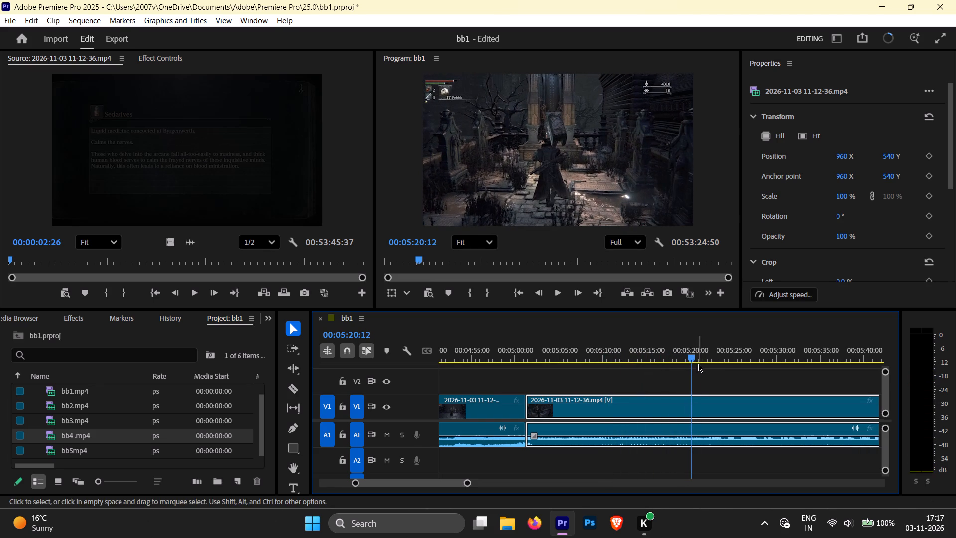
key(ctrl+k)
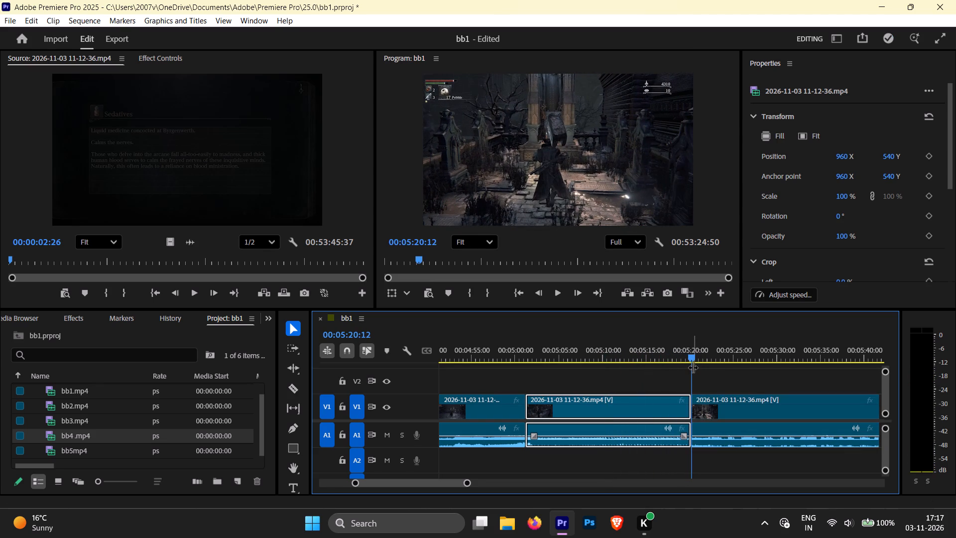
key(shift+Delete)
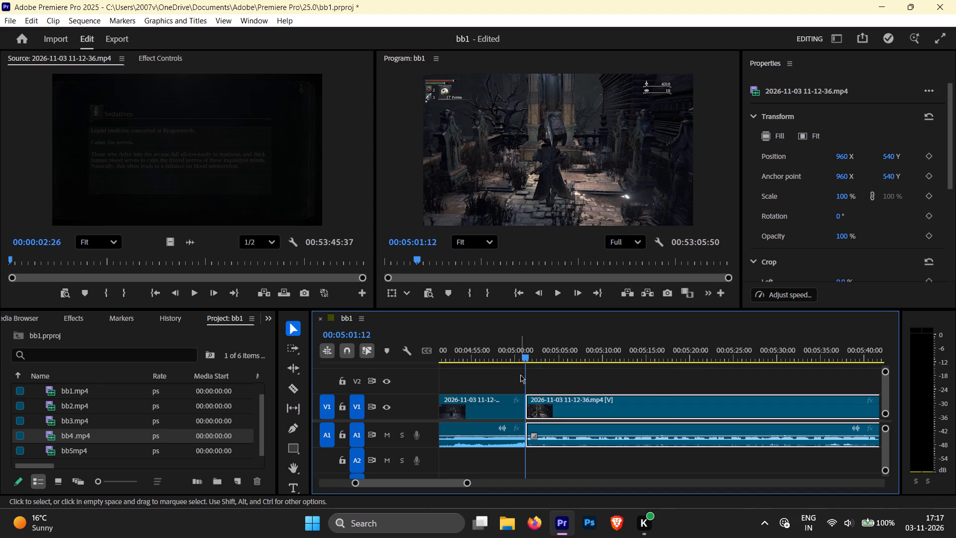
Review the join into the graveyard footage and the start of the cloaked man's "You're a beast hunter, aren't you?" dialogue.
drag(525, 358, 522, 358)
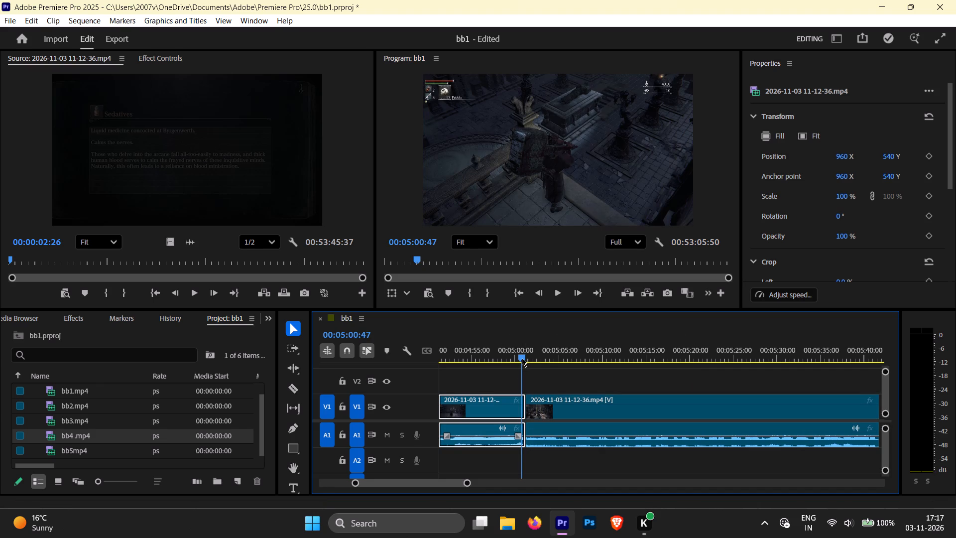
drag(522, 358, 564, 359)
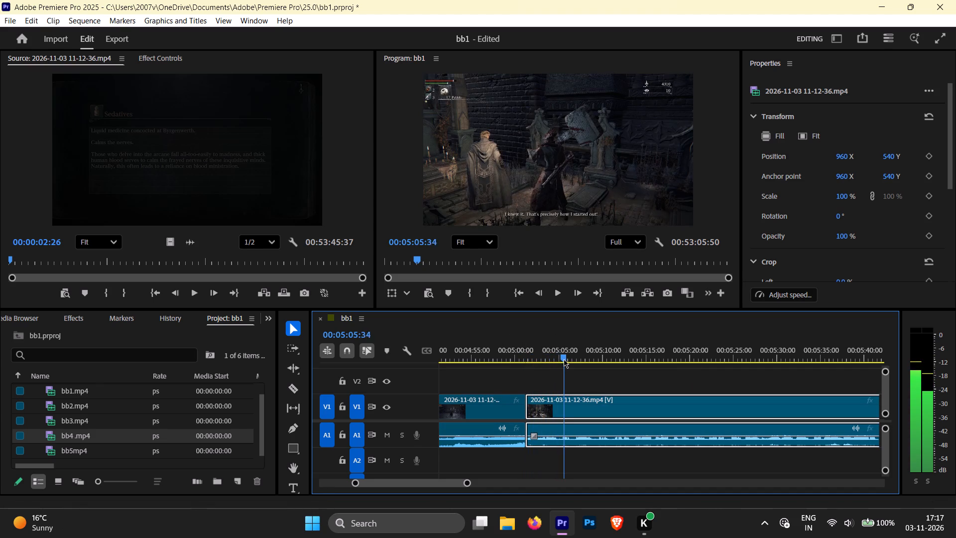
drag(564, 359, 541, 365)
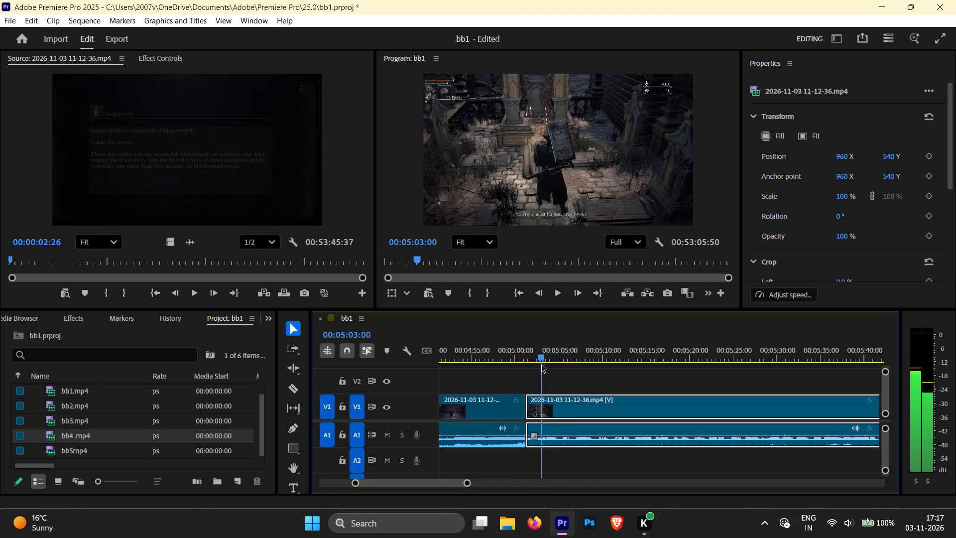
drag(541, 365, 543, 365)
key(space)
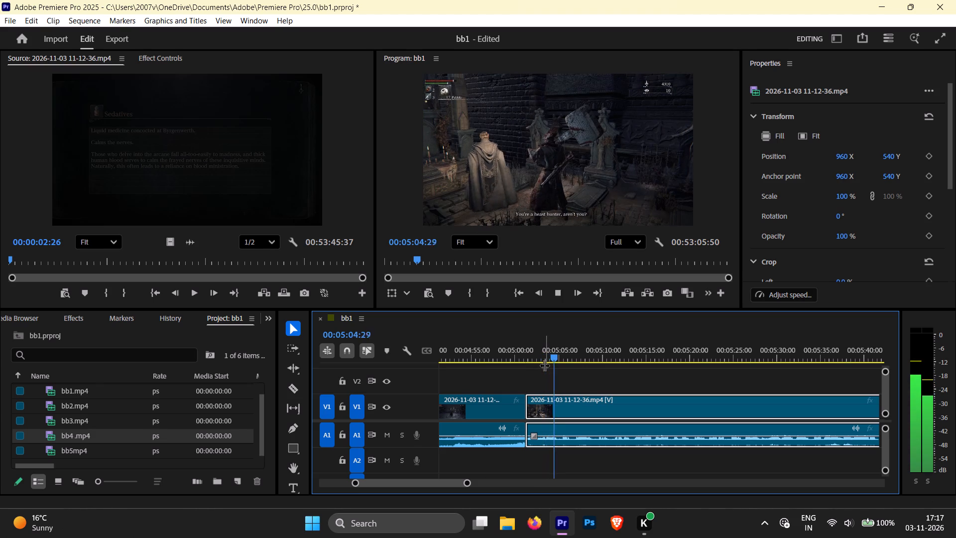
key(space)
key(shift+k)
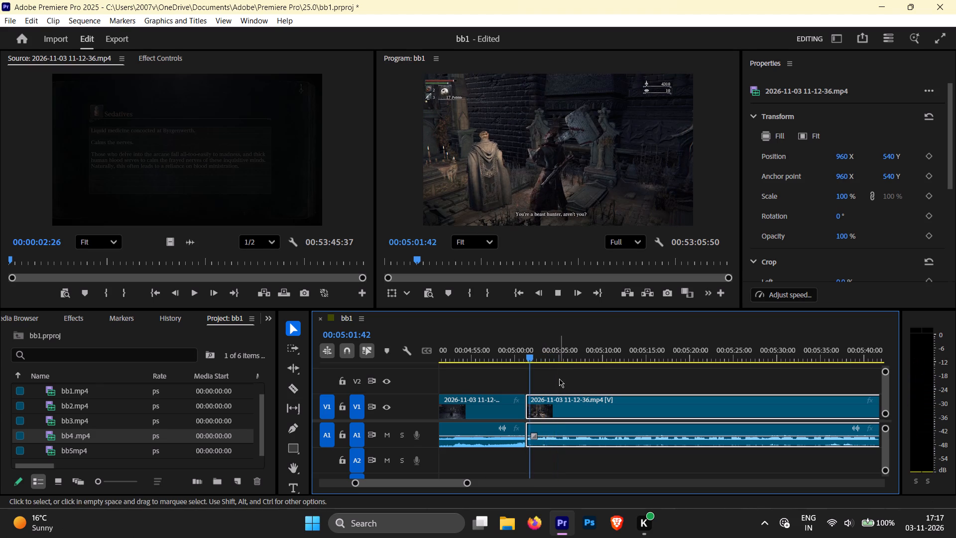
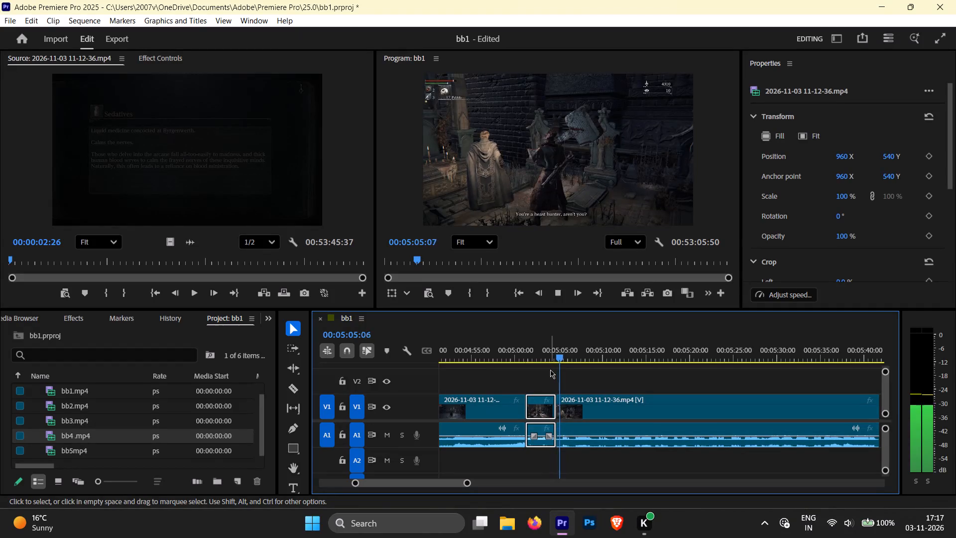
drag(572, 356, 620, 356)
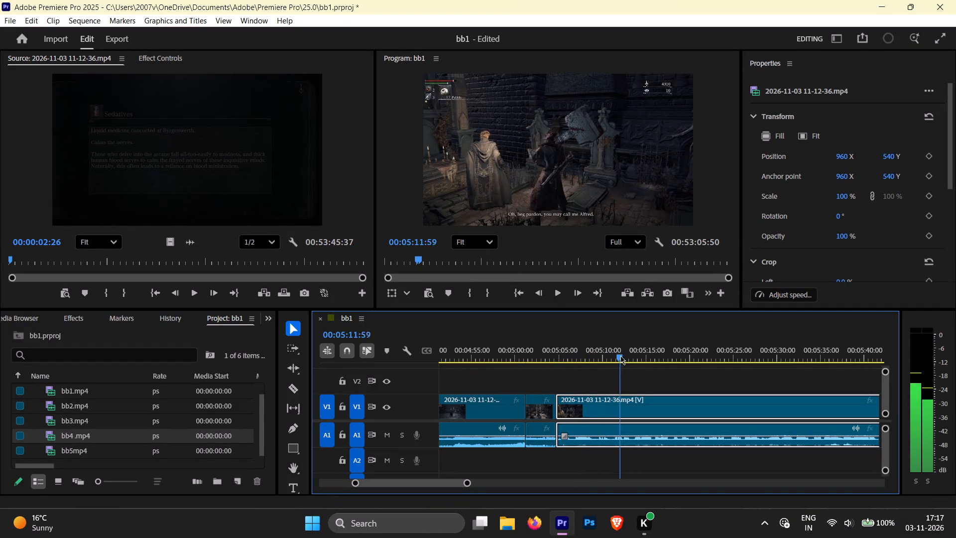
drag(620, 356, 752, 365)
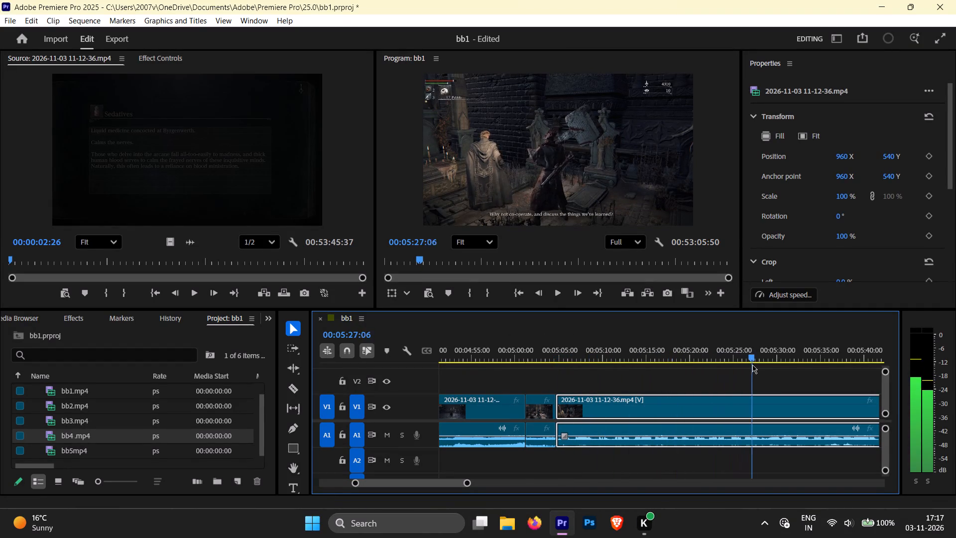
drag(752, 365, 754, 374)
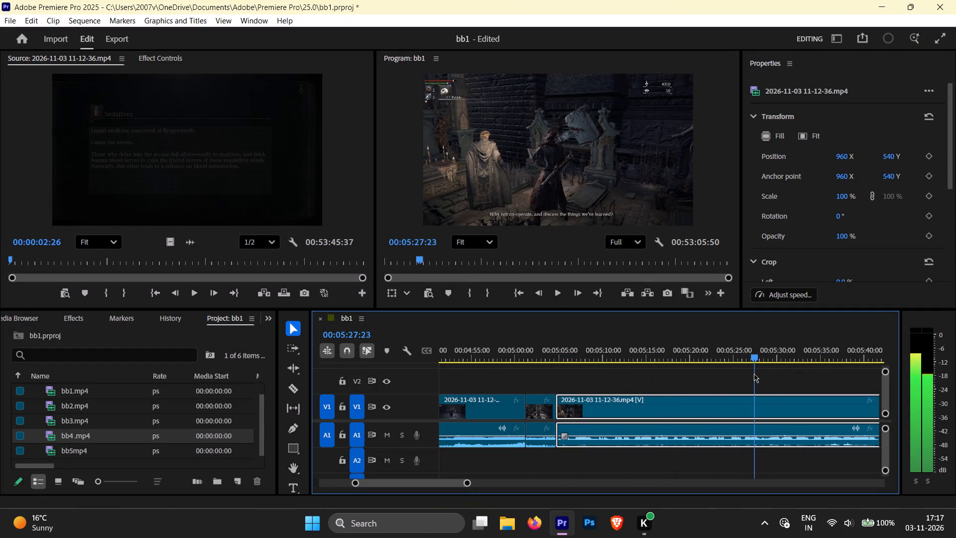
drag(754, 374, 736, 375)
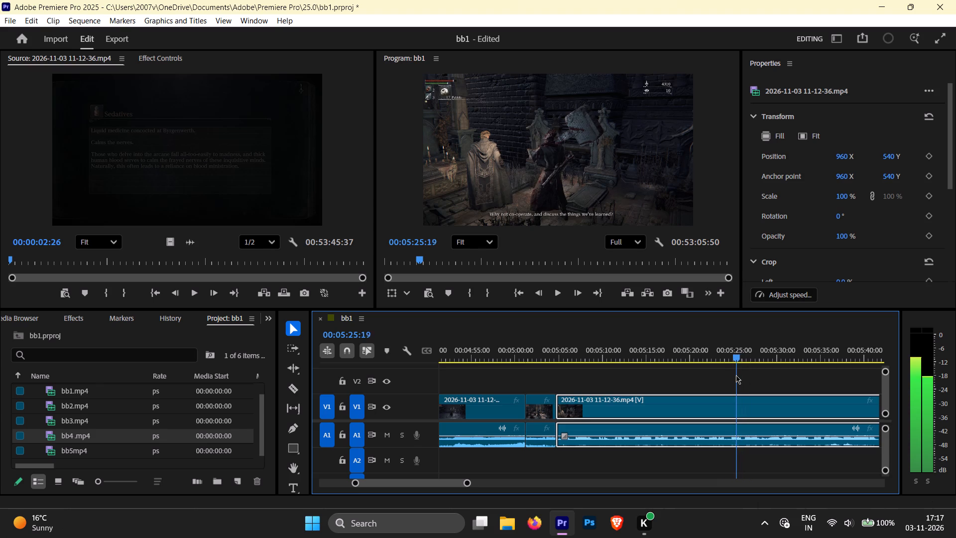
drag(736, 375, 719, 377)
key(space)
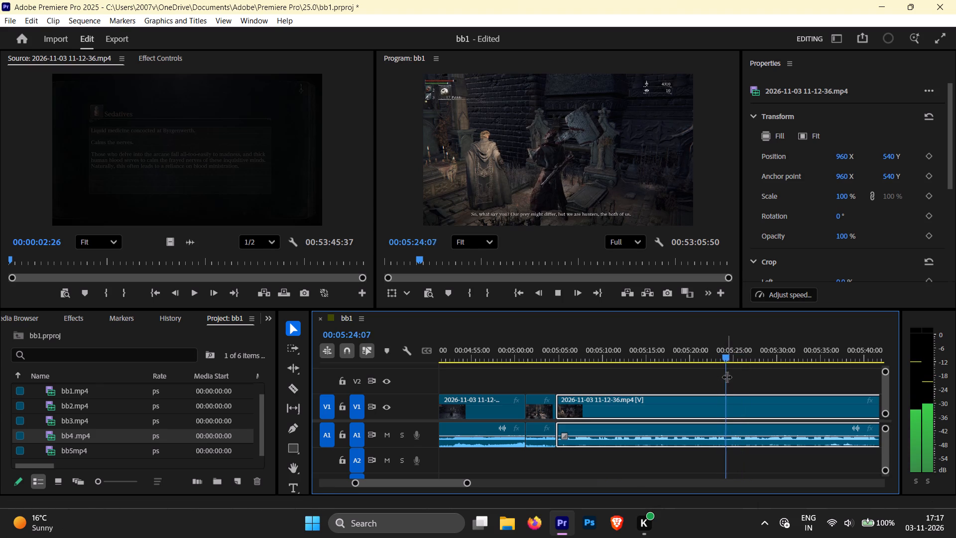
key(space)
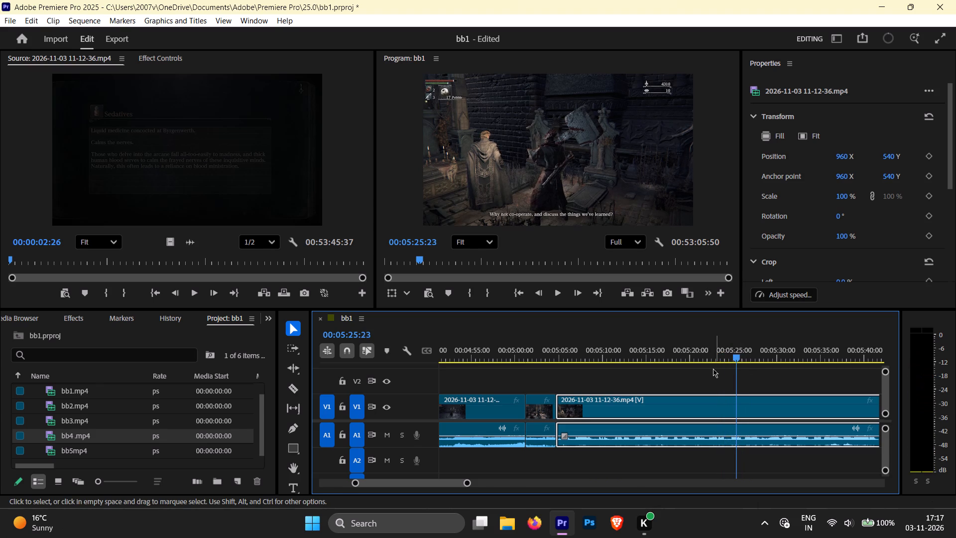
key(Left)
key(Left)
key(Left)
key(Left)
key(Left)
key(Left)
key(Left)
key(Left)
key(Left)
key(Left)
key(Left)
key(Left)
key(Left)
key(Left)
key(Left)
key(Left)
key(Left)
key(Left)
key(Left)
key(Left)
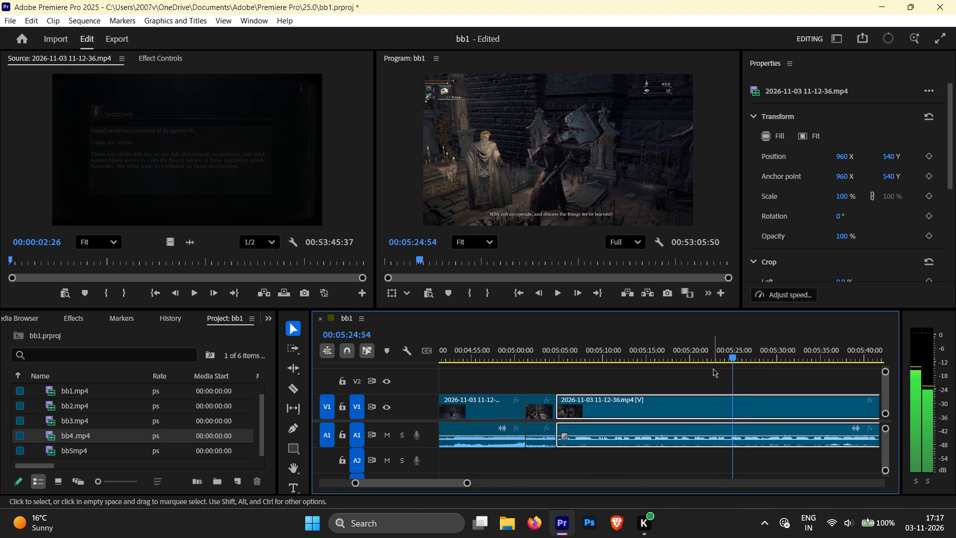
key(space)
key(space)
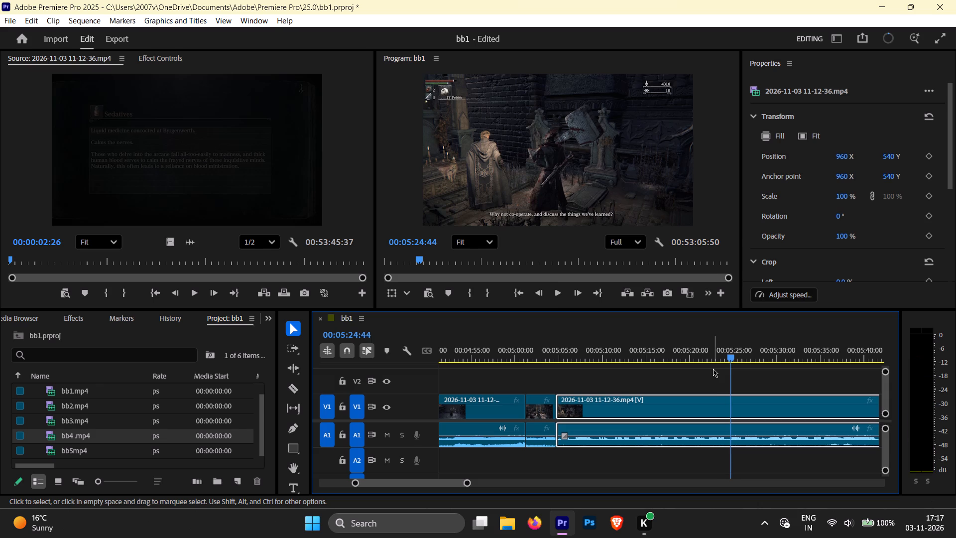
key(Left)
key(Left)
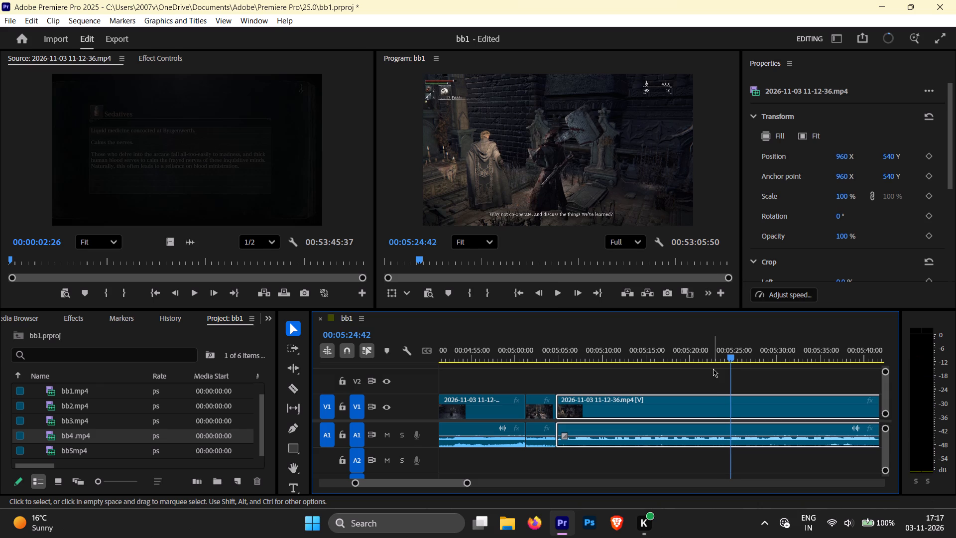
key(Left)
key(Left)
key(Left)
key(Left)
key(Left)
key(Left)
key(Left)
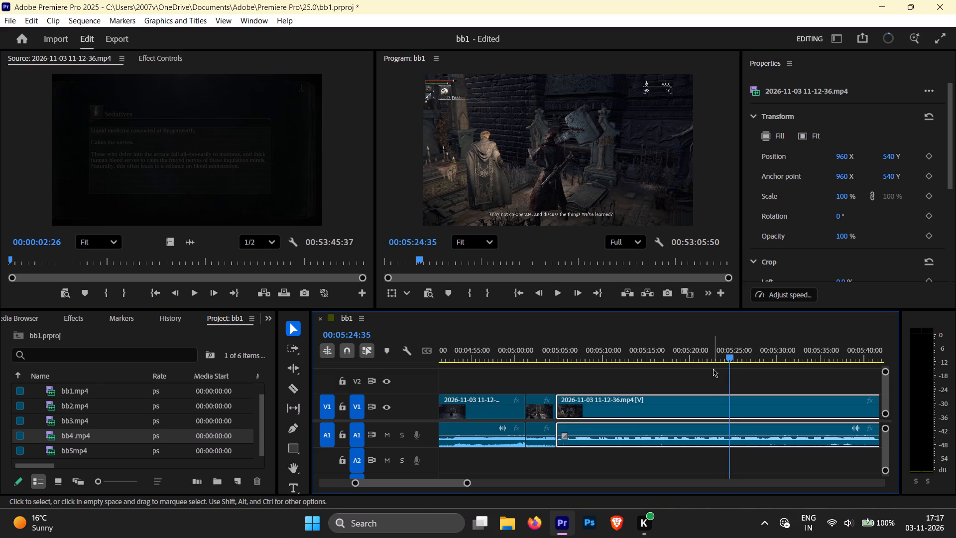
key(Left)
key(Left)
key(Left)
key(Left)
key(Left)
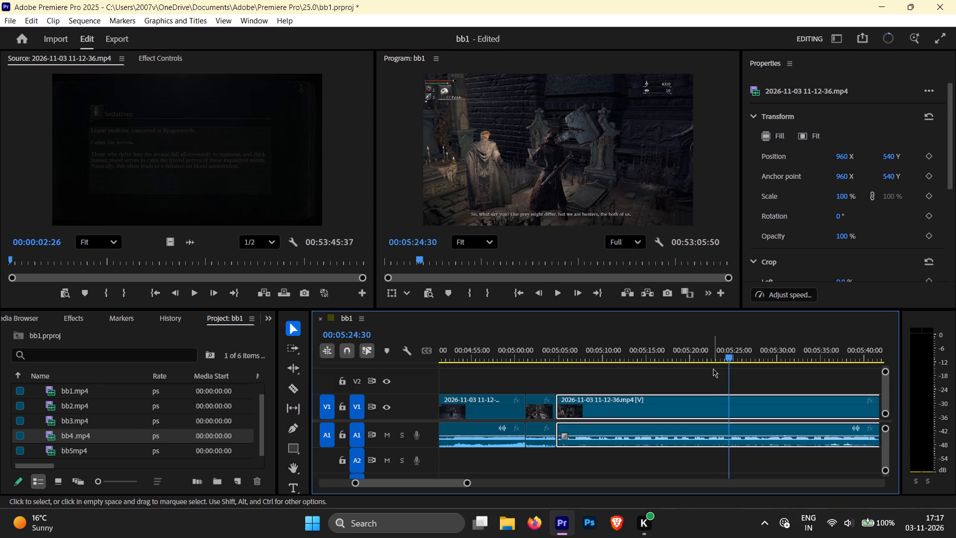
key(Right)
key(Right)
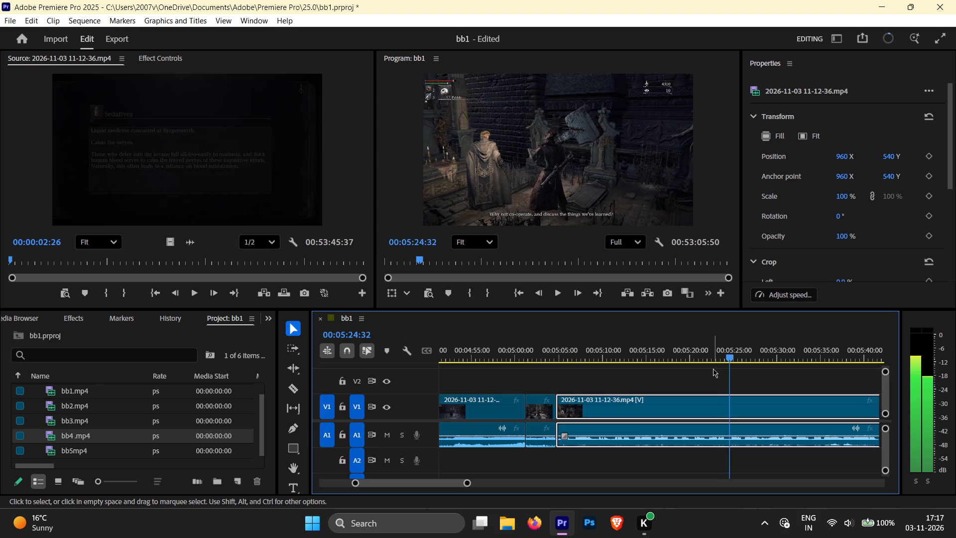
key(ctrl+k)
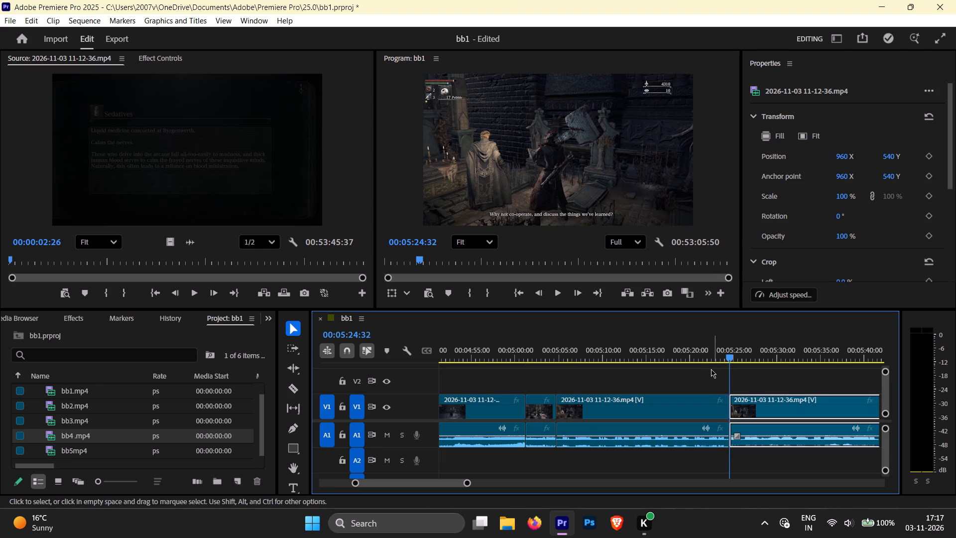
click(680, 410)
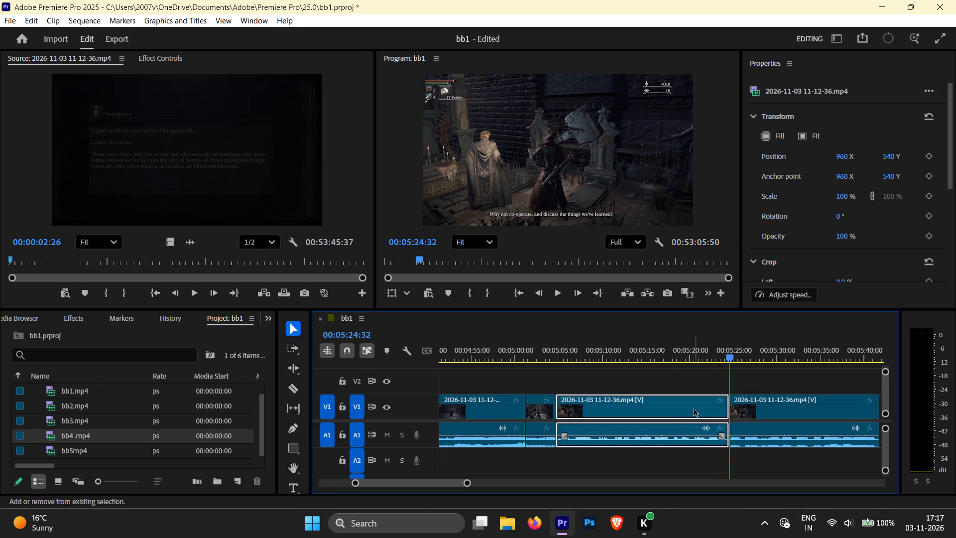
key(shift+Delete)
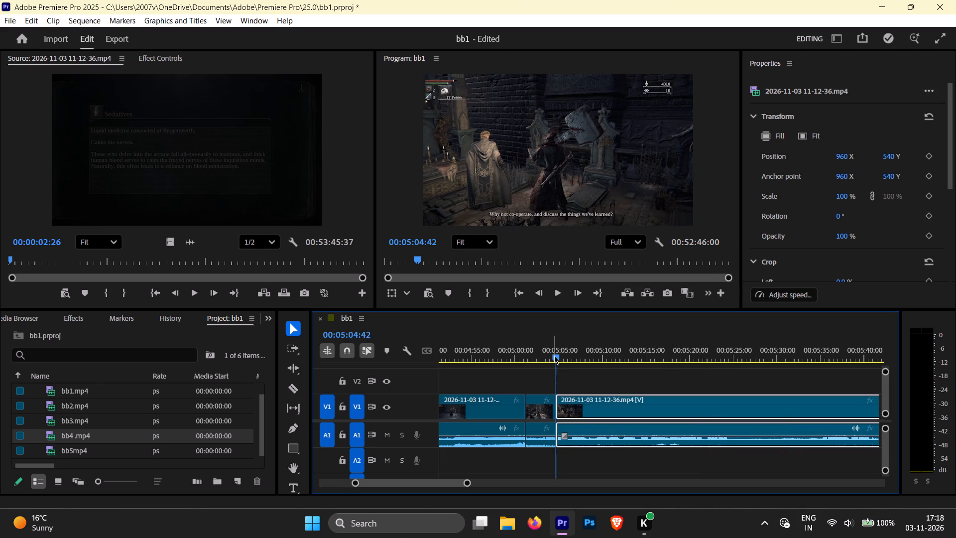
drag(554, 356, 575, 357)
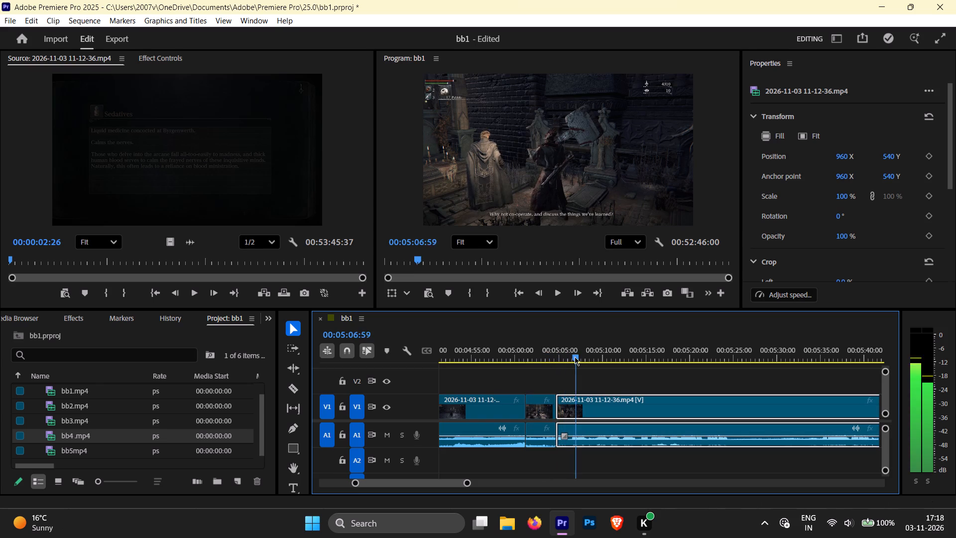
drag(575, 357, 599, 361)
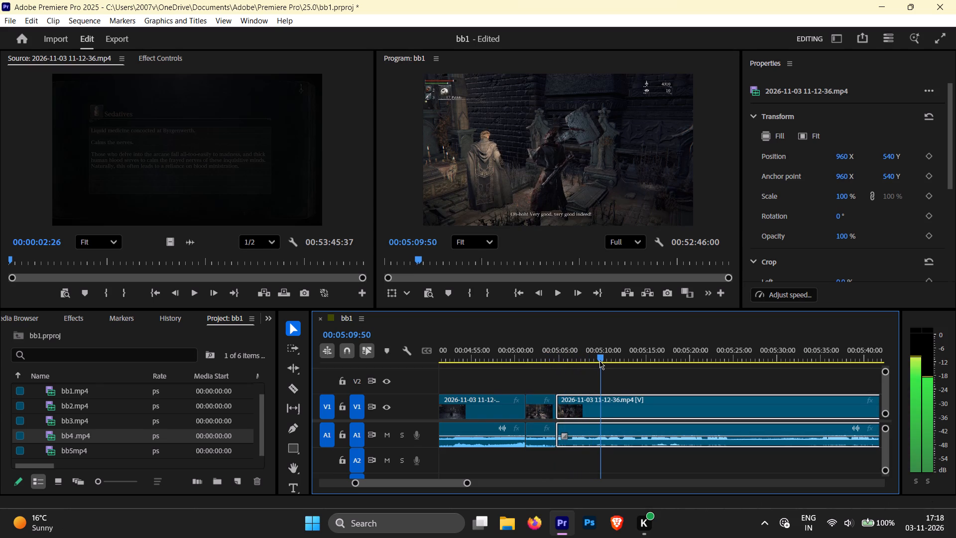
drag(599, 361, 651, 370)
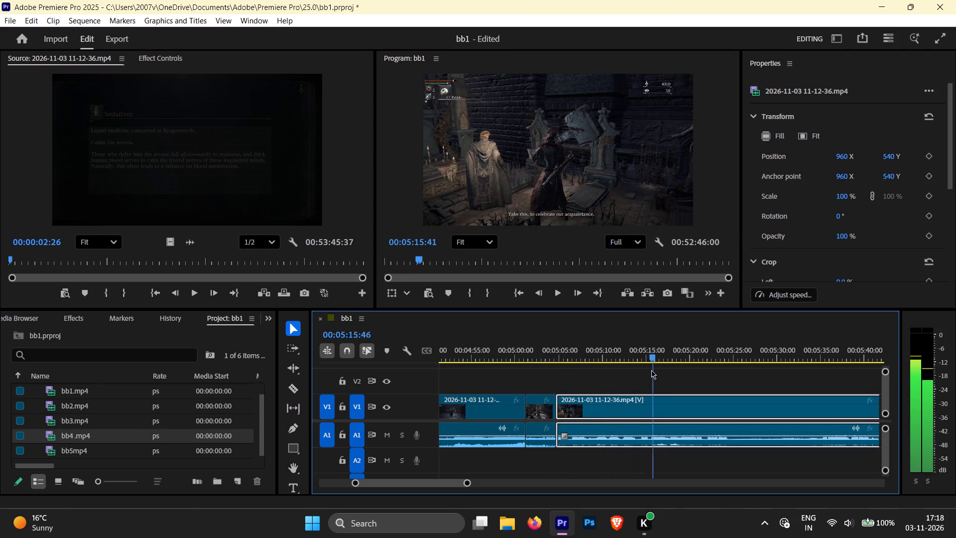
drag(651, 370, 605, 377)
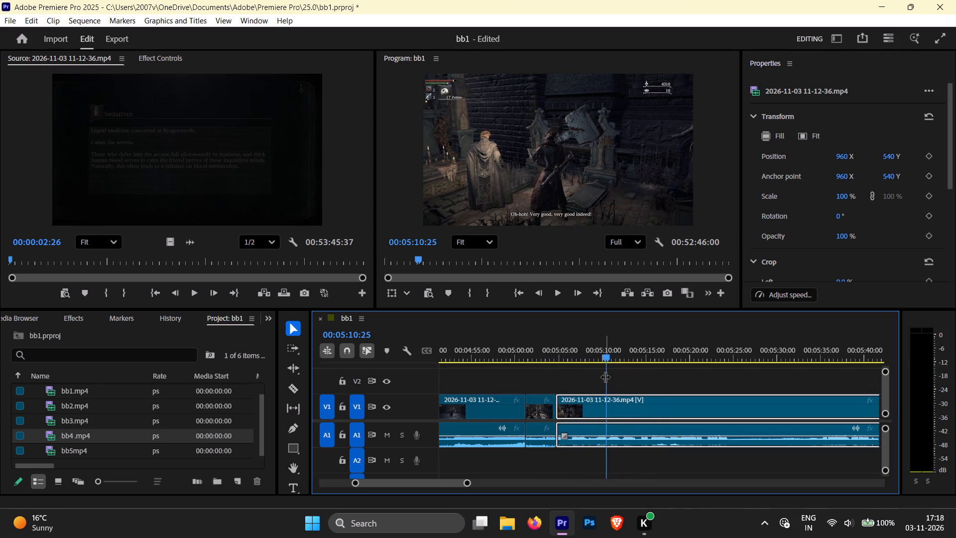
key(space)
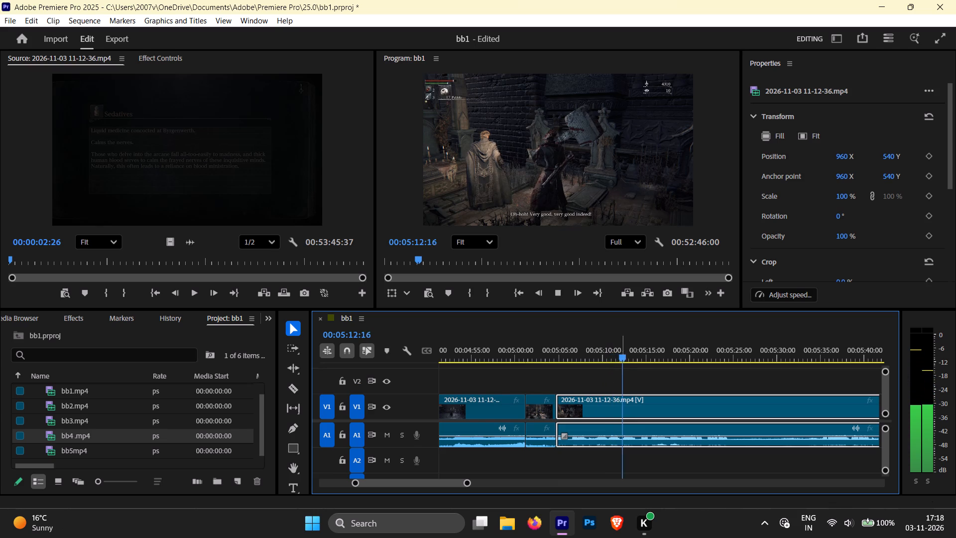
drag(629, 355, 600, 362)
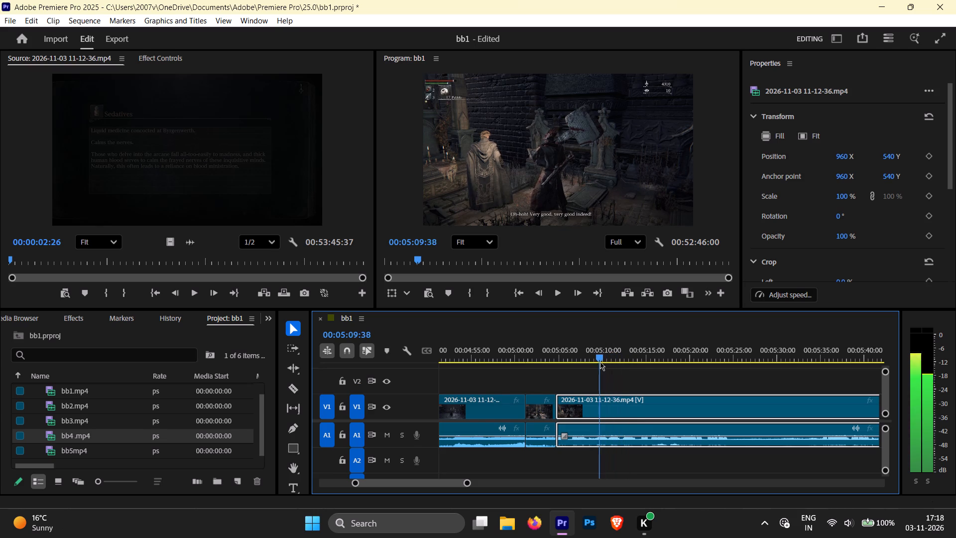
drag(600, 362, 595, 363)
key(space)
key(space)
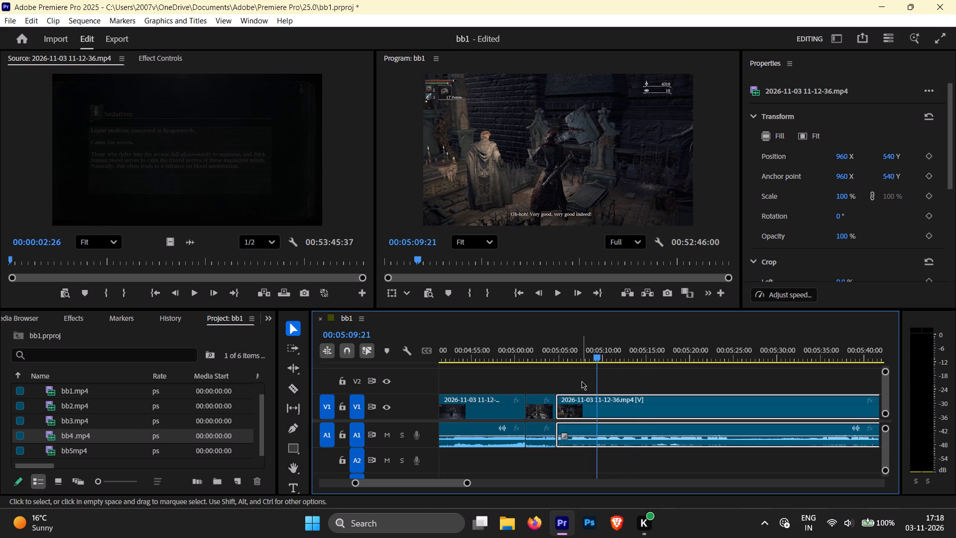
key(Left)
key(Left)
key(Left)
key(Left)
key(Left)
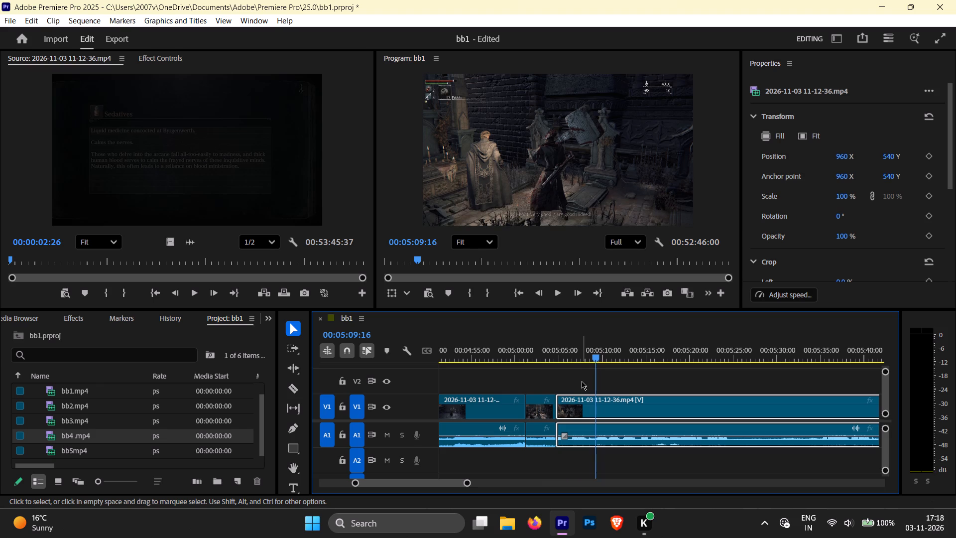
key(Left)
key(Left)
key(Left)
key(Left)
key(Left)
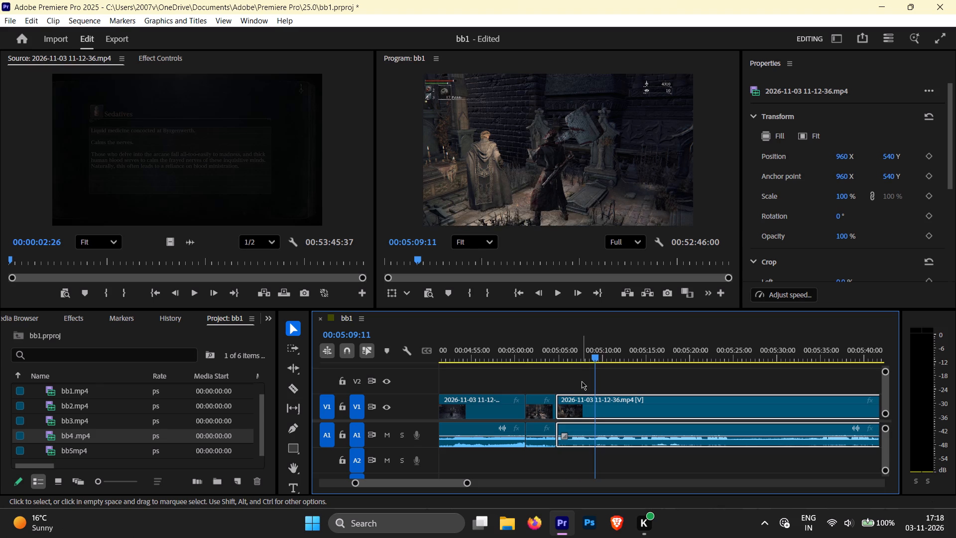
key(ctrl+k)
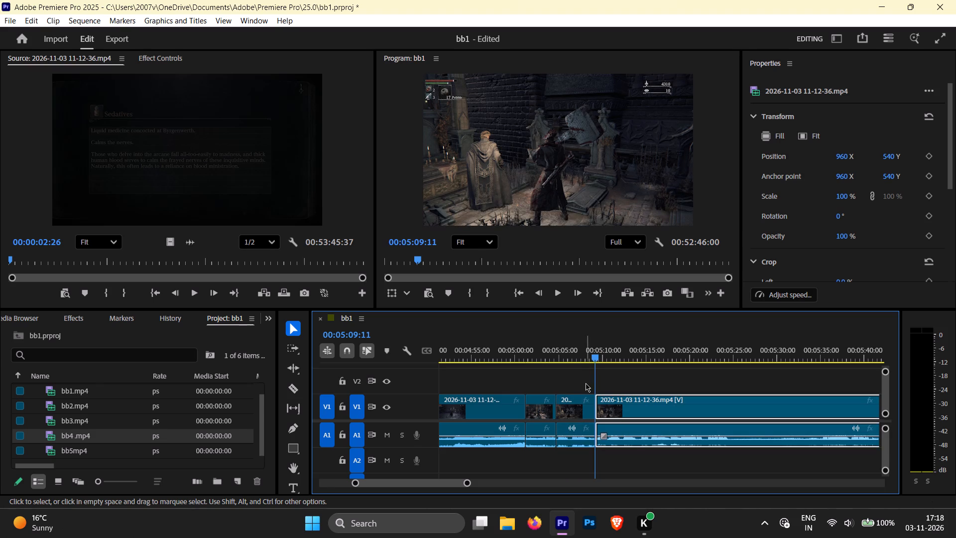
drag(597, 358, 584, 358)
key(space)
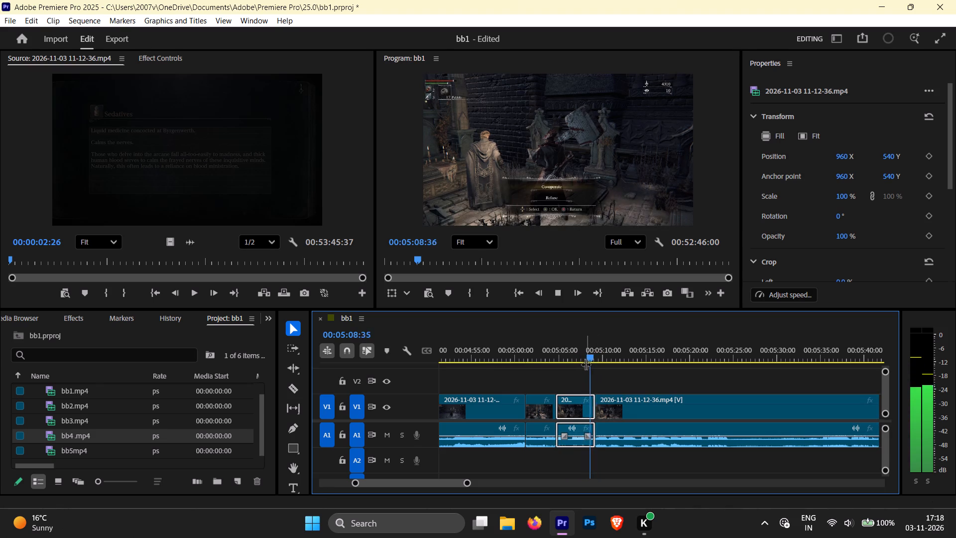
key(space)
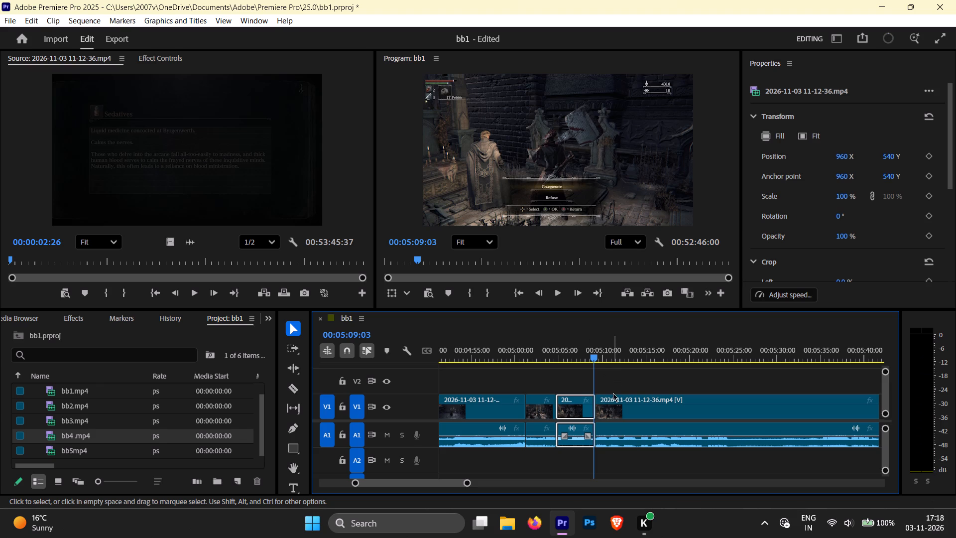
key(space)
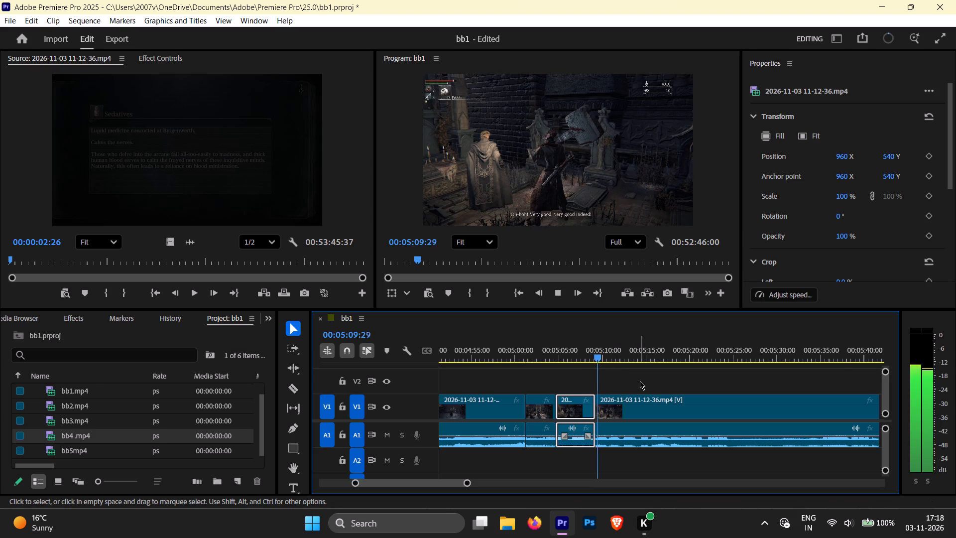
key(space)
drag(601, 354, 610, 354)
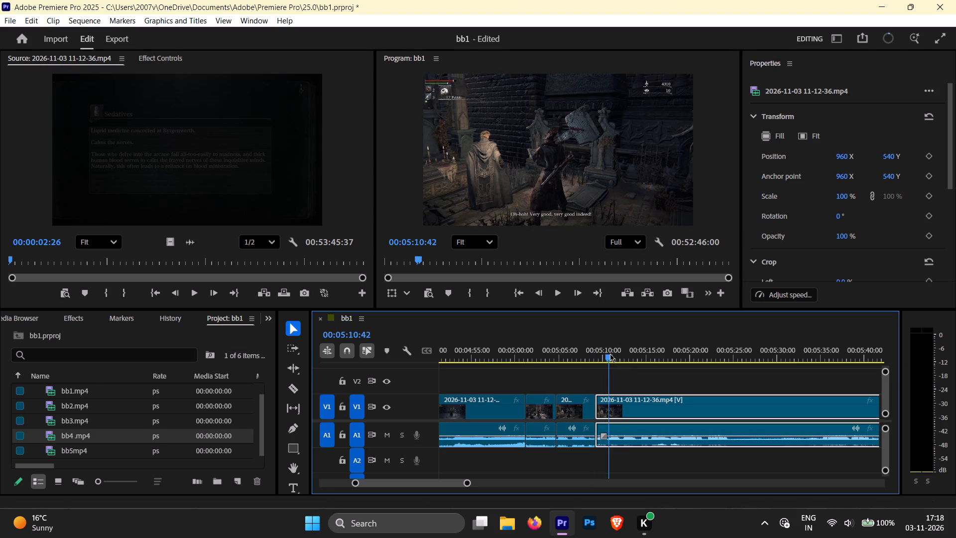
drag(610, 354, 646, 354)
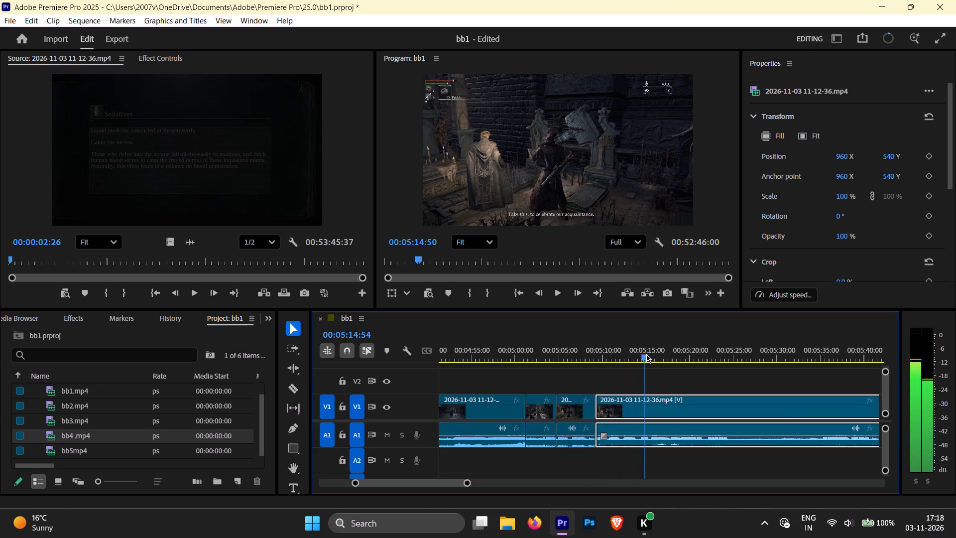
drag(646, 354, 664, 353)
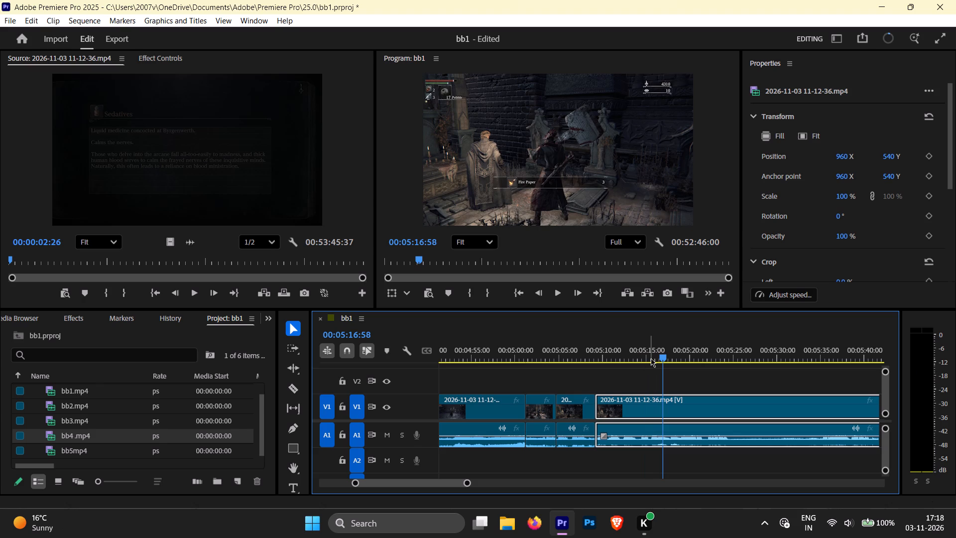
key(Left)
key(Left)
key(Left)
key(Left)
key(Left)
key(Left)
key(Left)
key(Left)
key(Left)
key(Left)
key(Left)
key(Left)
key(Left)
key(Left)
key(Left)
key(Left)
key(Left)
key(Left)
key(Left)
key(Left)
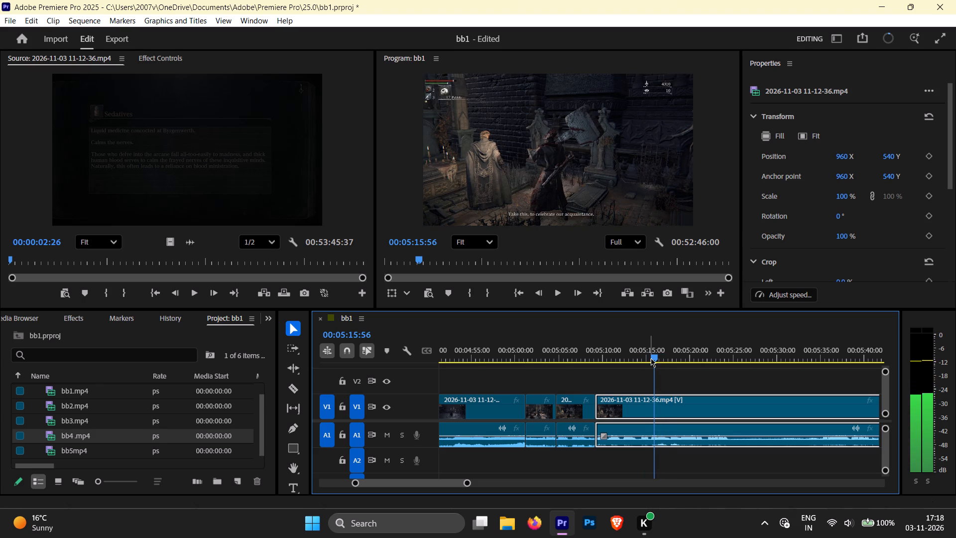
key(space)
key(space)
key(Left)
key(Left)
key(Left)
key(Left)
key(Left)
key(Left)
key(Left)
key(Left)
key(Left)
key(Left)
key(Left)
key(Left)
key(Left)
key(Left)
key(Left)
key(Left)
key(Left)
key(Left)
key(Left)
key(Left)
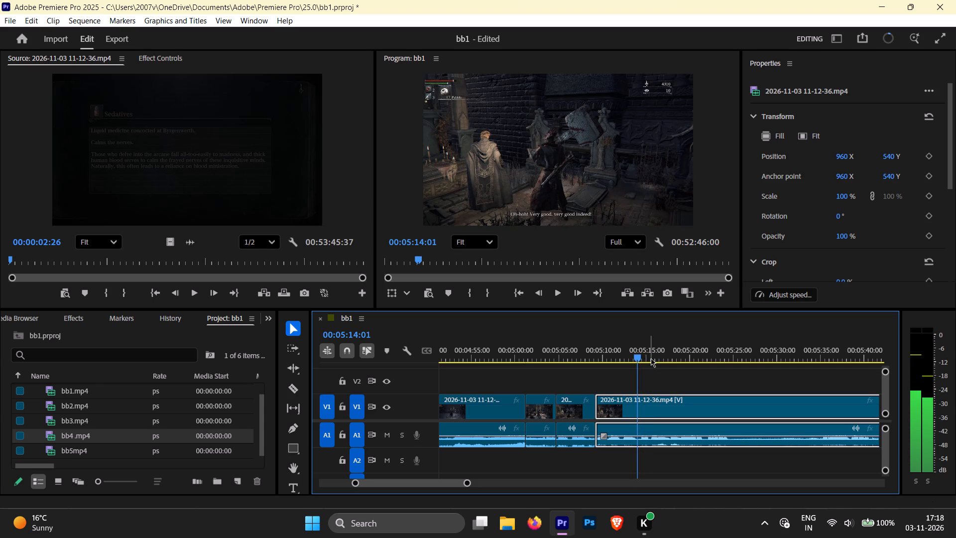
key(space)
key(space)
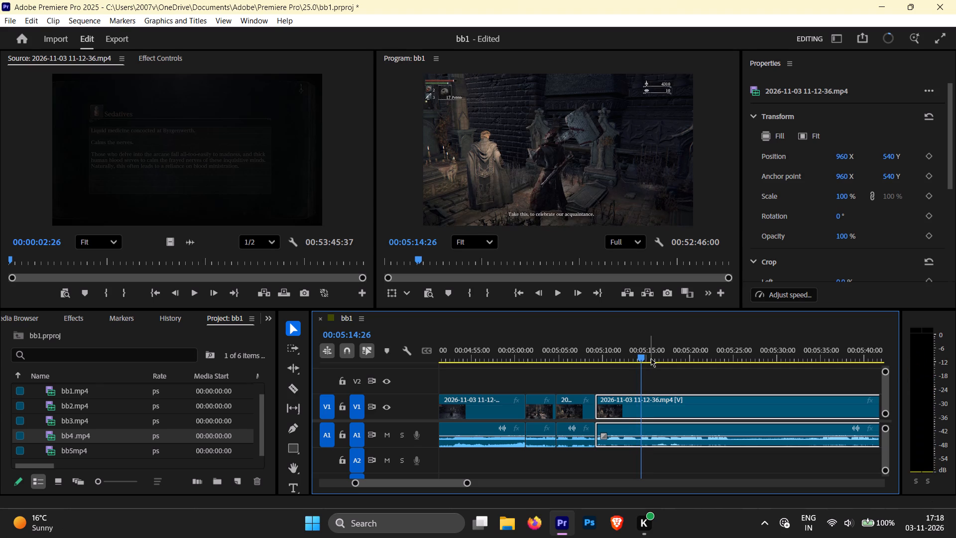
key(Left)
key(Left)
key(Left)
key(Left)
key(Left)
key(Left)
key(Left)
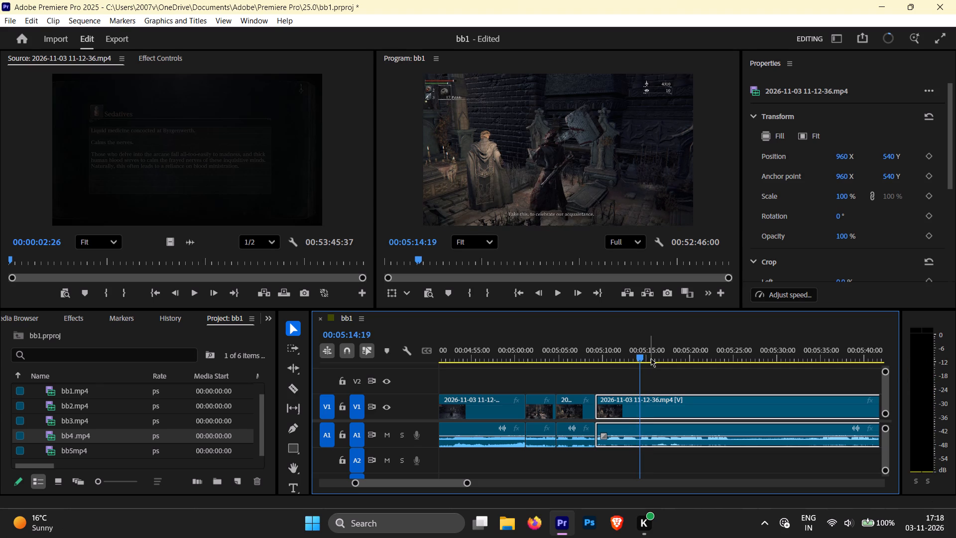
key(Left)
key(Left)
key(Left)
key(Left)
key(Left)
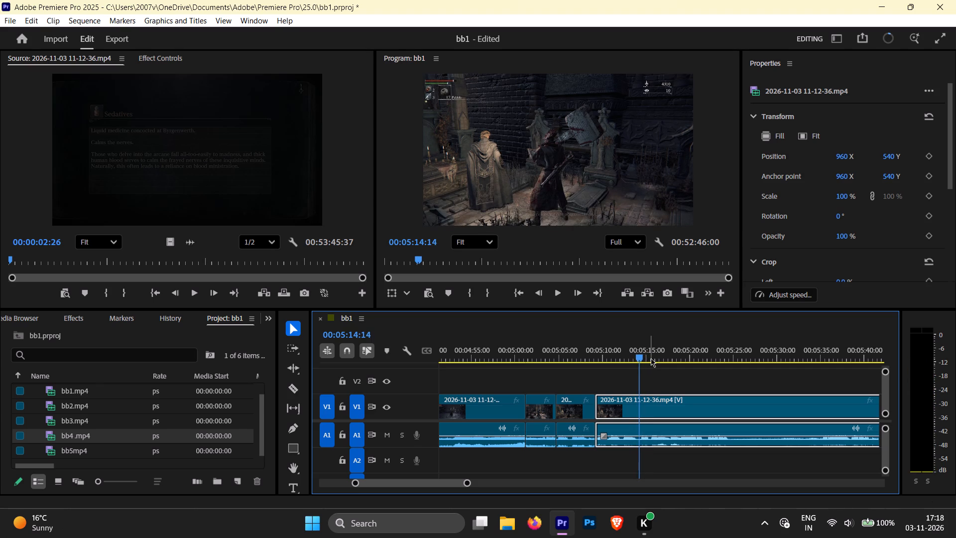
key(Left)
key(ctrl+k)
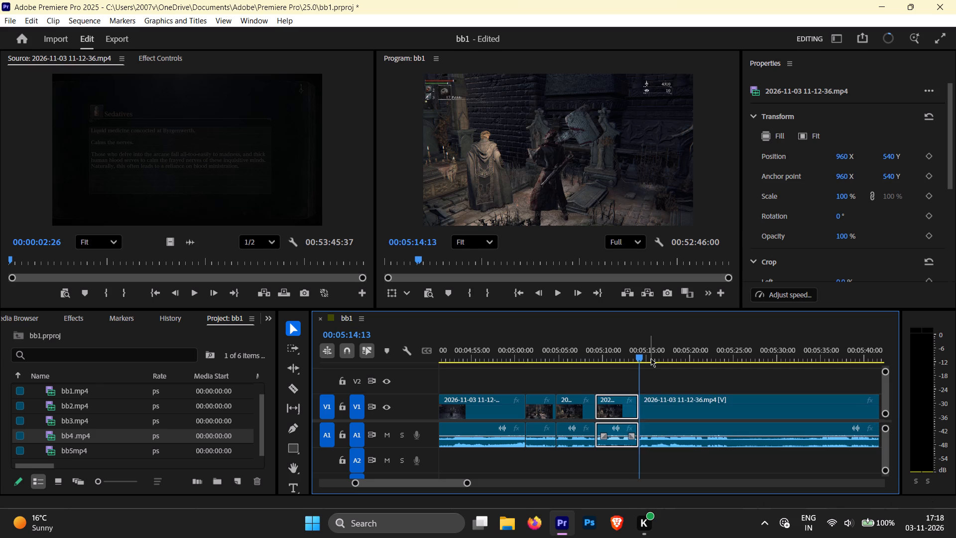
Ripple-delete the "Oh-hoh! Very good, very good indeed!" section between the cuts at 00:05:09:11 and 00:05:14:13.
key(shift+Delete)
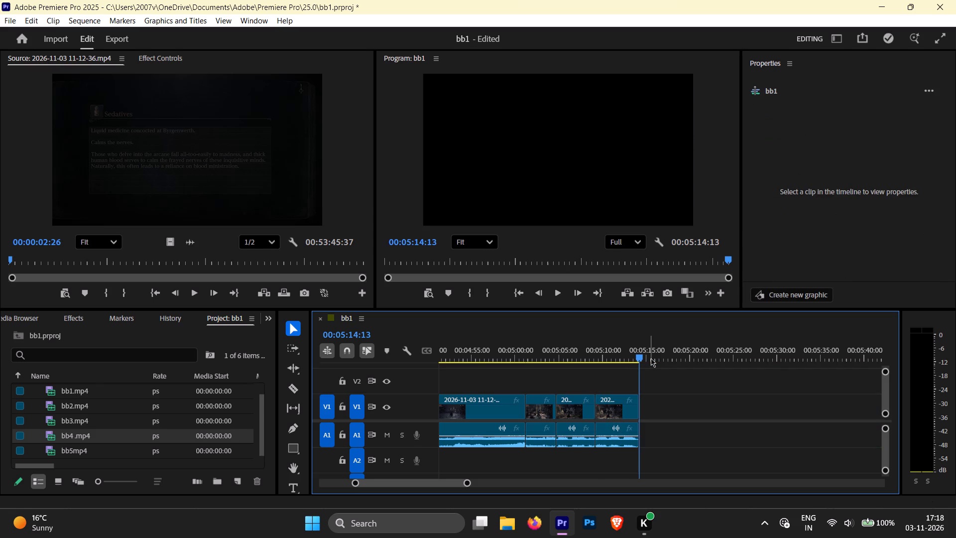
key(ctrl+z)
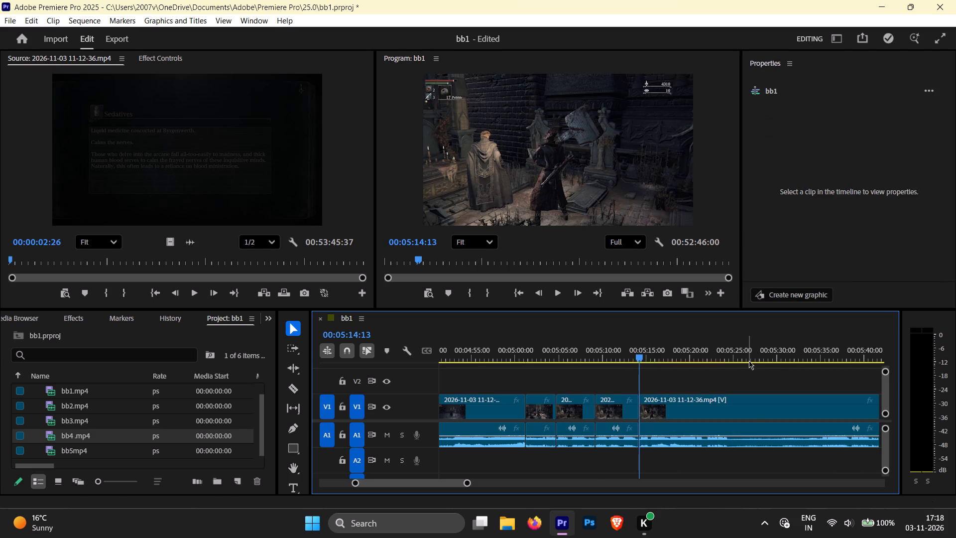
click(624, 413)
key(Delete)
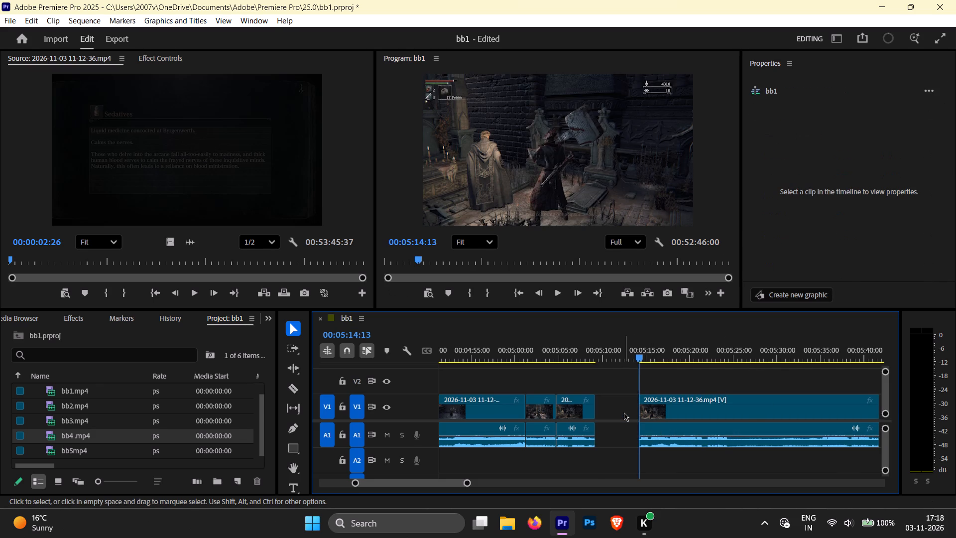
right_click(622, 411)
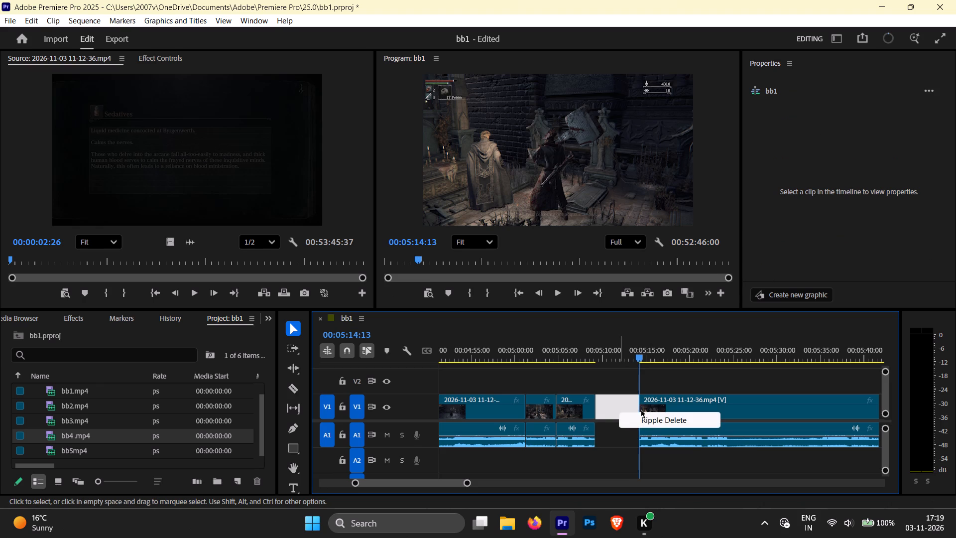
click(639, 423)
key(space)
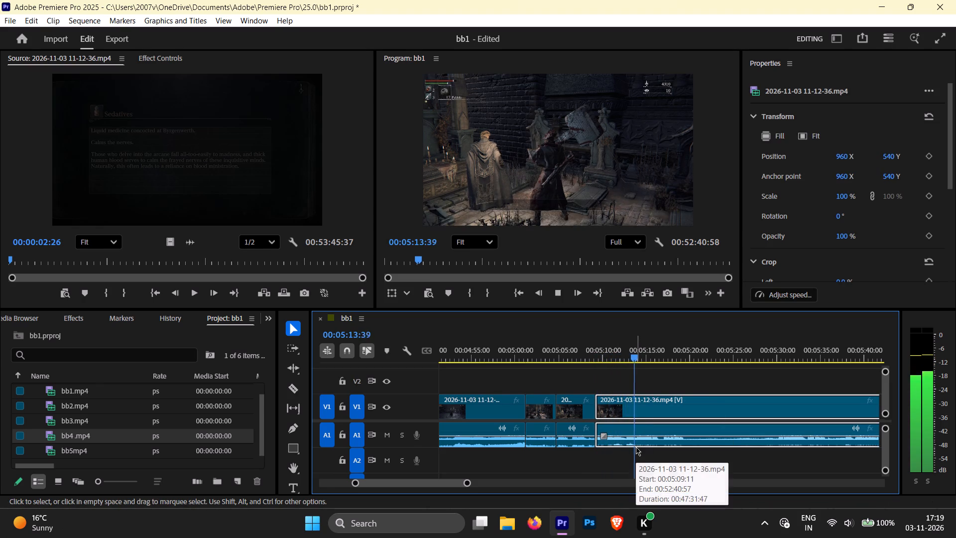
drag(650, 354, 650, 354)
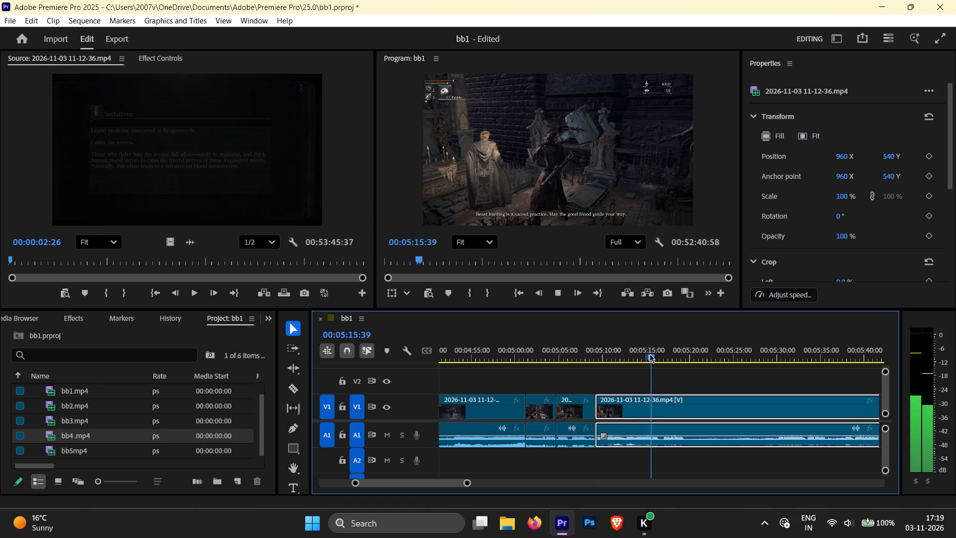
drag(650, 354, 628, 363)
key(space)
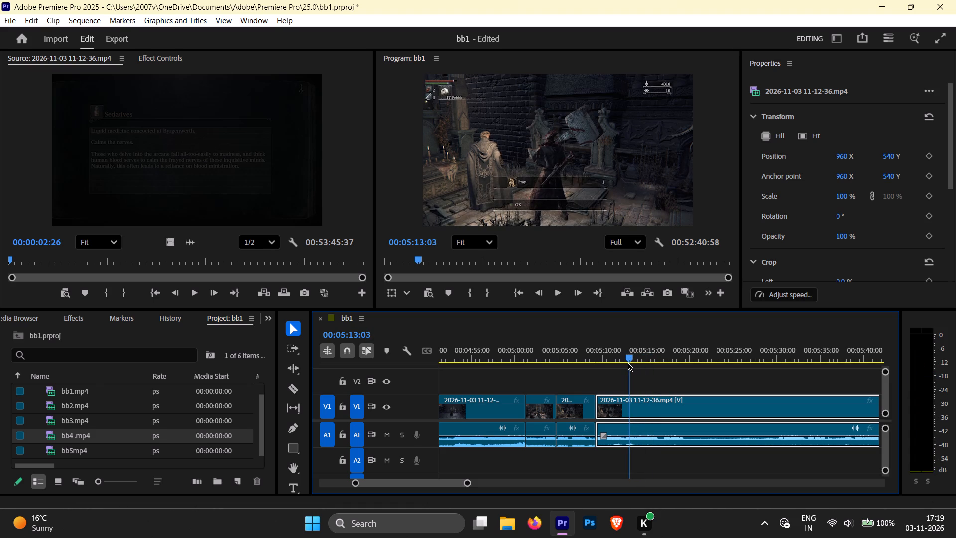
key(space)
key(space)
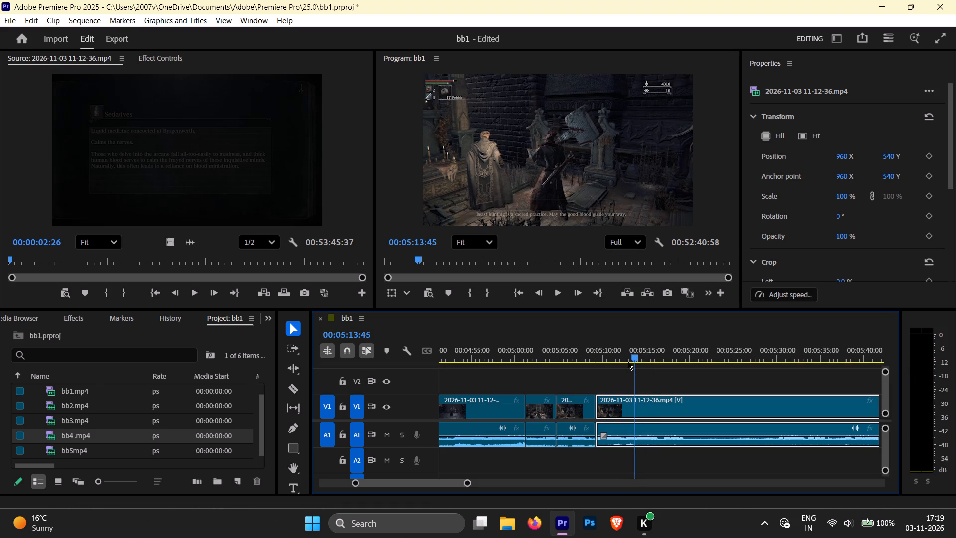
key(Left)
key(Left)
key(Left)
key(Left)
key(Left)
key(Left)
key(Left)
key(Left)
key(Left)
key(Left)
key(Left)
key(Left)
key(Left)
key(Left)
key(Left)
key(Left)
key(Left)
key(space)
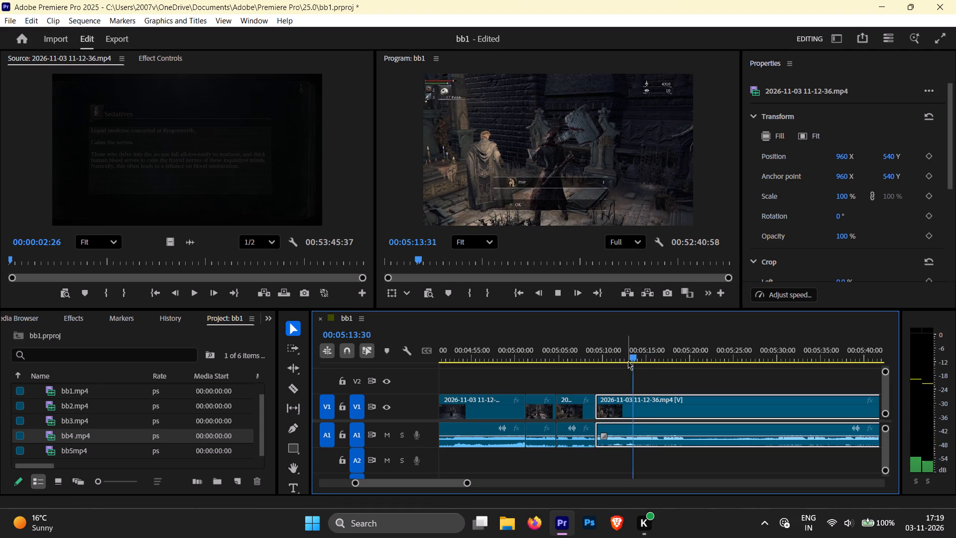
key(space)
key(Left)
key(Left)
key(Left)
key(Left)
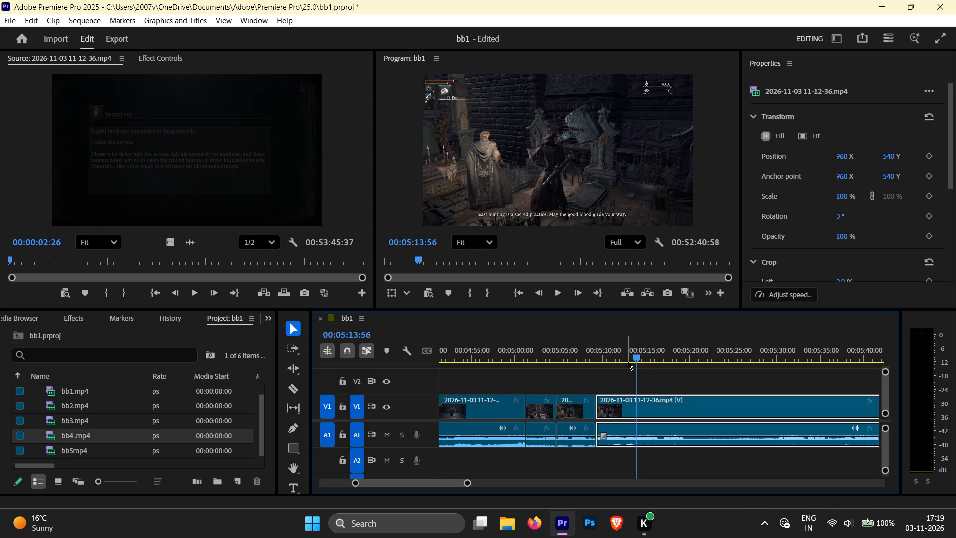
key(Left)
key(Left)
key(Left)
key(Left)
key(Left)
key(Left)
key(Left)
key(Left)
key(Left)
key(Left)
key(Left)
key(Left)
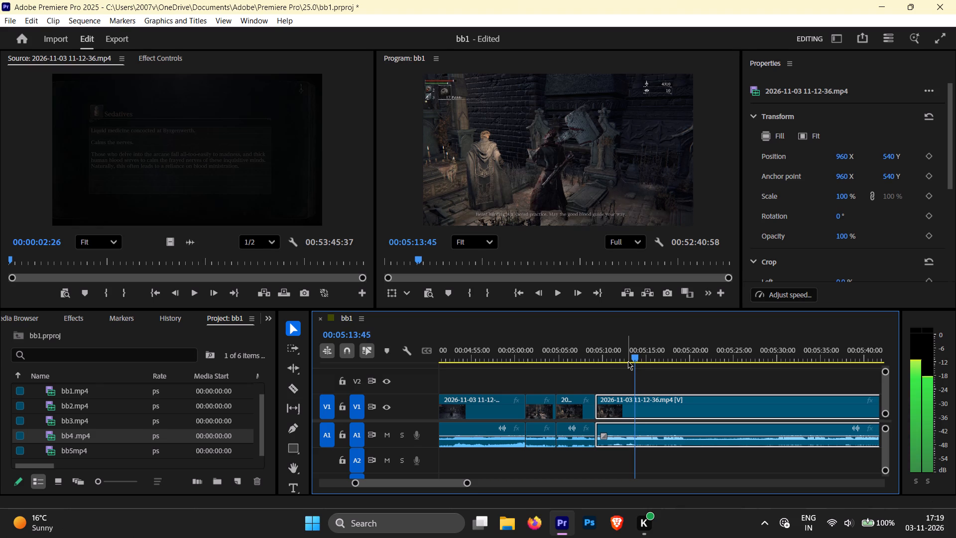
key(Left)
key(Left)
key(Left)
key(Left)
key(Left)
key(Left)
key(Left)
key(Left)
key(Left)
key(Left)
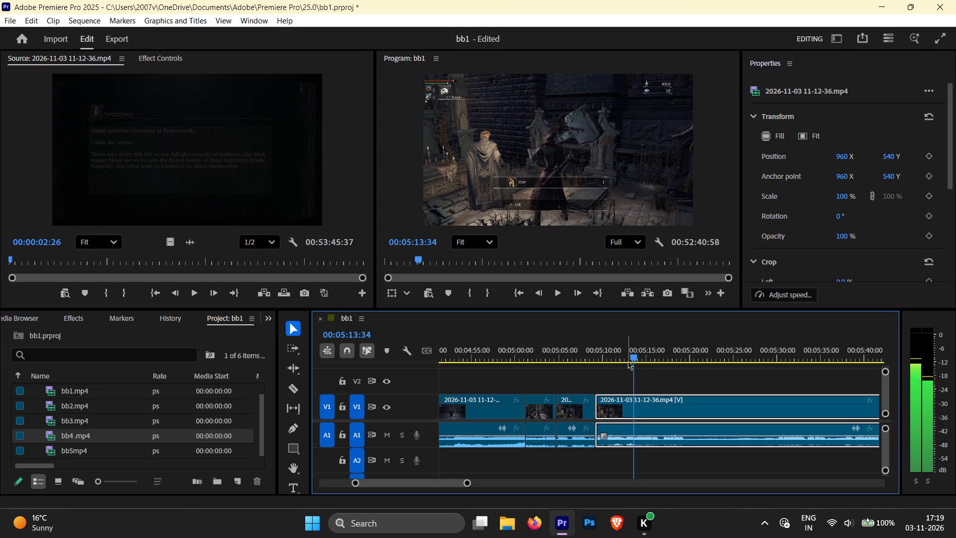
key(Left)
key(space)
key(space)
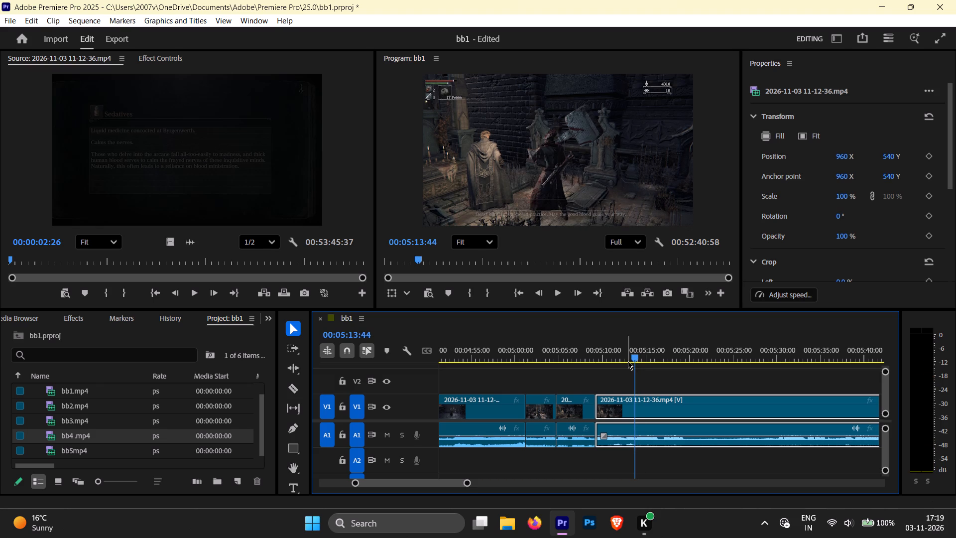
key(Left)
key(Left)
key(Left)
key(Left)
key(Left)
key(Left)
key(Left)
key(Left)
key(Left)
key(Left)
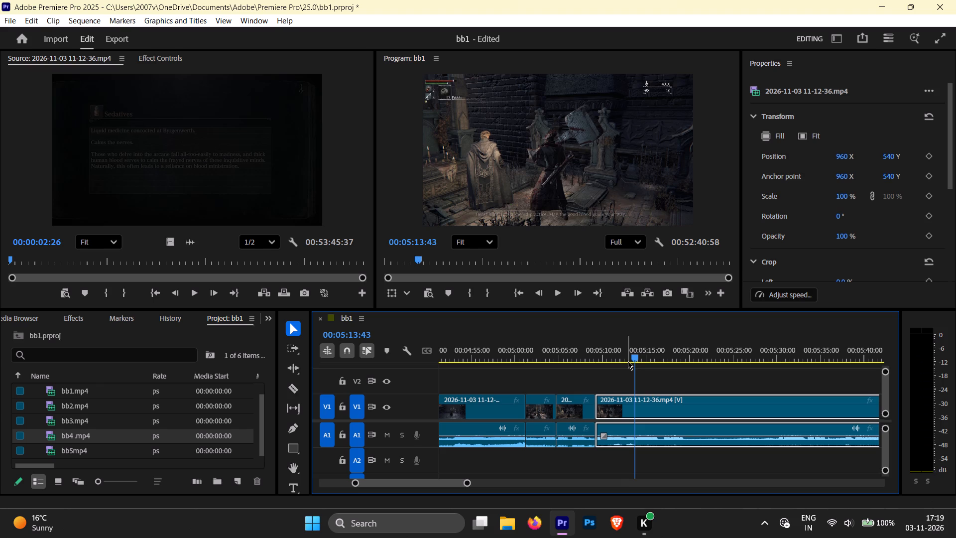
key(space)
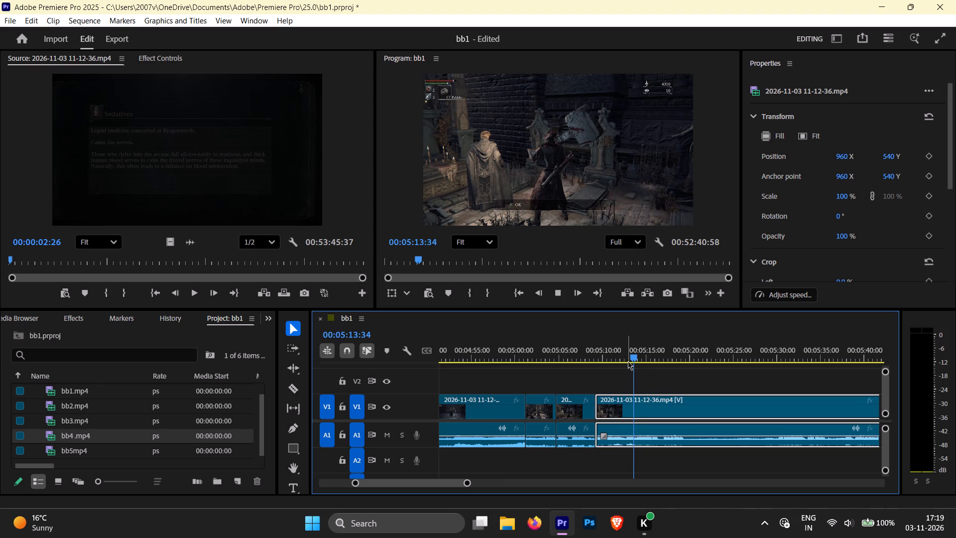
key(space)
key(Left)
key(Left)
key(Left)
key(Left)
key(Left)
key(Left)
key(Left)
key(Left)
key(Left)
key(Left)
key(Left)
key(Left)
key(Left)
key(Left)
key(Left)
key(Left)
key(Left)
key(Left)
key(Left)
key(Left)
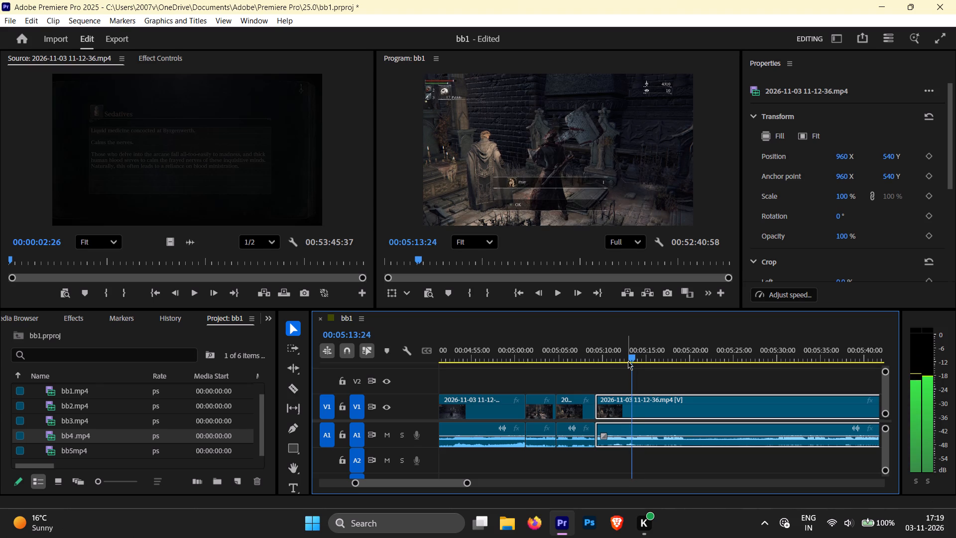
key(ctrl+k)
key(space)
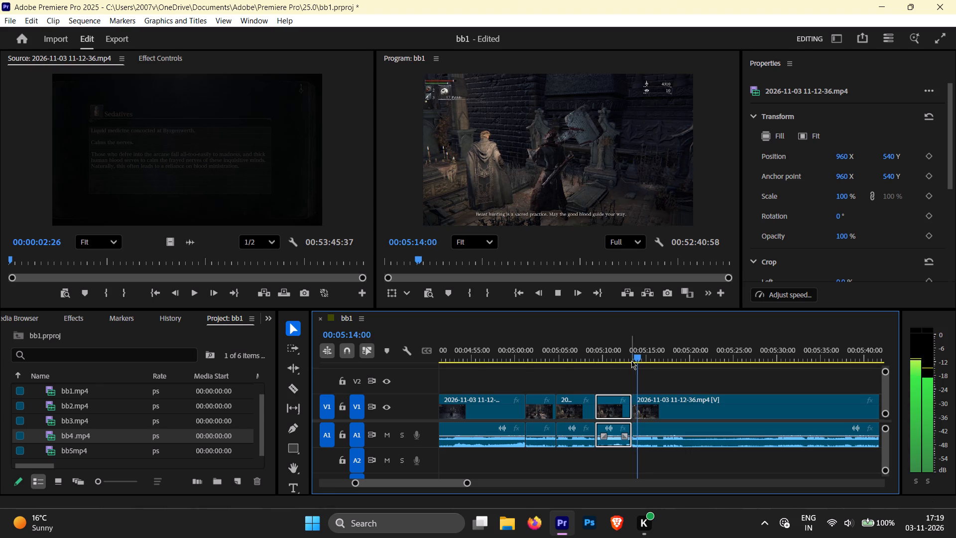
drag(643, 358, 808, 370)
scroll(809, 370, down, 10)
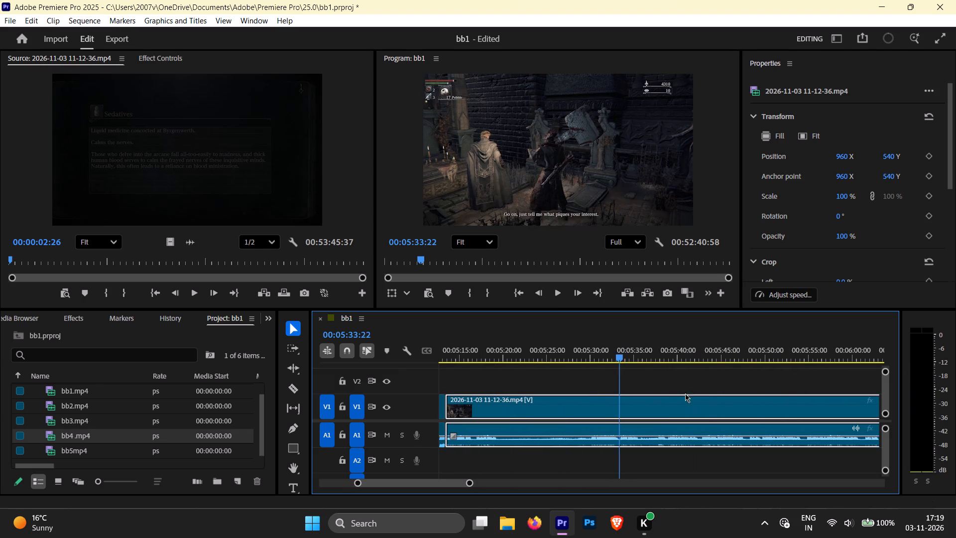
drag(621, 359, 817, 367)
scroll(819, 369, down, 2)
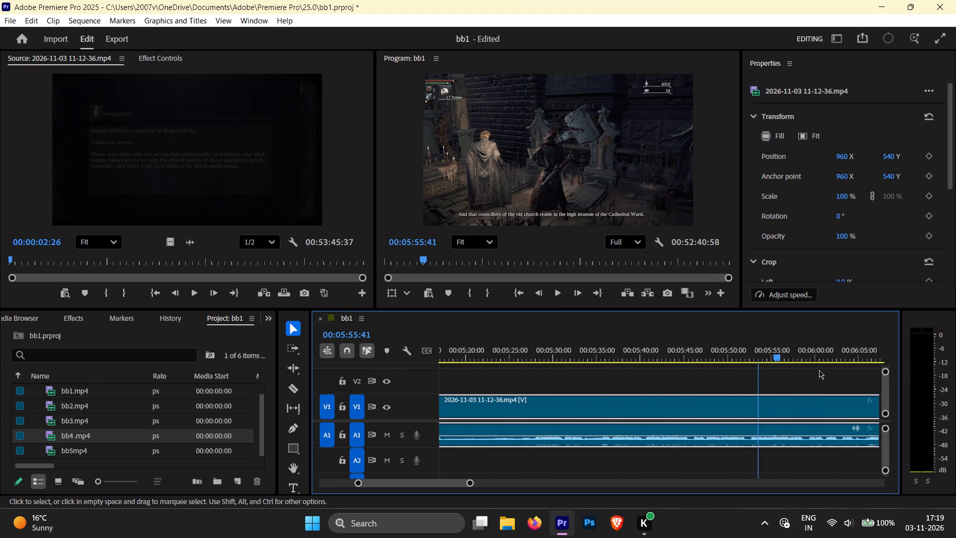
scroll(819, 370, down, 7)
alt+scroll(662, 376, down, 15)
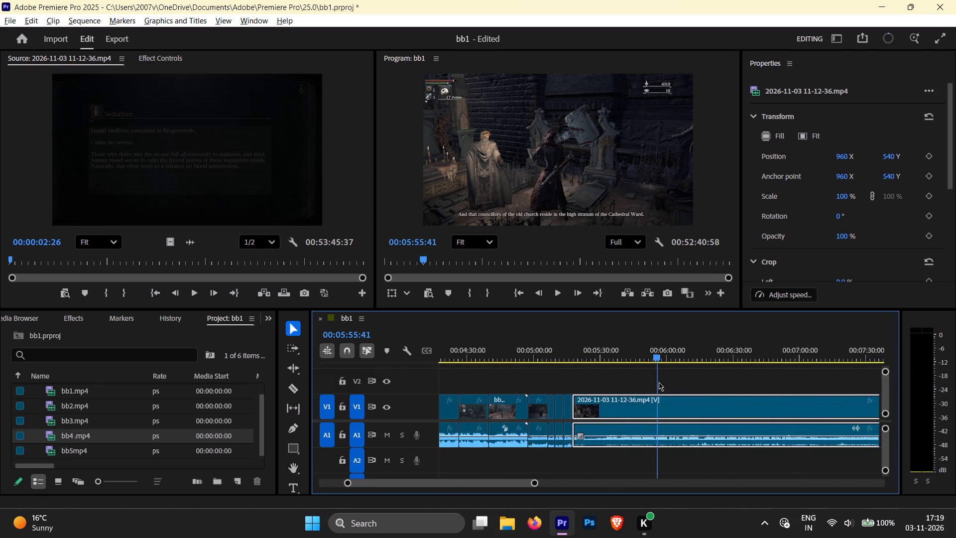
alt+scroll(659, 382, down, 17)
alt+scroll(601, 378, down, 4)
alt+scroll(558, 379, down, 4)
drag(485, 357, 532, 359)
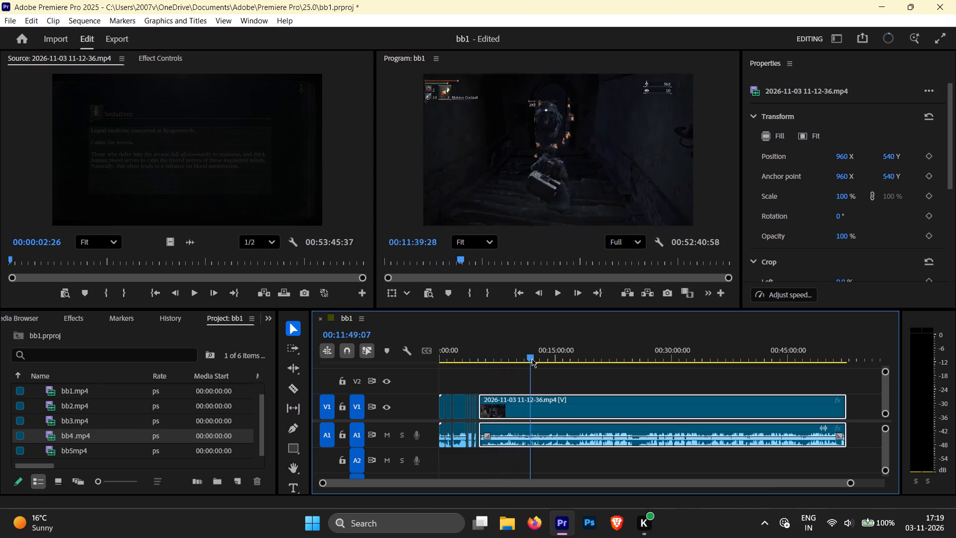
drag(532, 359, 672, 370)
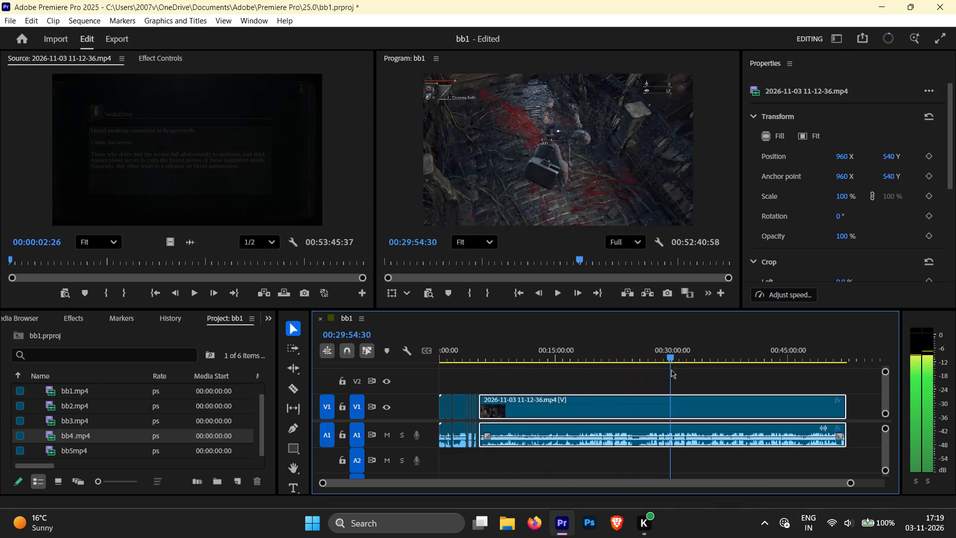
drag(672, 370, 709, 375)
key(space)
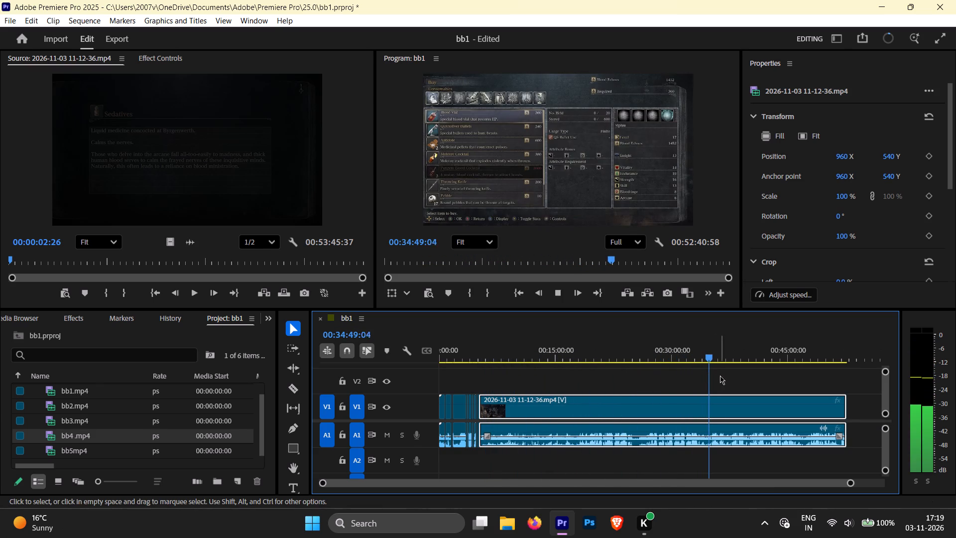
Review the footage back around 00:14:28, where the hunter opens the large wooden doors, to find the section's beginning.
drag(713, 360, 581, 364)
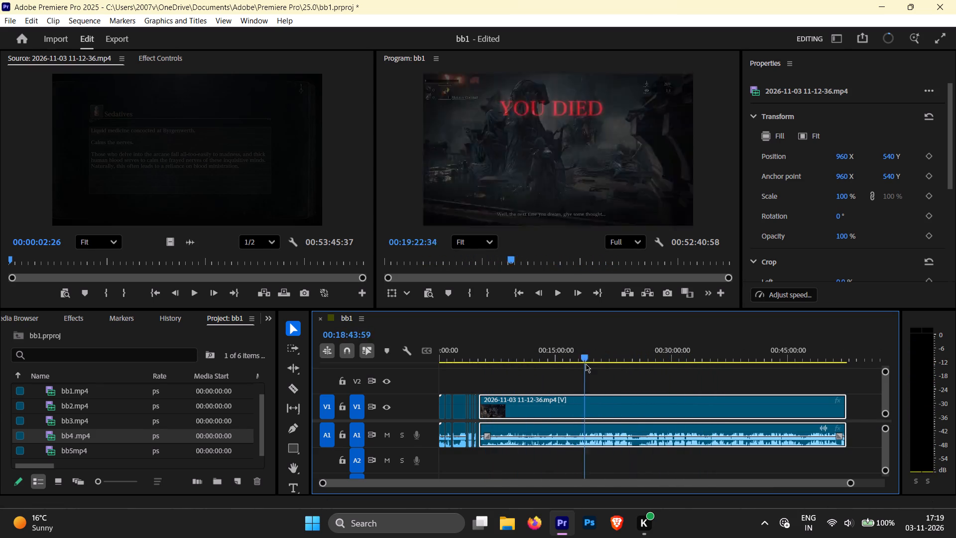
drag(581, 364, 553, 365)
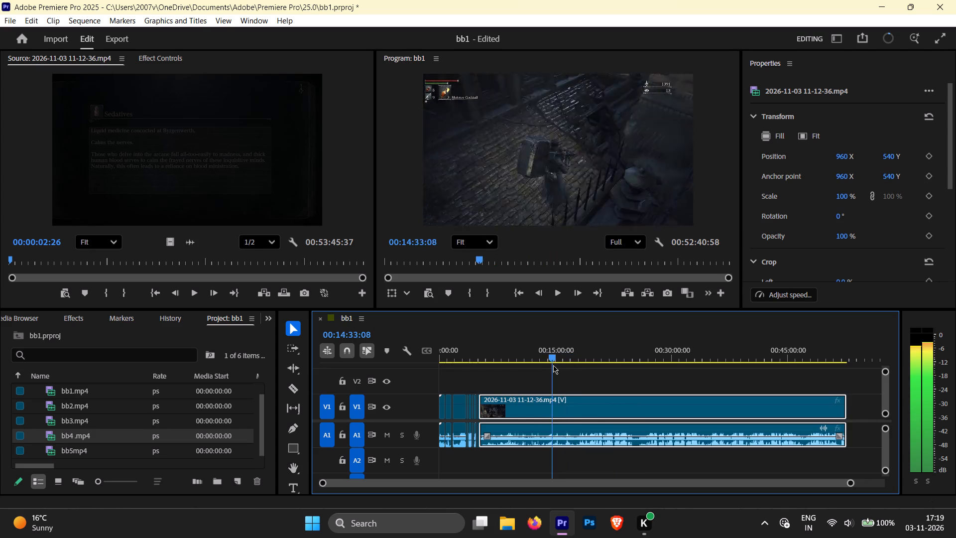
drag(553, 365, 553, 365)
key(space)
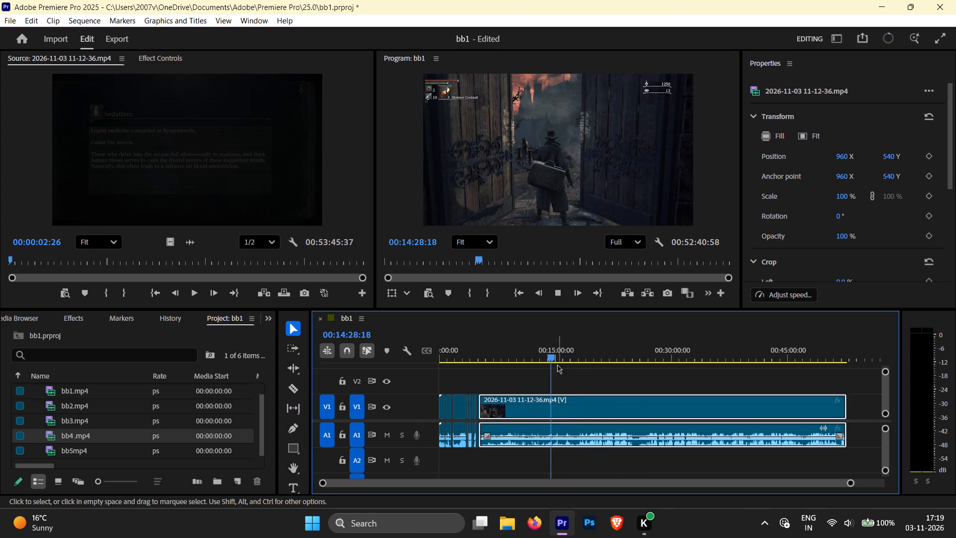
key(Left)
key(Left)
key(Left)
key(Left)
key(Left)
key(Left)
key(Left)
key(Left)
key(Left)
key(Left)
key(Left)
key(Left)
key(Left)
key(Left)
key(Left)
key(Left)
key(Left)
key(Left)
key(Left)
key(Left)
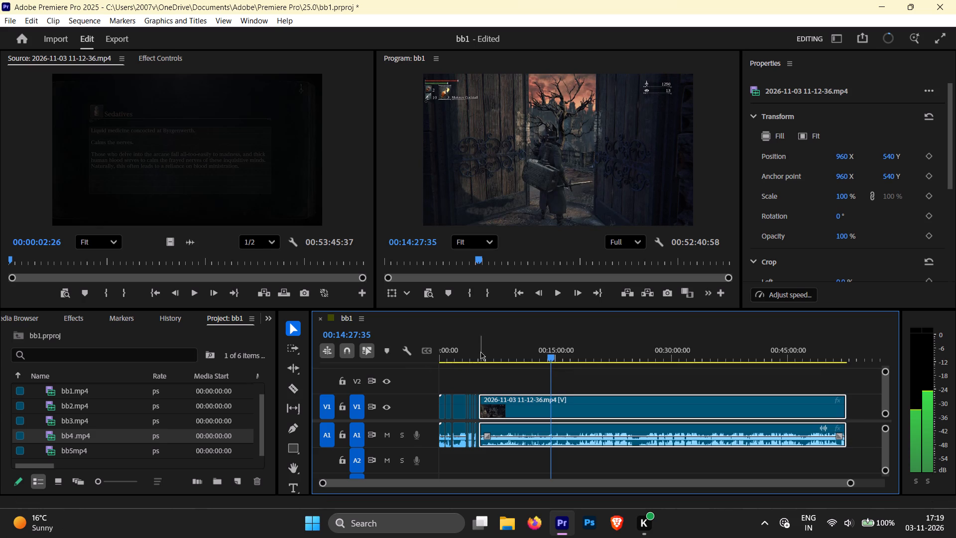
drag(546, 351, 538, 354)
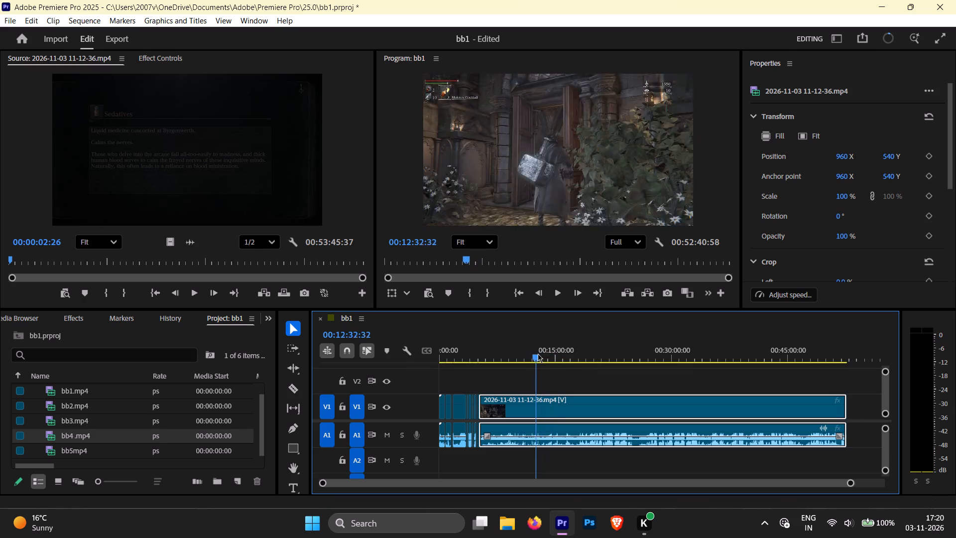
drag(538, 354, 537, 354)
key(space)
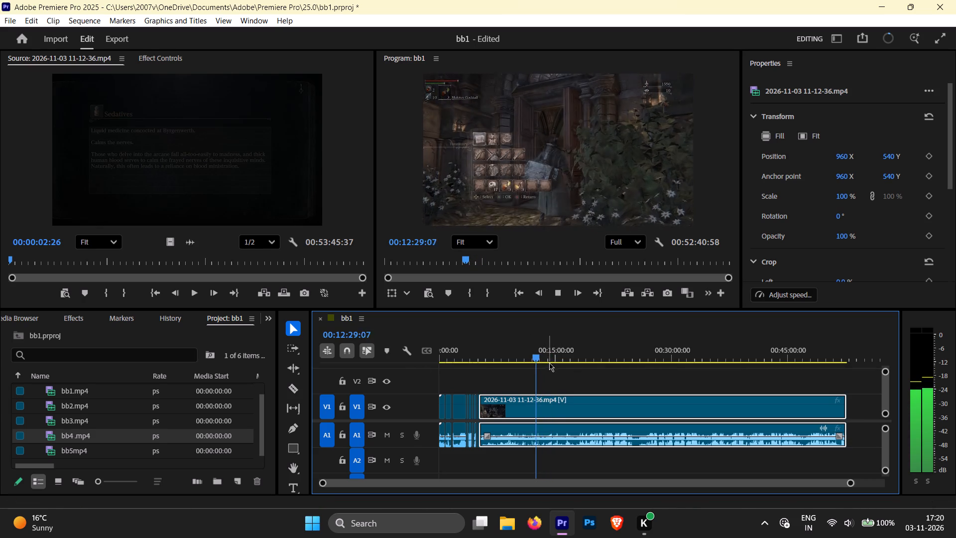
key(l)
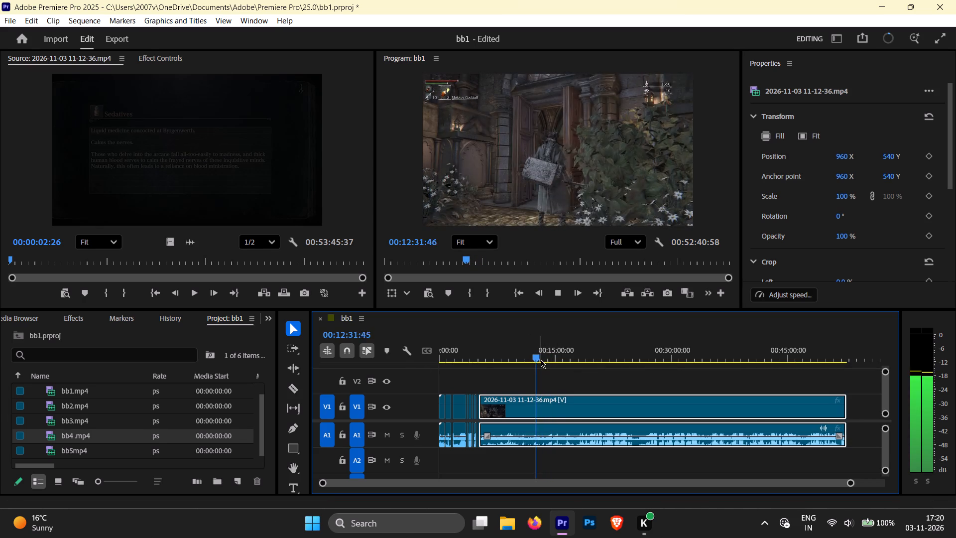
key(l)
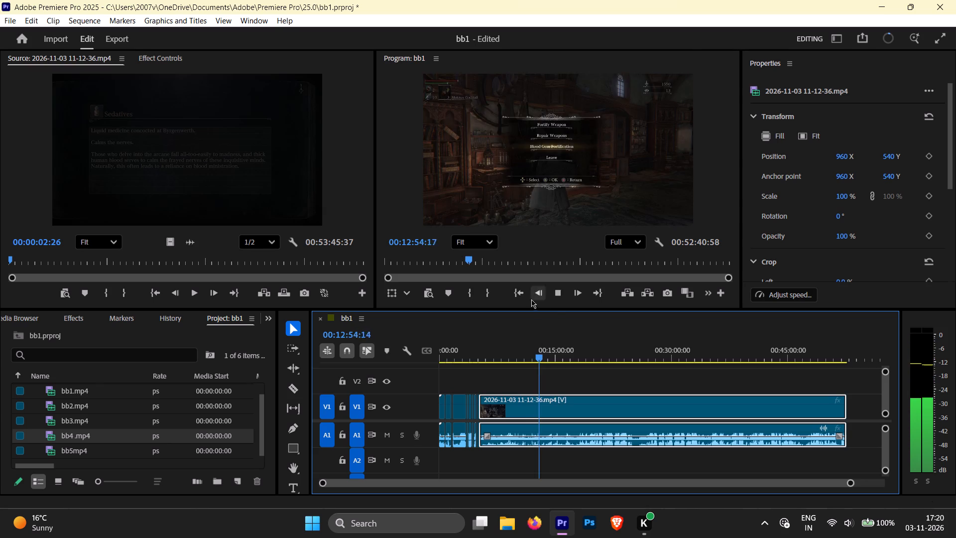
drag(542, 358, 558, 356)
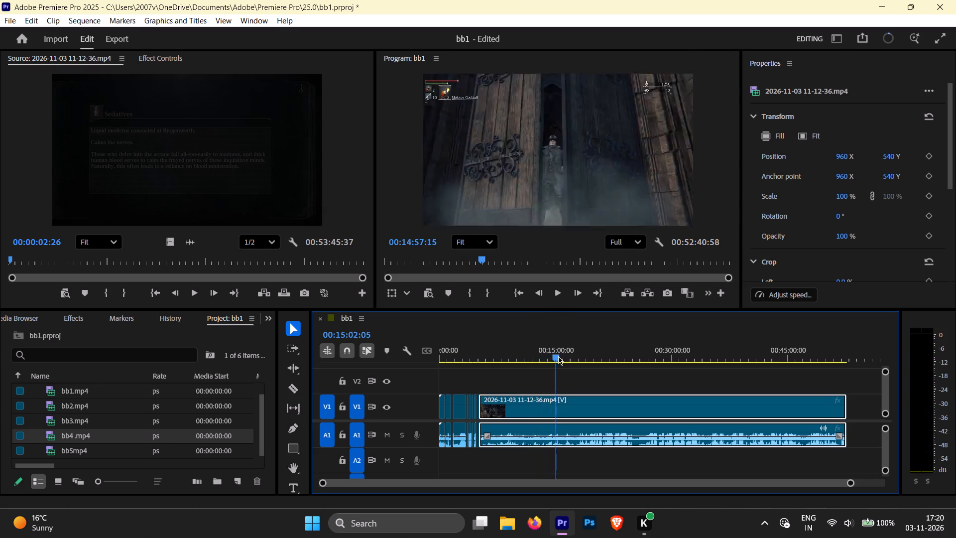
drag(558, 356, 551, 355)
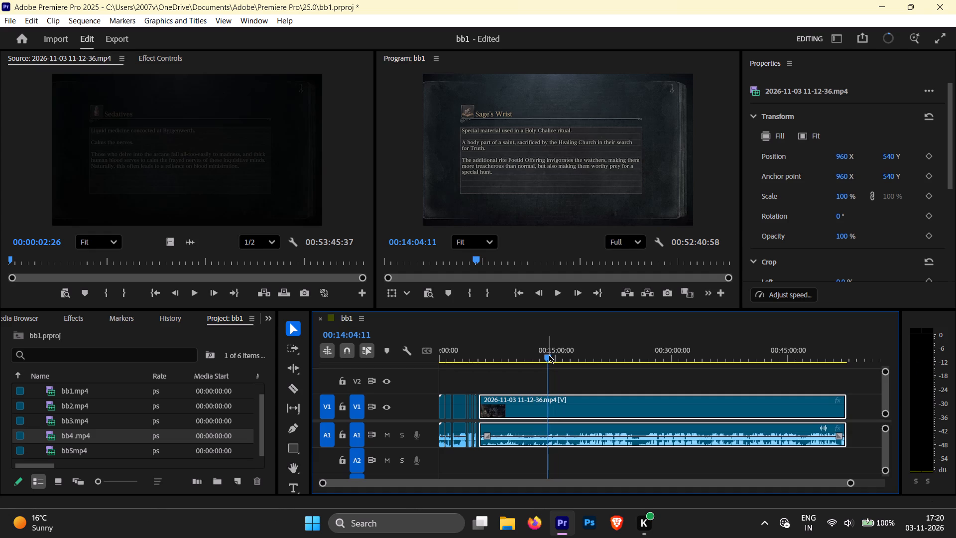
key(space)
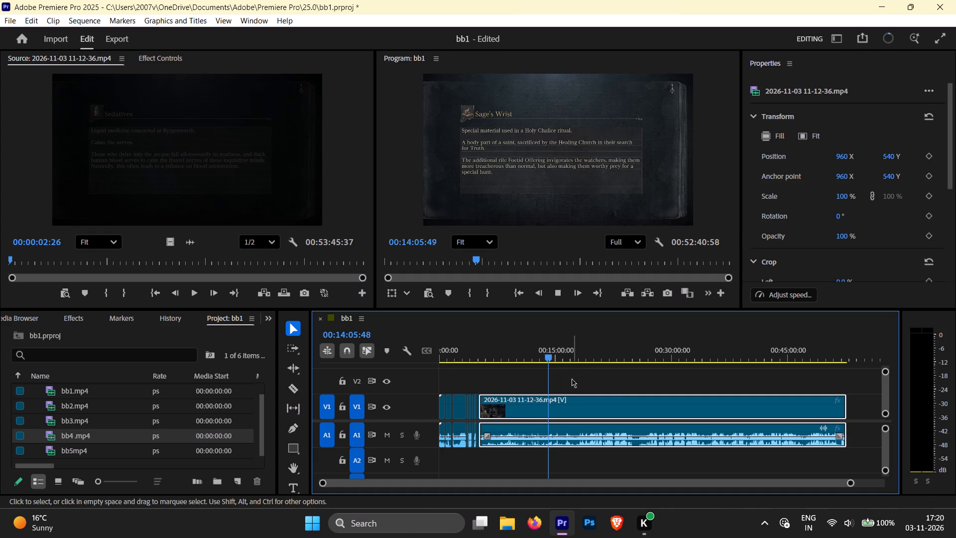
key(space)
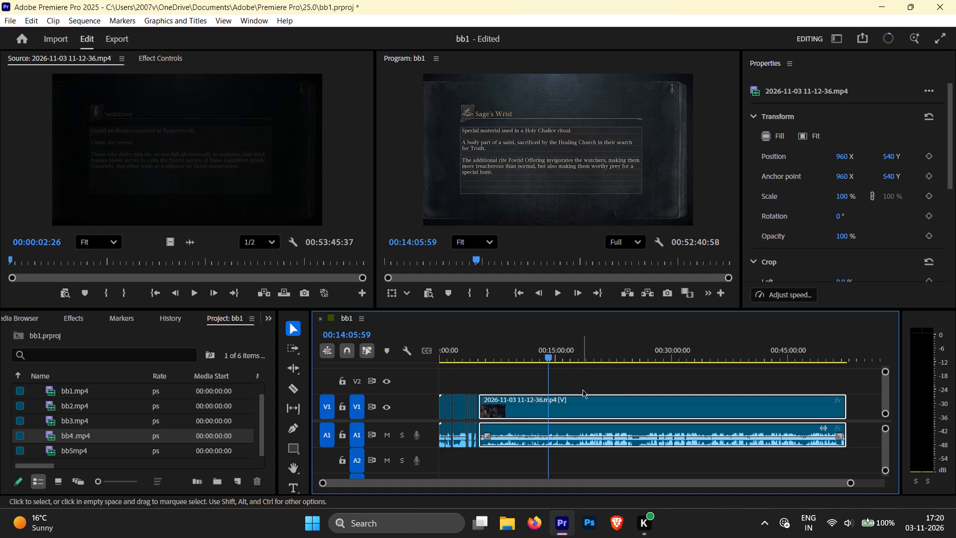
key(space)
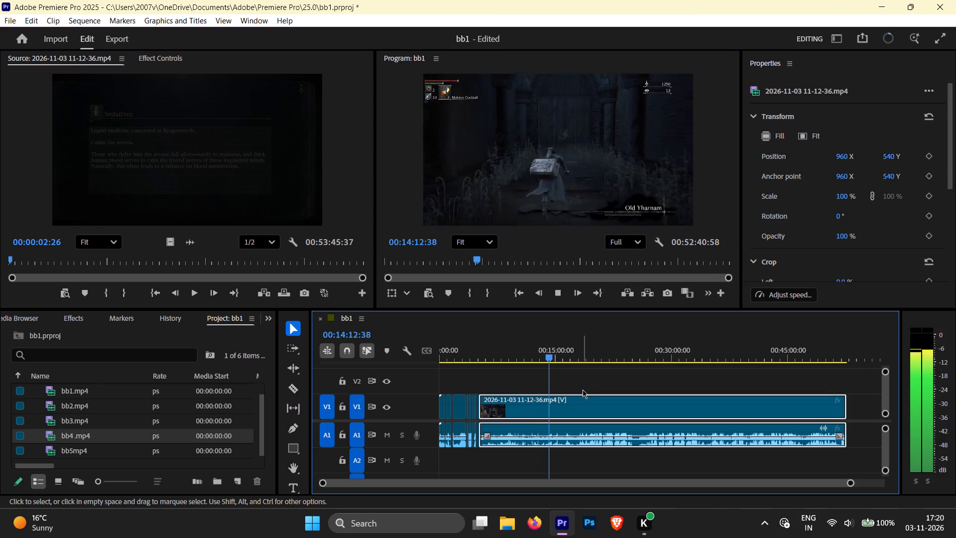
key(space)
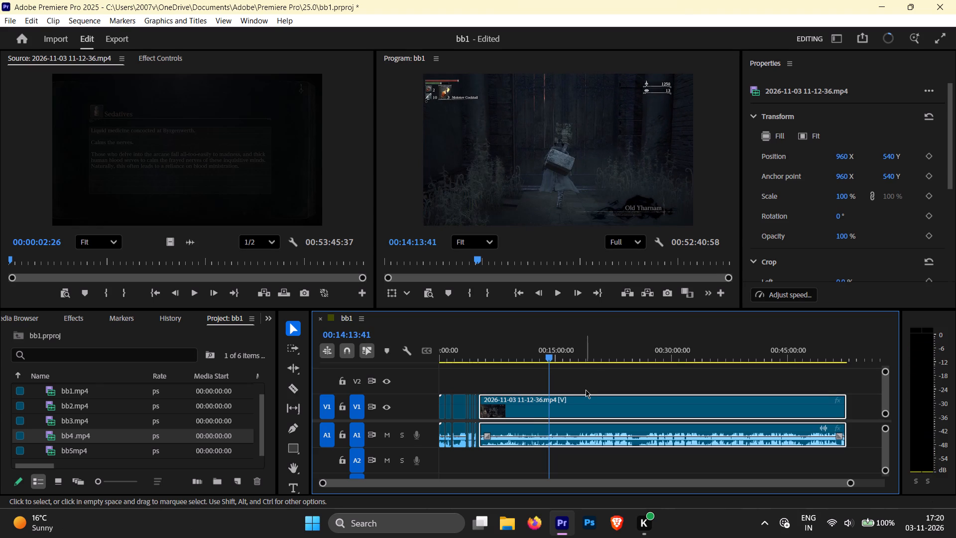
key(ctrl+k)
key(space)
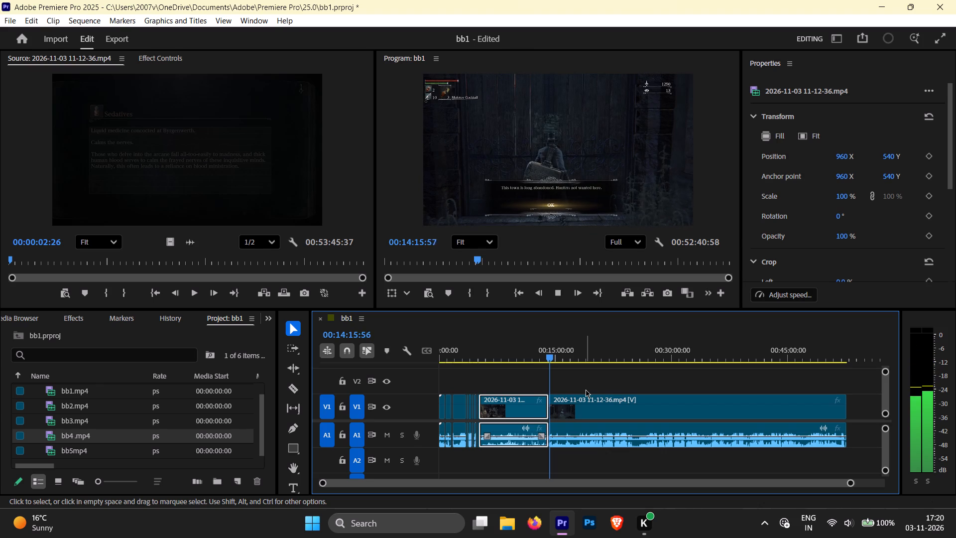
Ripple-delete the section between the cuts at 00:05:13:24 and 00:14:13:41, and play the Old Yharnam door scene after the join.
key(shift+Delete)
key(space)
key(space)
key(space)
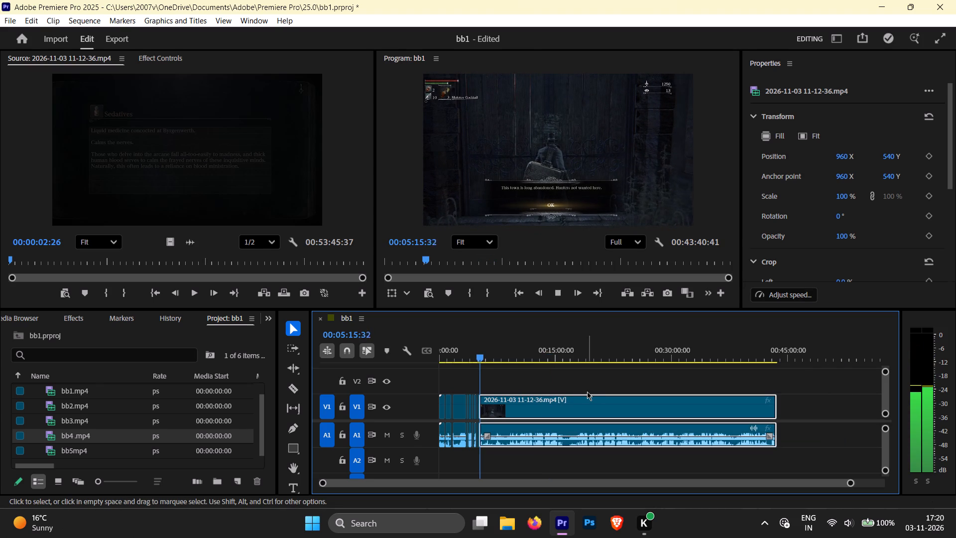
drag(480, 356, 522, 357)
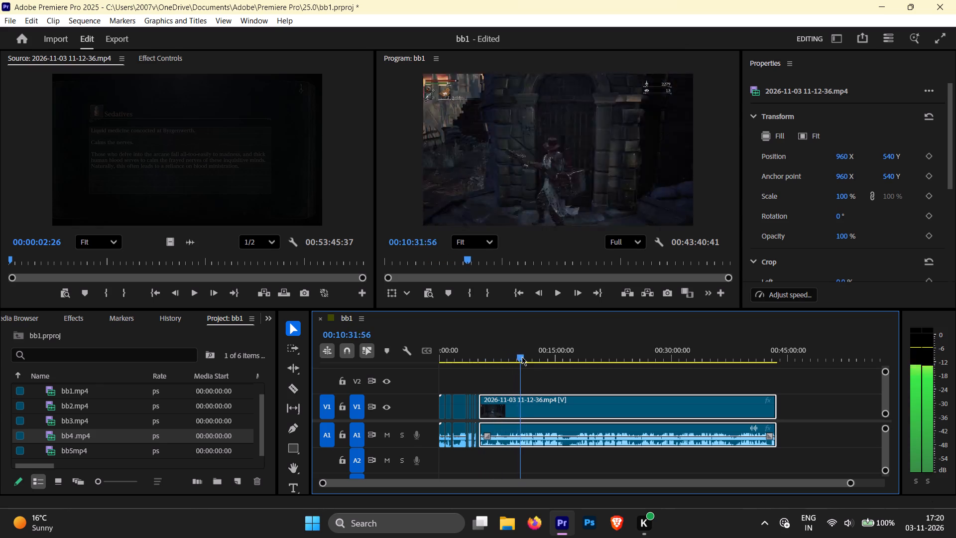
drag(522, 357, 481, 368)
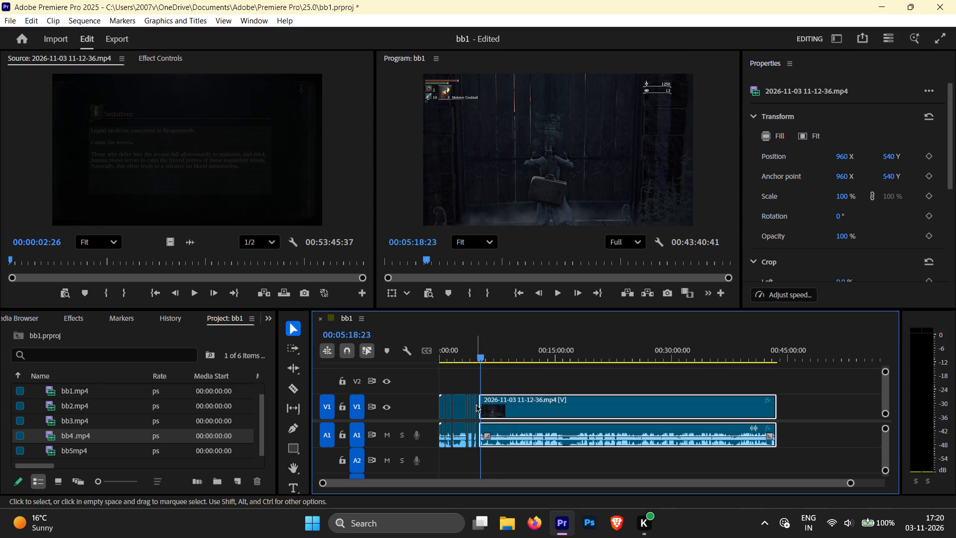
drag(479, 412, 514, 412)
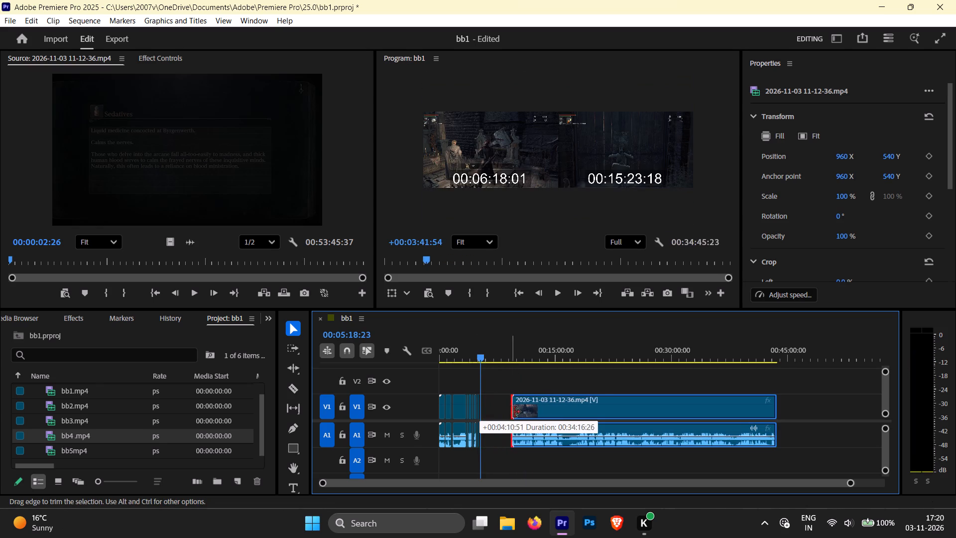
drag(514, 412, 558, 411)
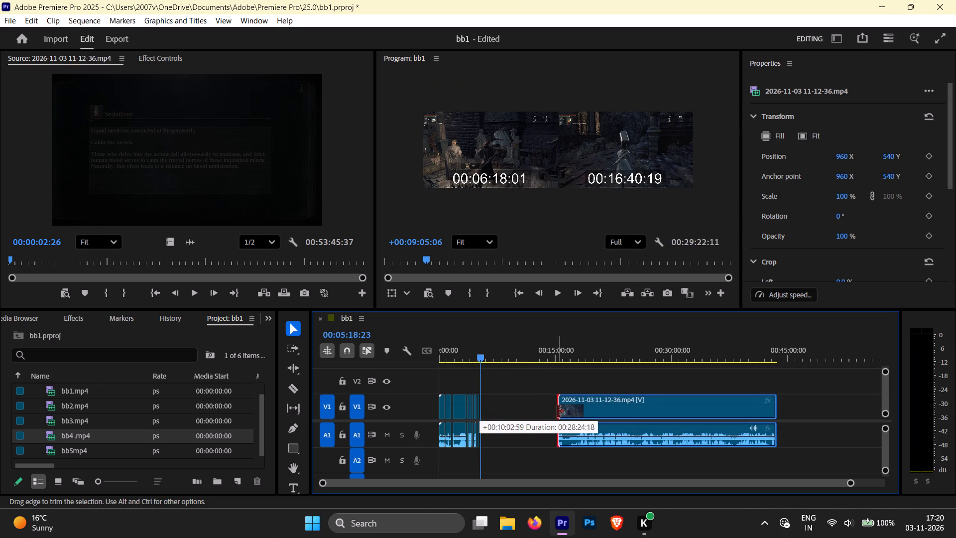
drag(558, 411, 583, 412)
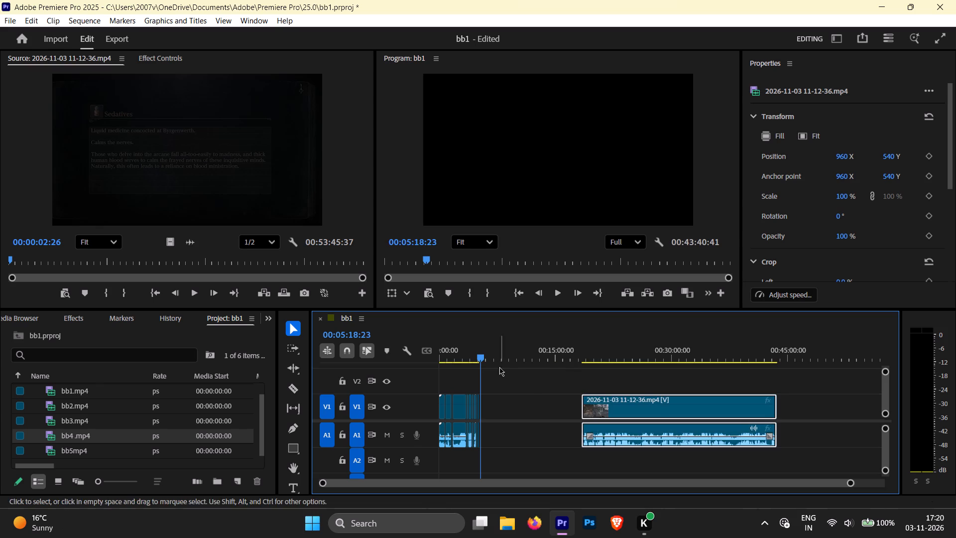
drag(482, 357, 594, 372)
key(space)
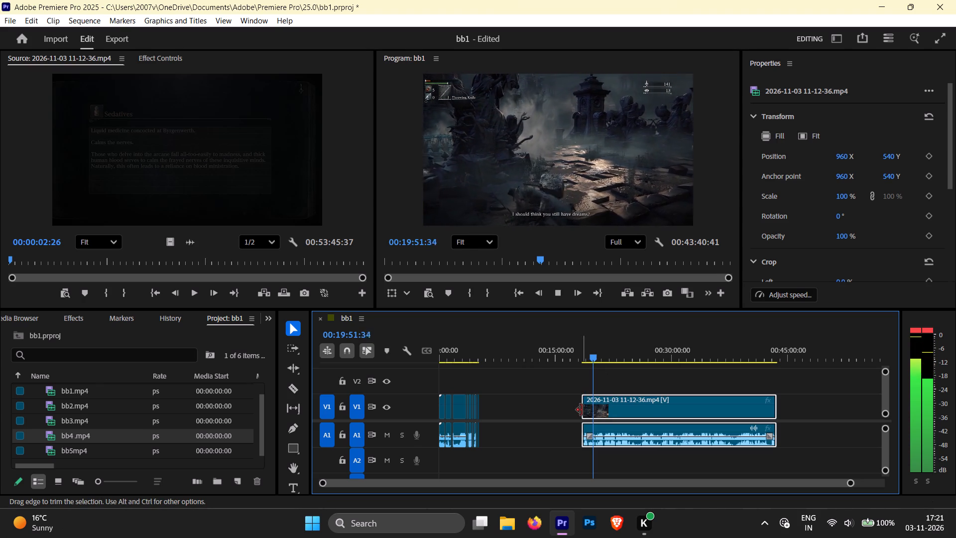
drag(582, 411, 557, 413)
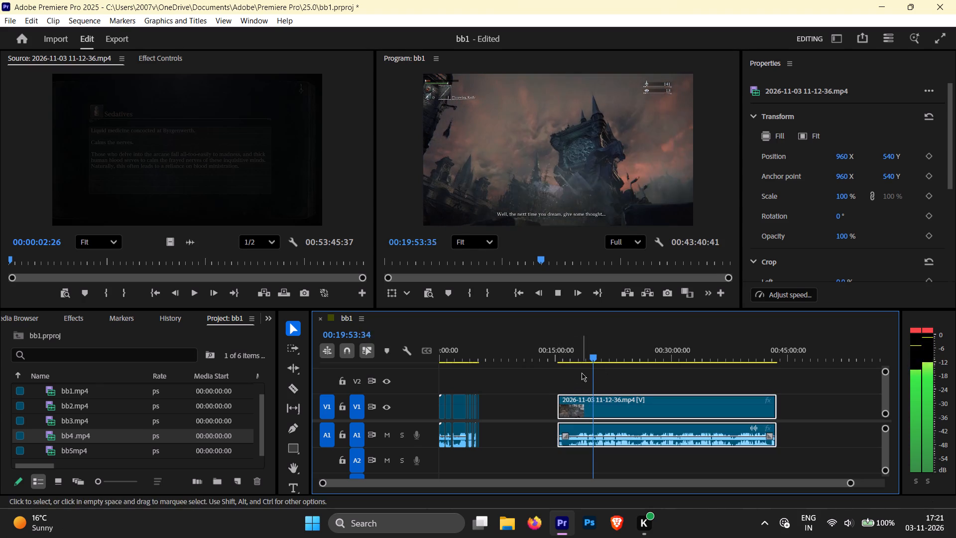
drag(589, 357, 562, 361)
key(space)
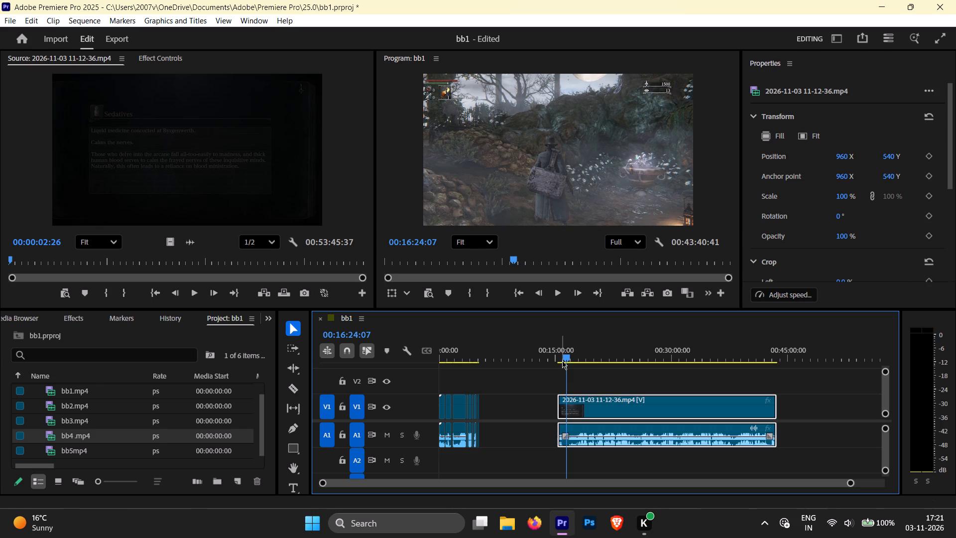
drag(567, 359, 580, 359)
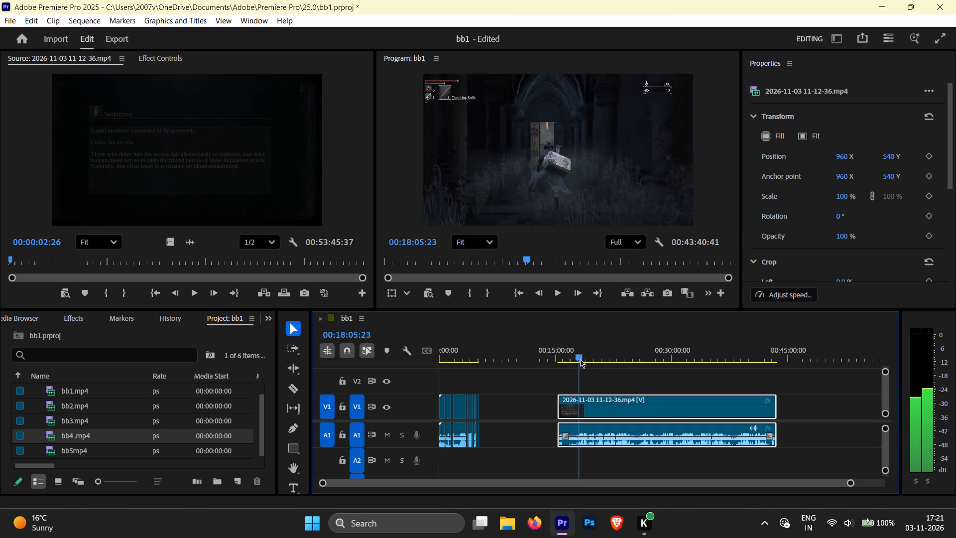
drag(580, 359, 584, 359)
key(space)
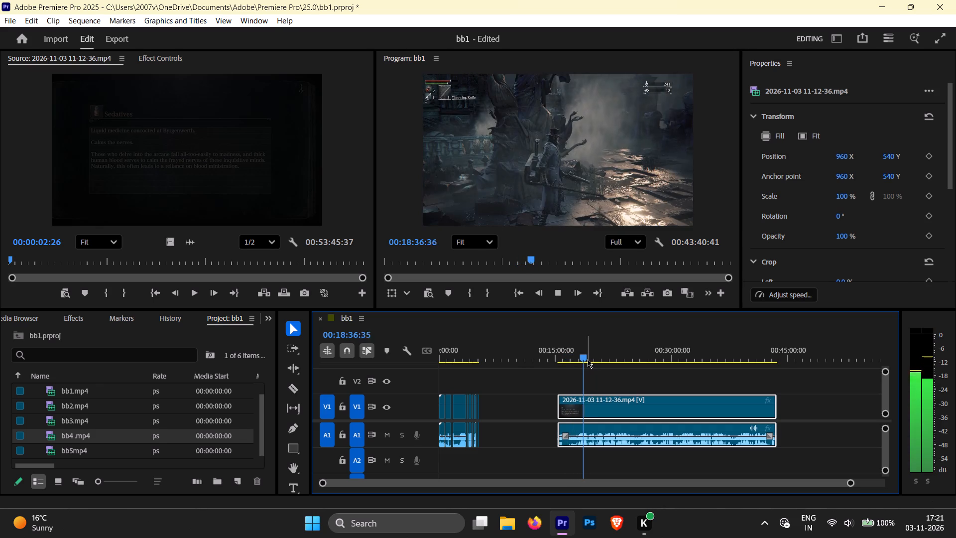
drag(579, 355, 571, 355)
key(space)
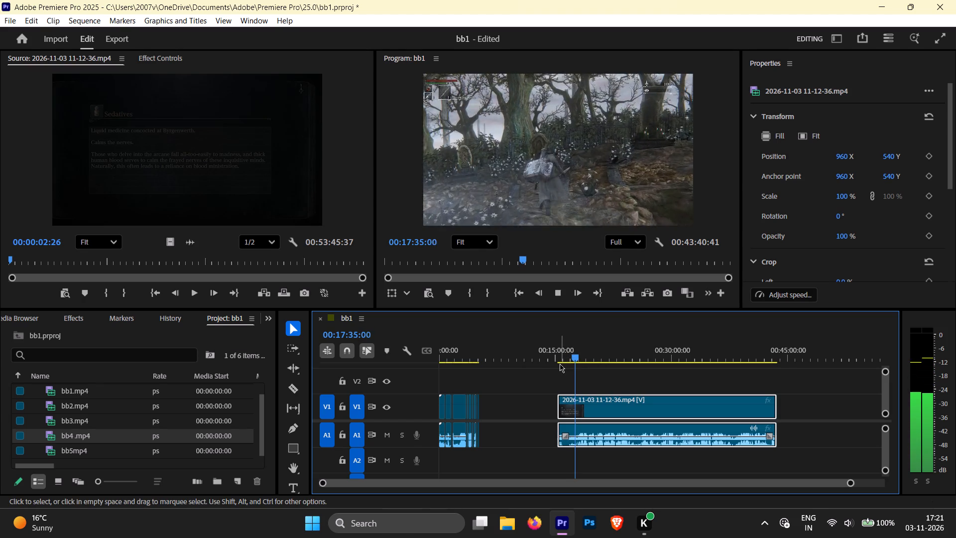
key(l)
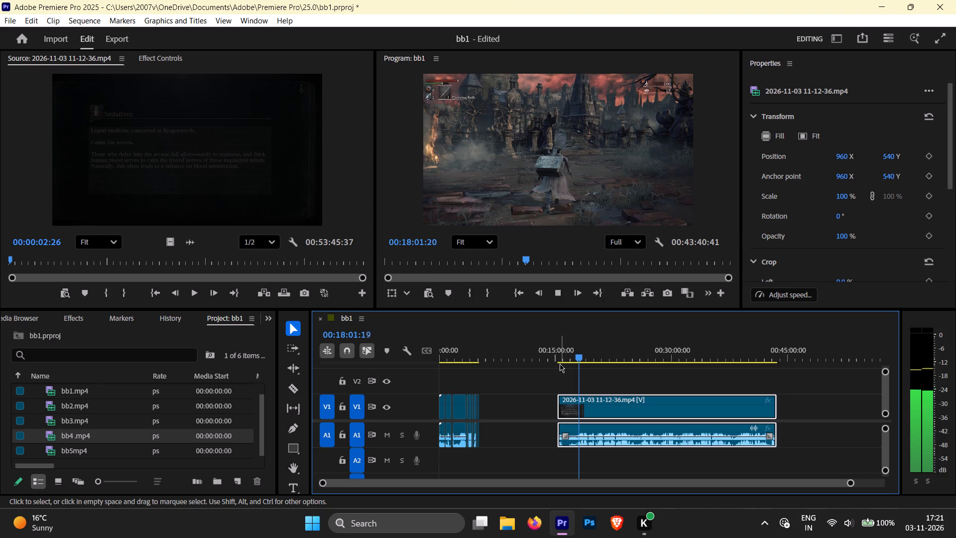
scroll(598, 354, up, 1)
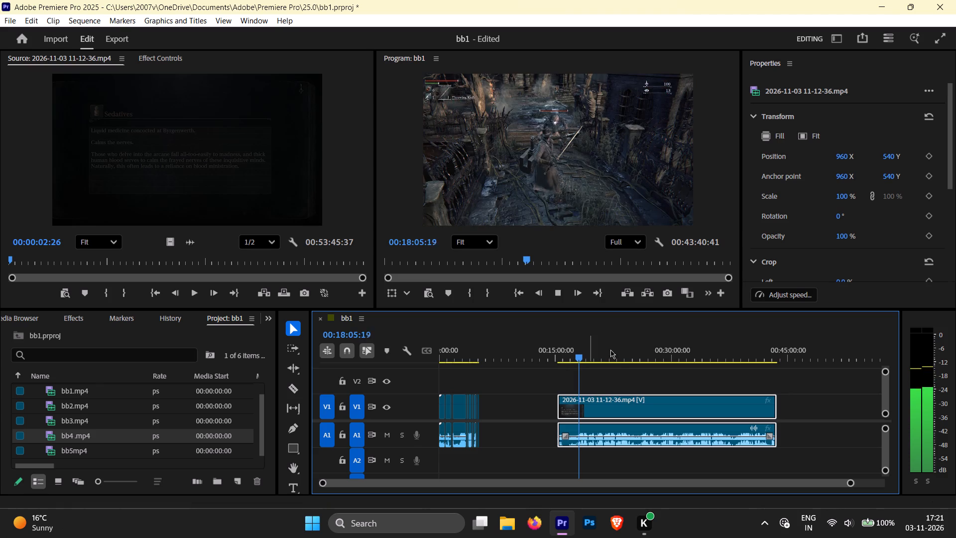
click(620, 117)
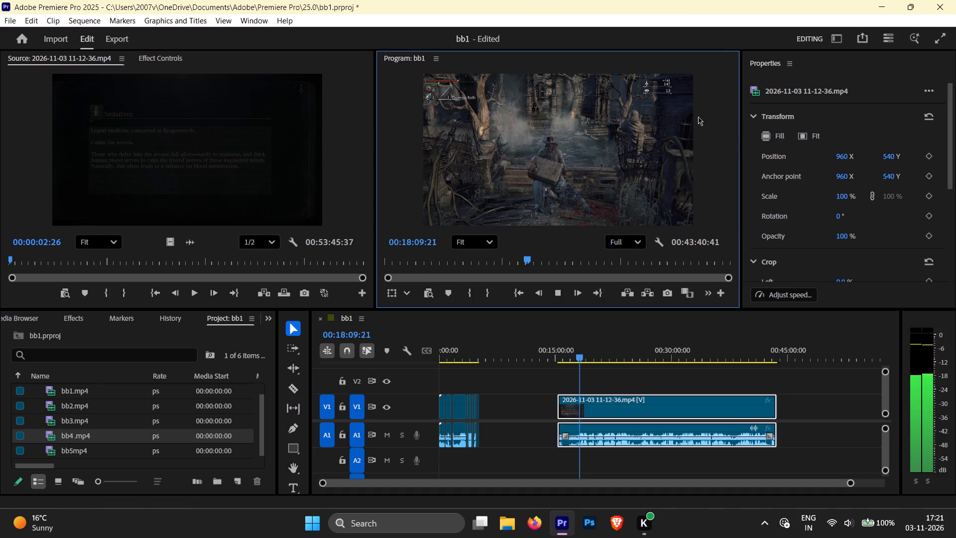
click(616, 170)
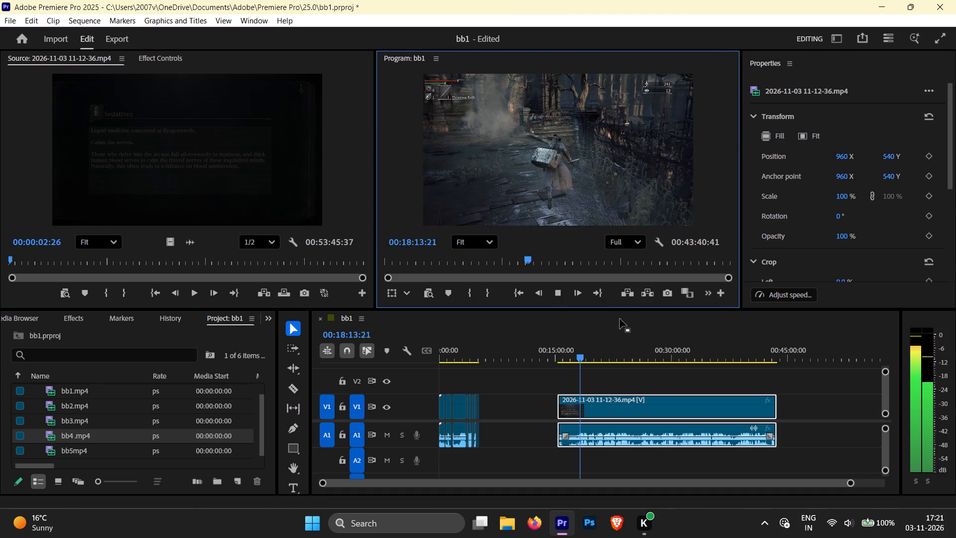
key(space)
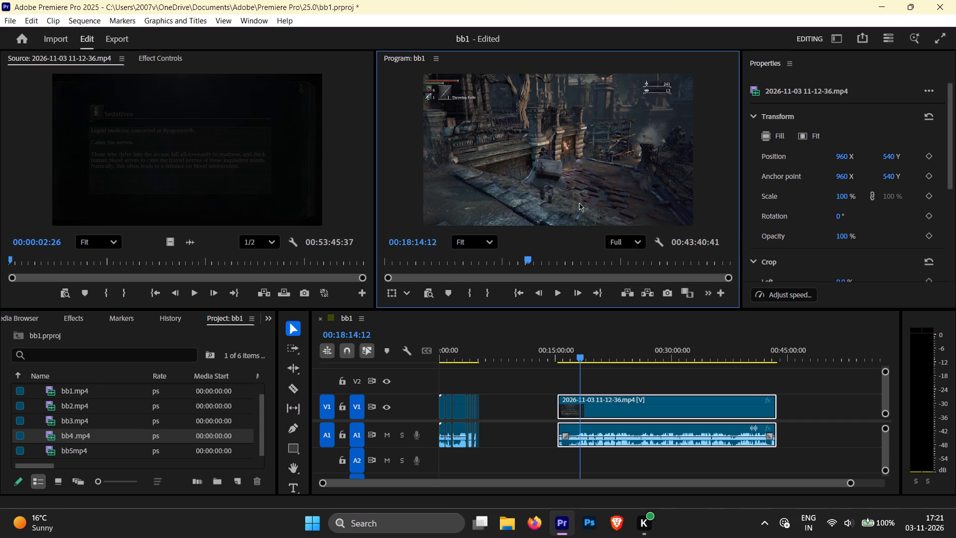
click(584, 358)
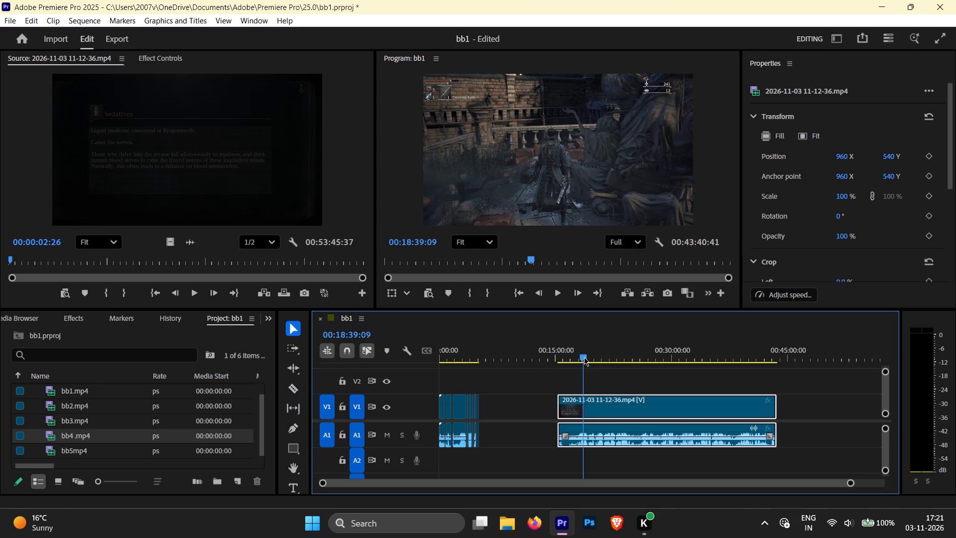
key(Left)
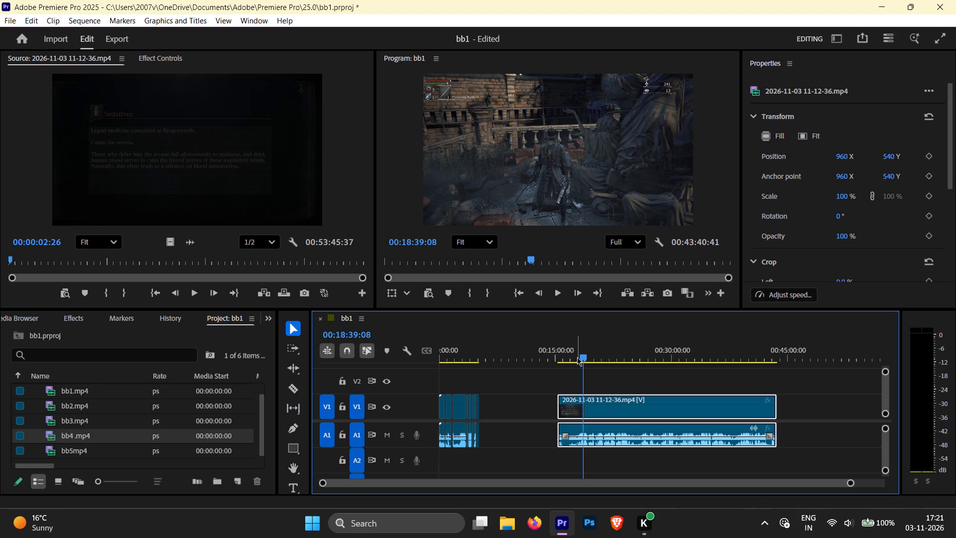
key(space)
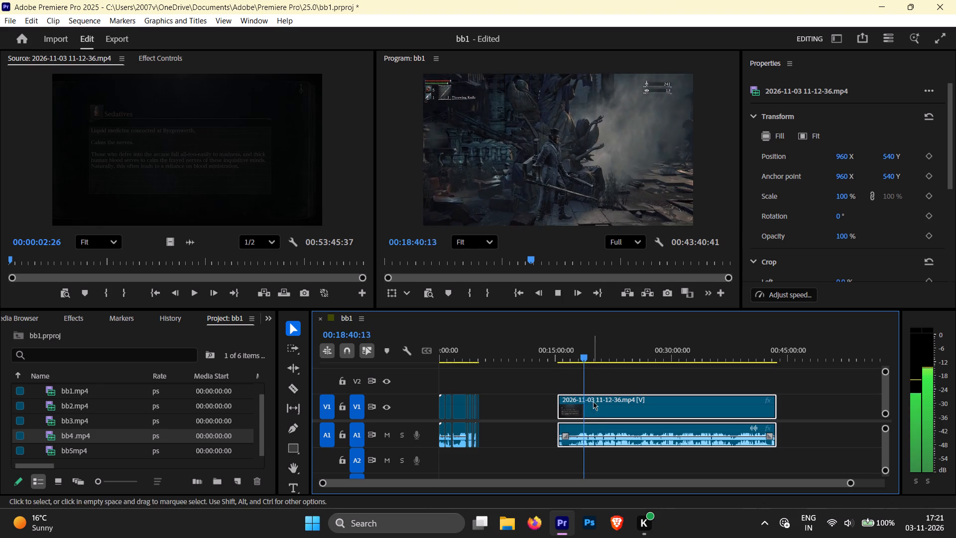
Inspect the Old Yharnam run between about 00:17:59 and 00:18:24 more closely, comparing it with the clip's opening, to narrow down the cut point.
alt+scroll(599, 438, up, 20)
alt+scroll(599, 438, up, 2)
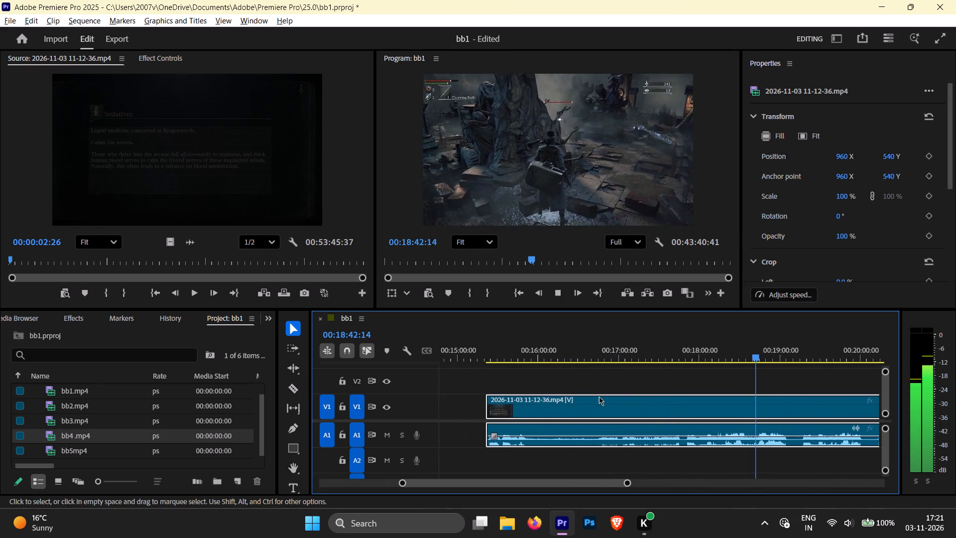
drag(759, 358, 701, 355)
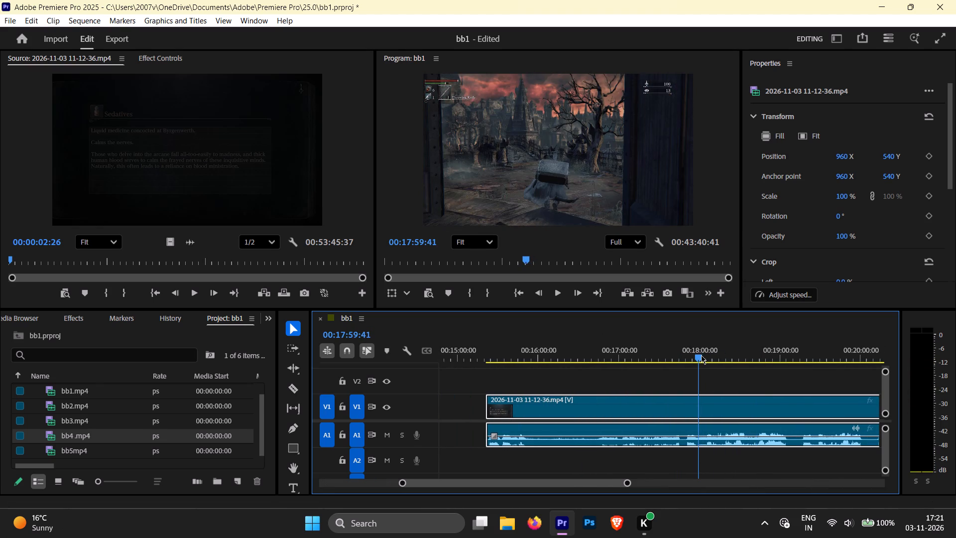
drag(701, 355, 723, 355)
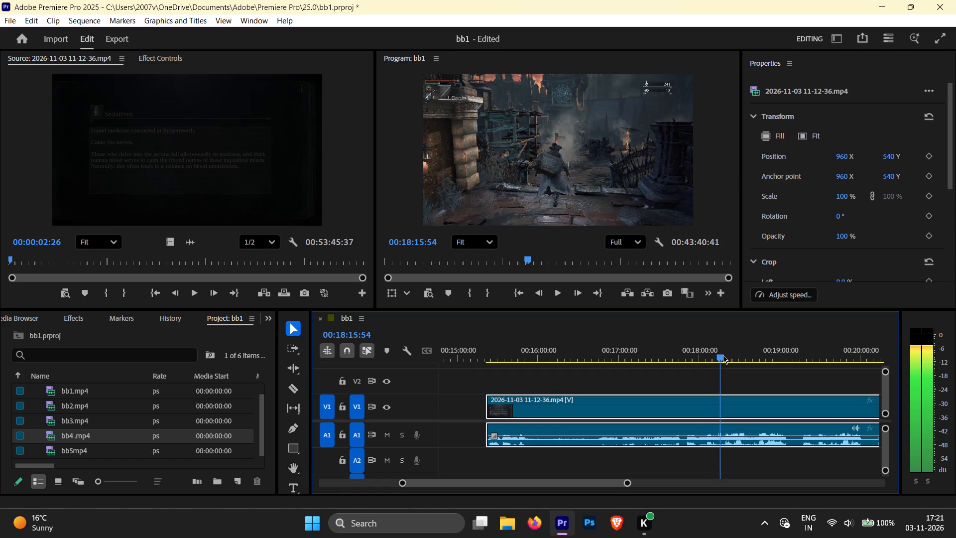
drag(723, 355, 726, 355)
key(space)
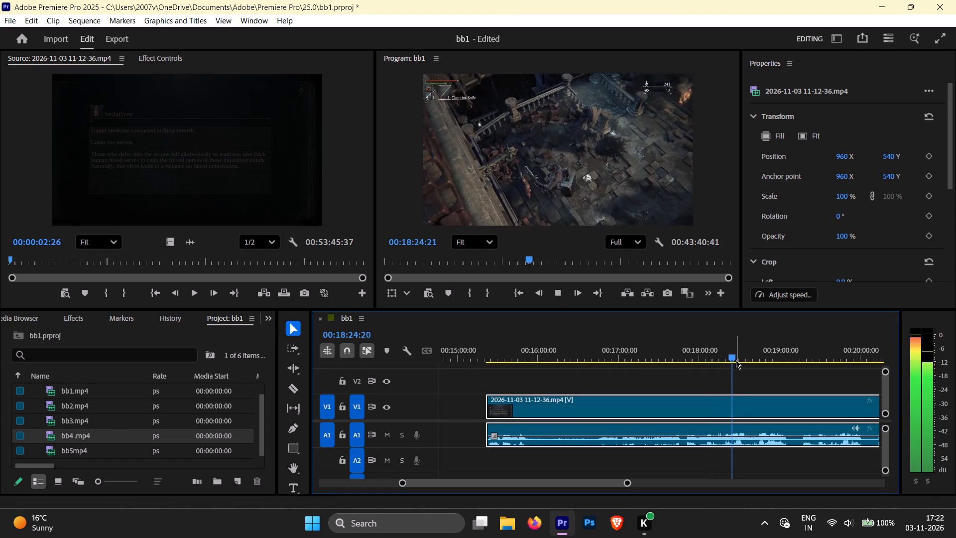
drag(736, 358, 717, 358)
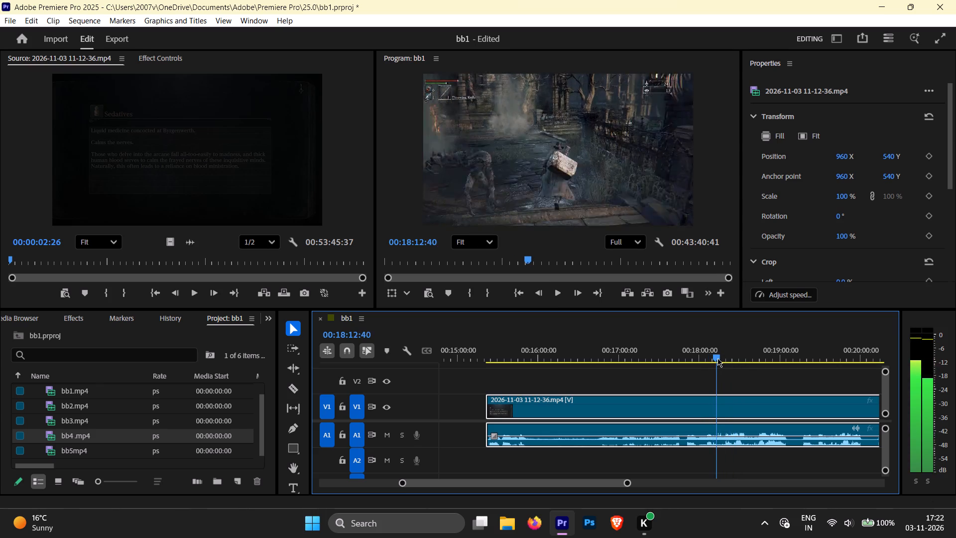
drag(717, 358, 723, 358)
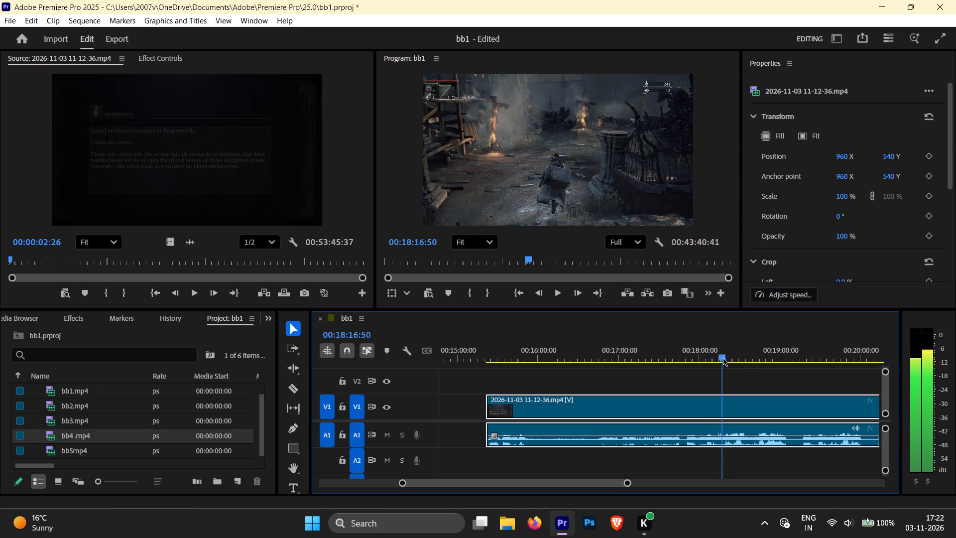
drag(723, 358, 723, 358)
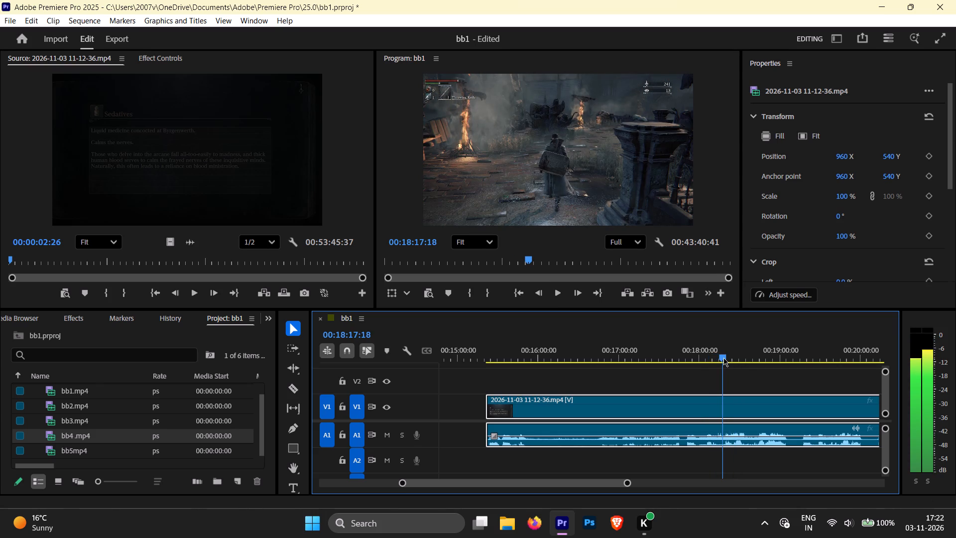
drag(723, 358, 483, 377)
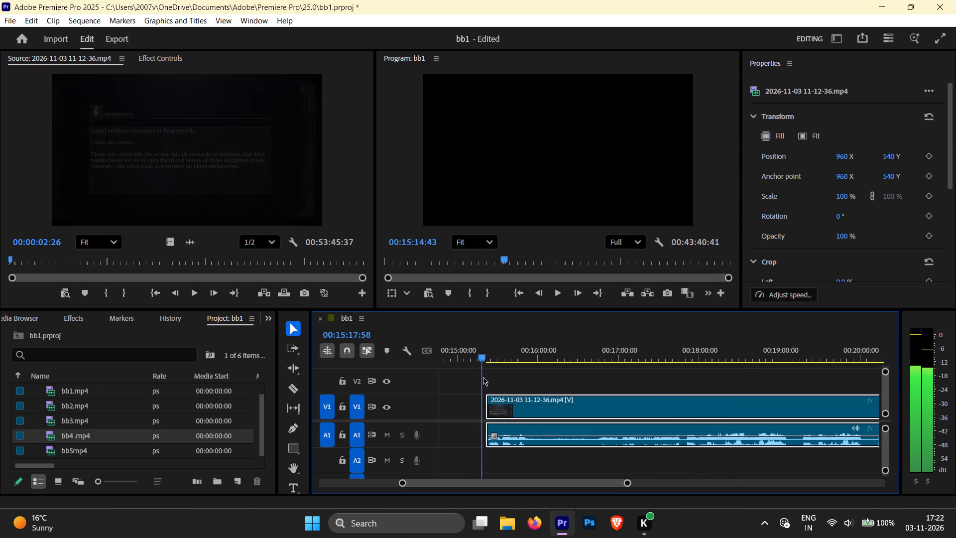
drag(483, 377, 686, 371)
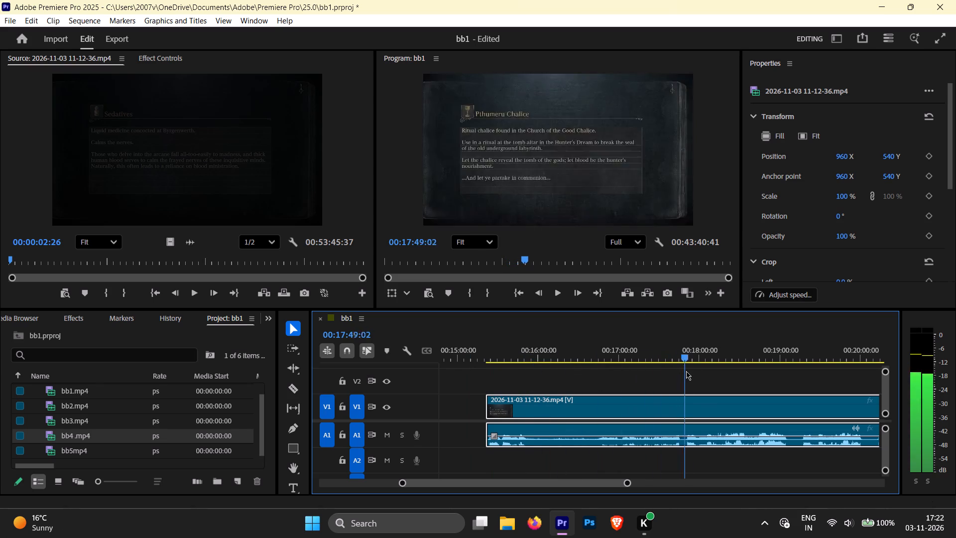
drag(686, 371, 725, 371)
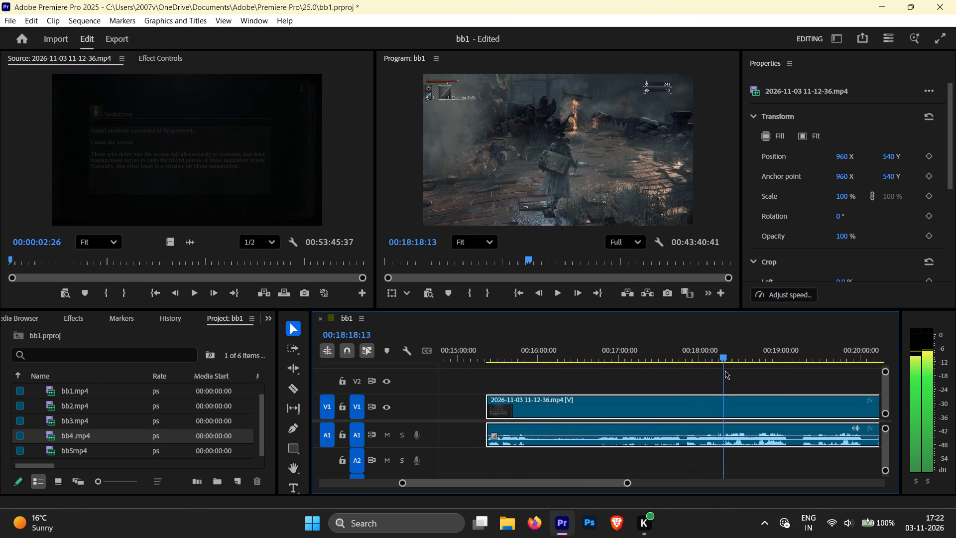
drag(725, 371, 719, 372)
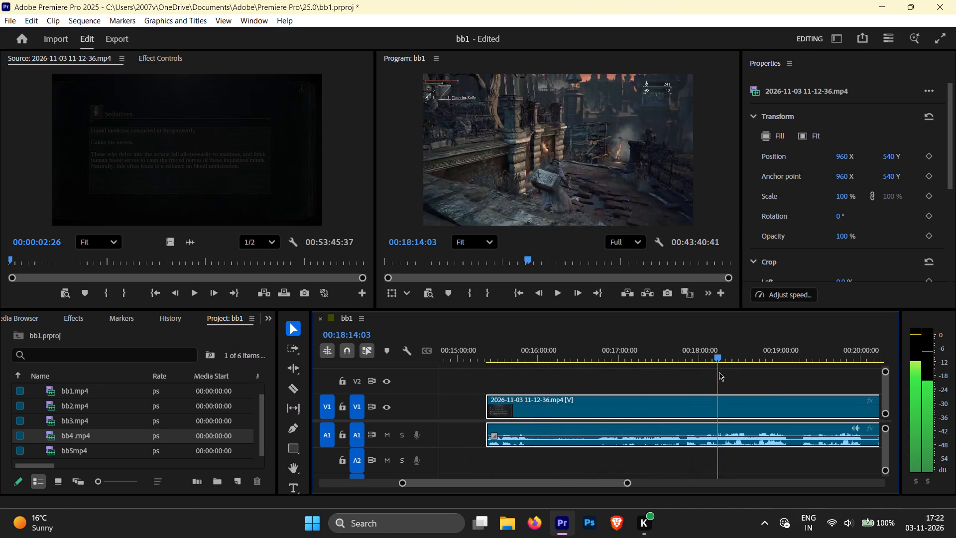
drag(719, 372, 722, 374)
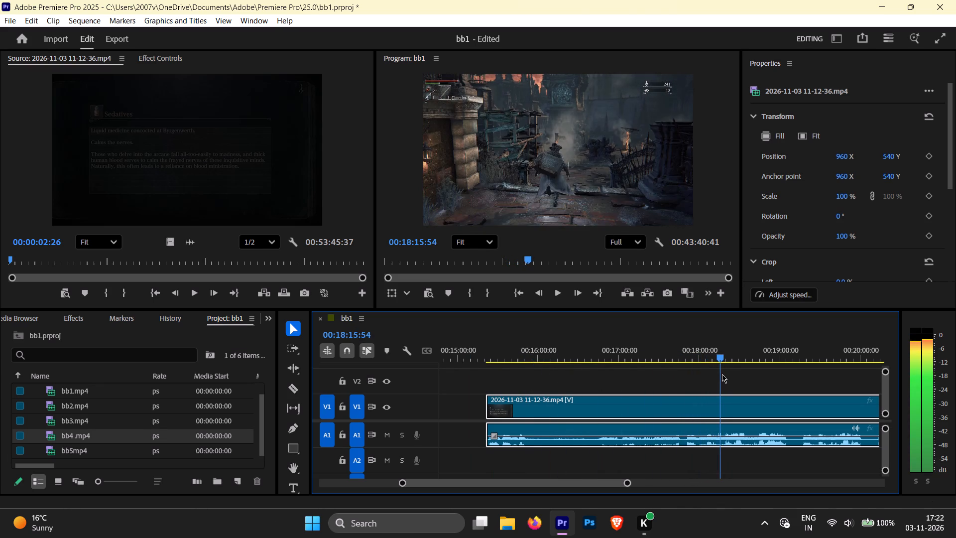
drag(722, 374, 728, 374)
key(space)
key(space)
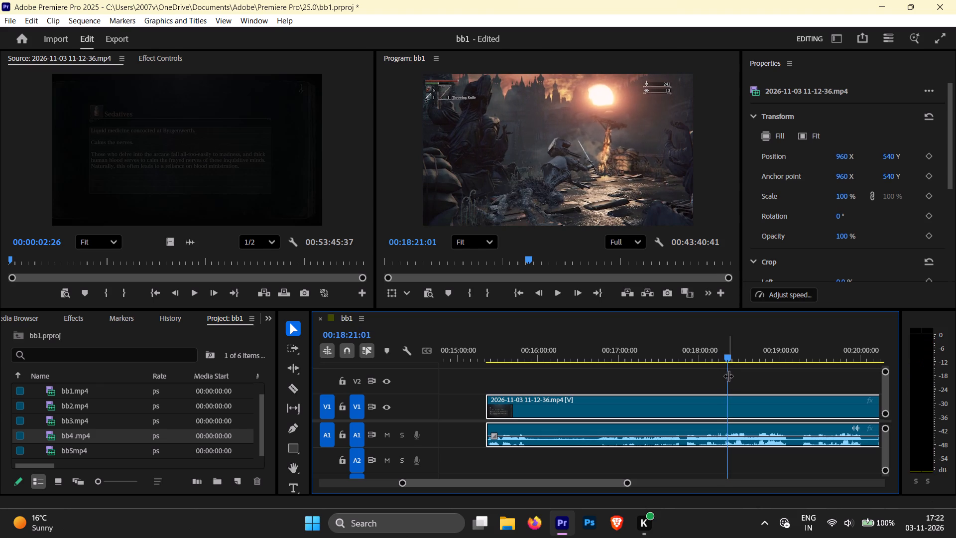
key(space)
key(space)
key(space)
key(space)
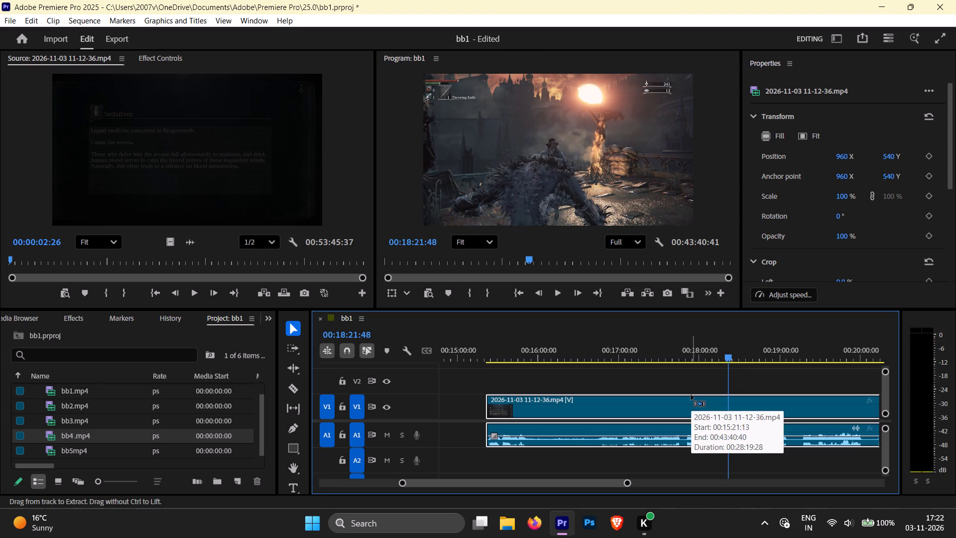
key(ctrl+k)
key(shift+Delete)
scroll(339, 461, down, 5)
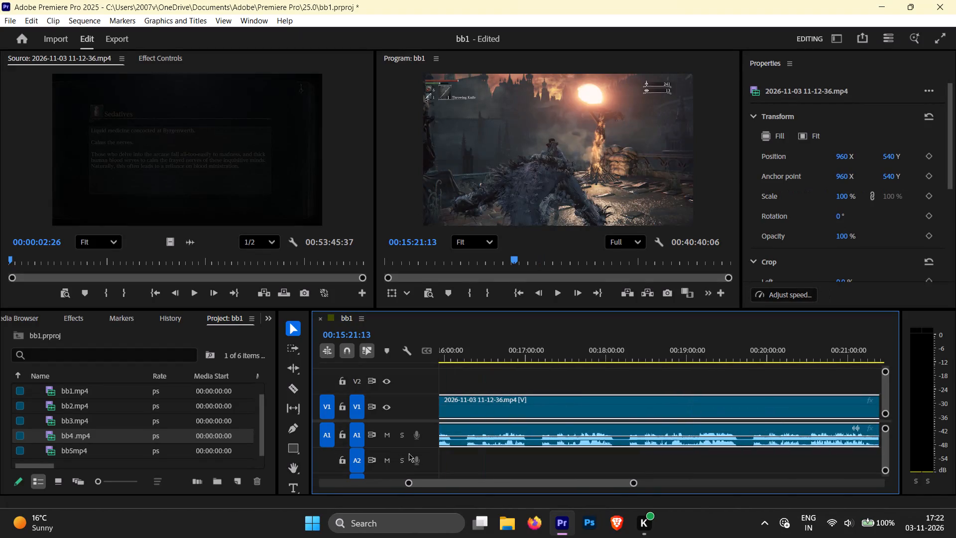
scroll(474, 438, down, 1)
scroll(508, 431, up, 9)
right_click(473, 410)
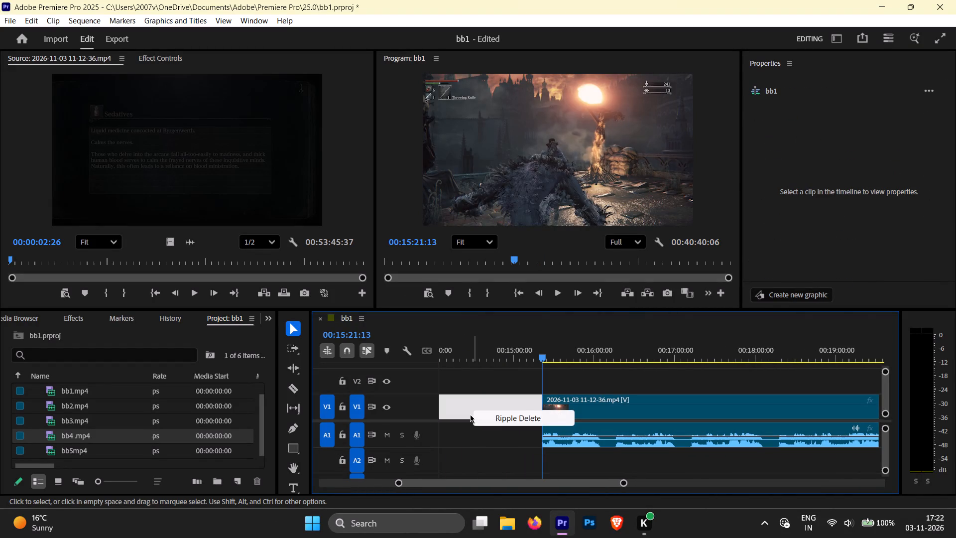
key(Delete)
key(Delete)
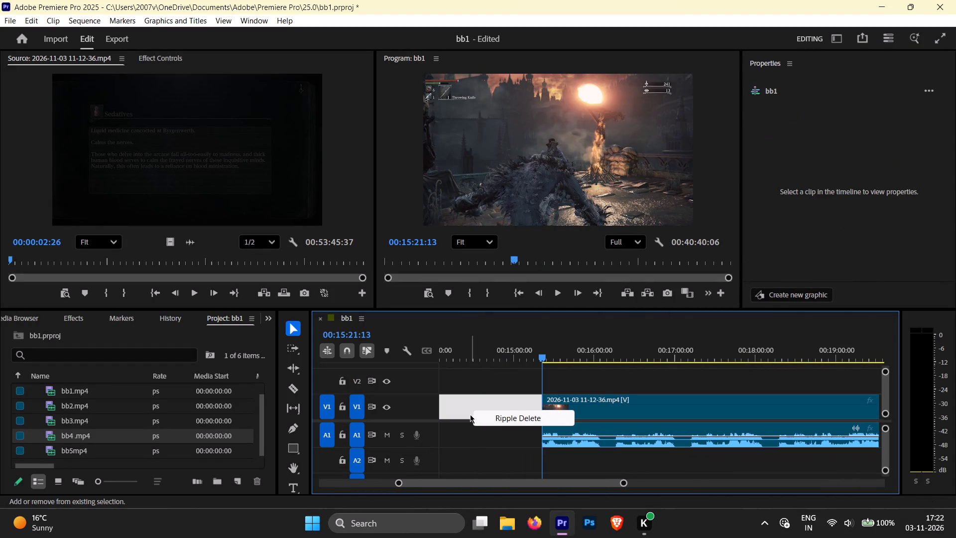
key(shift+Delete)
click(519, 421)
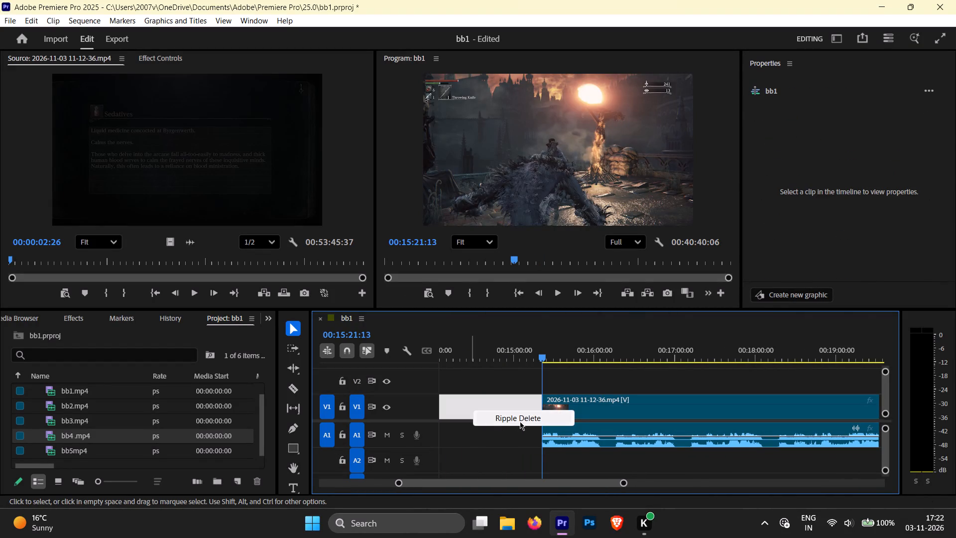
Play the new join at about 00:05:13 and skim the whole bb1 timeline, stopping at about 00:05:49 in the last clip.
key(space)
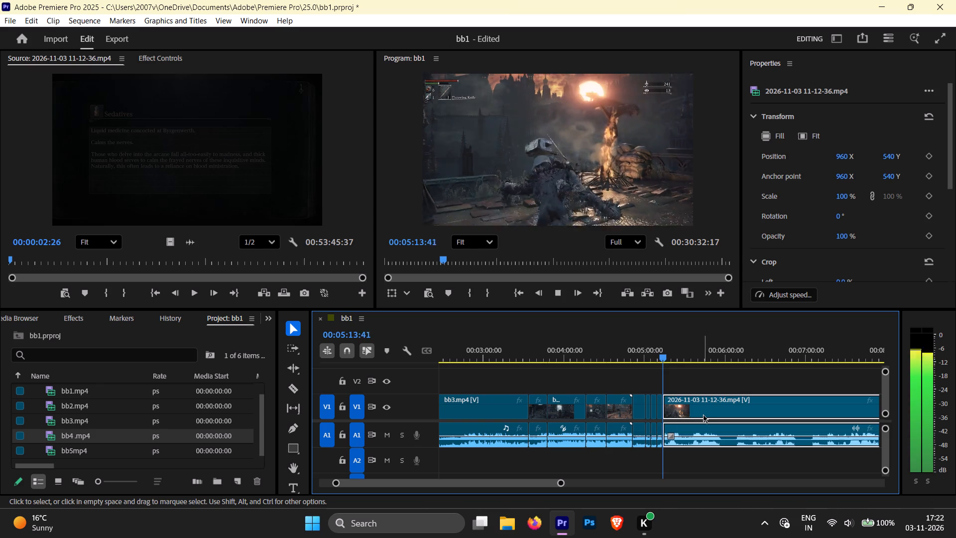
alt+scroll(583, 431, down, 14)
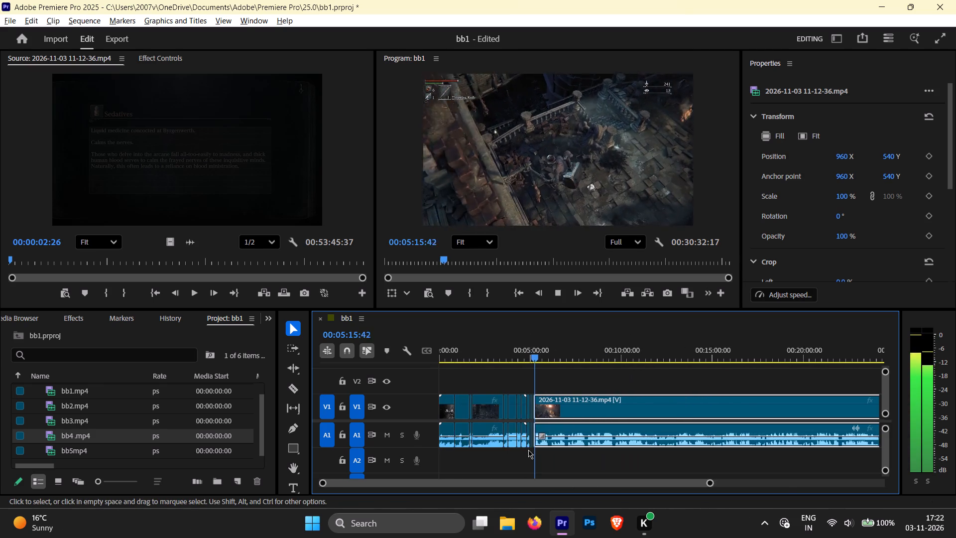
alt+scroll(528, 450, down, 9)
drag(491, 354, 441, 357)
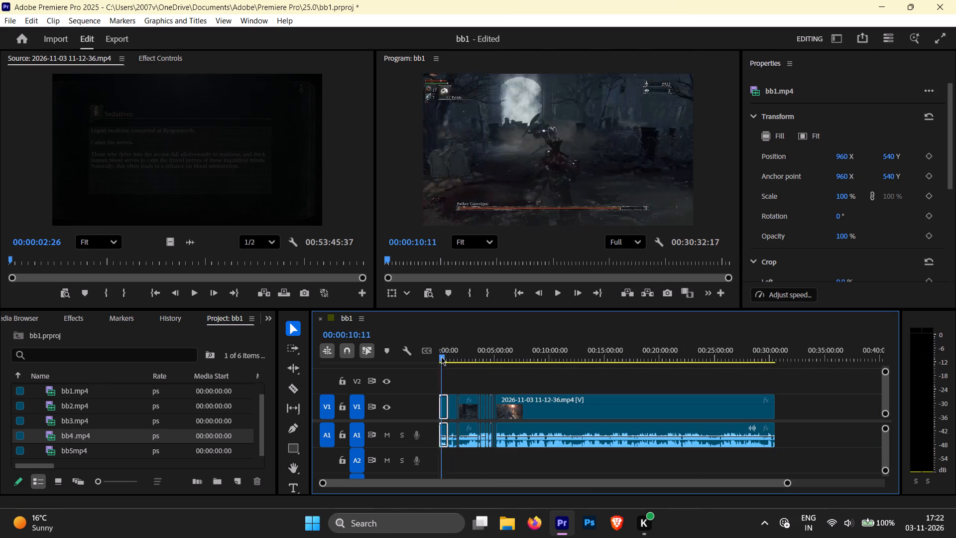
drag(441, 357, 750, 382)
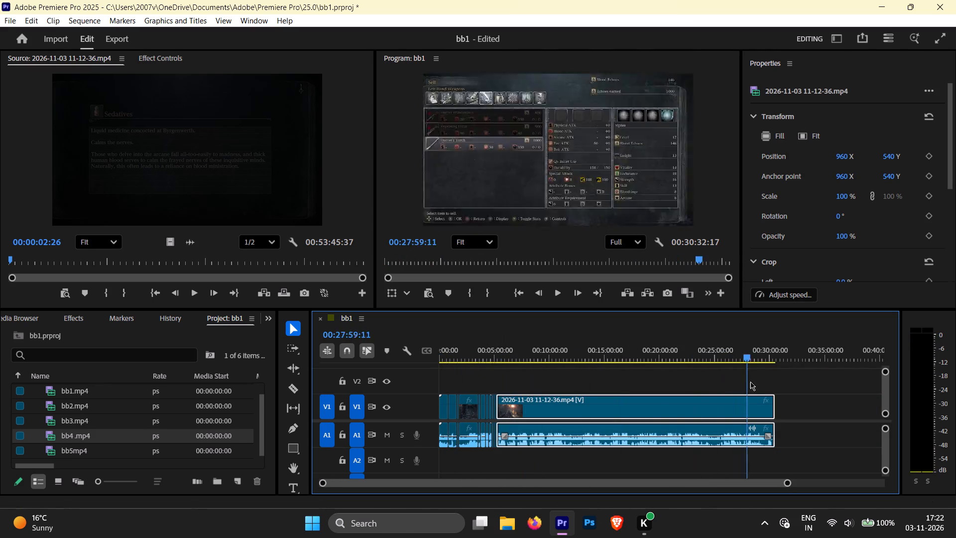
drag(750, 382, 469, 391)
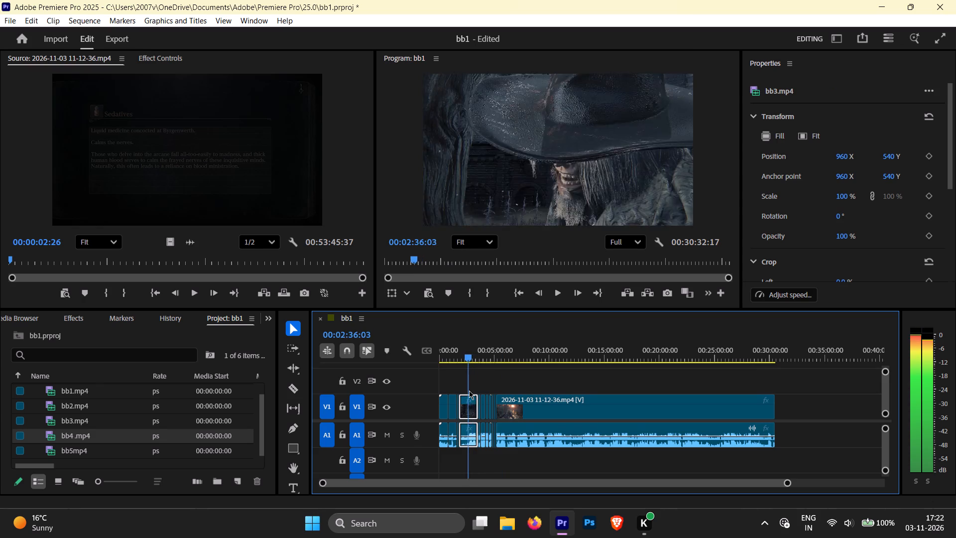
drag(469, 391, 495, 392)
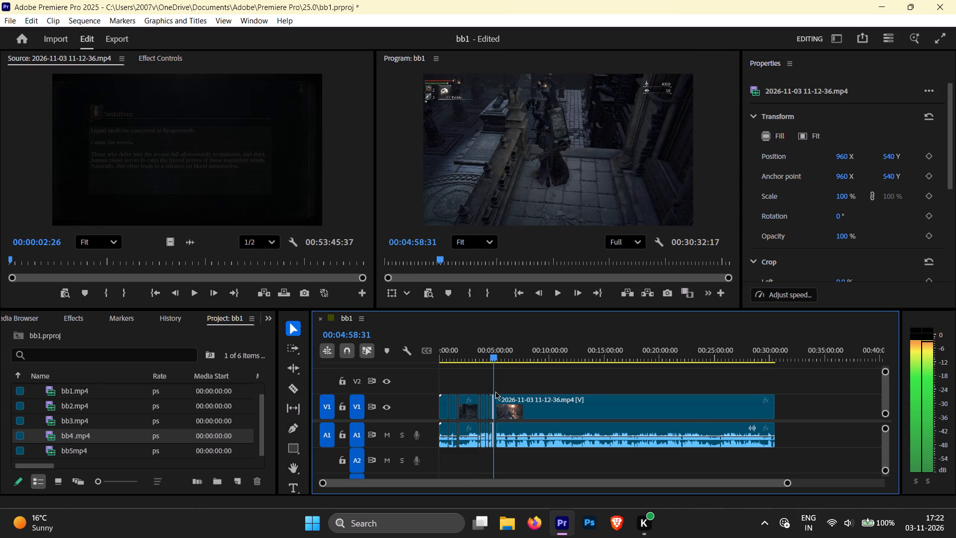
drag(495, 392, 504, 392)
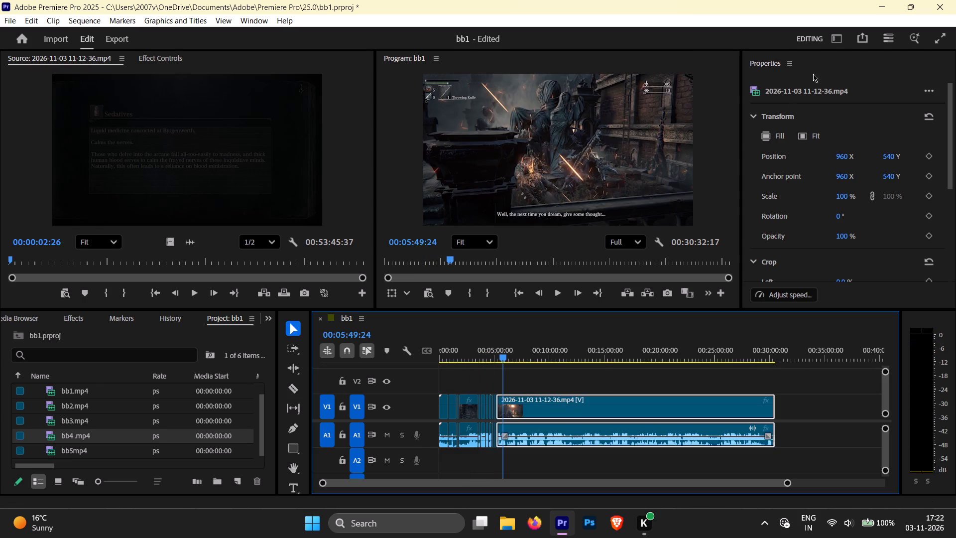
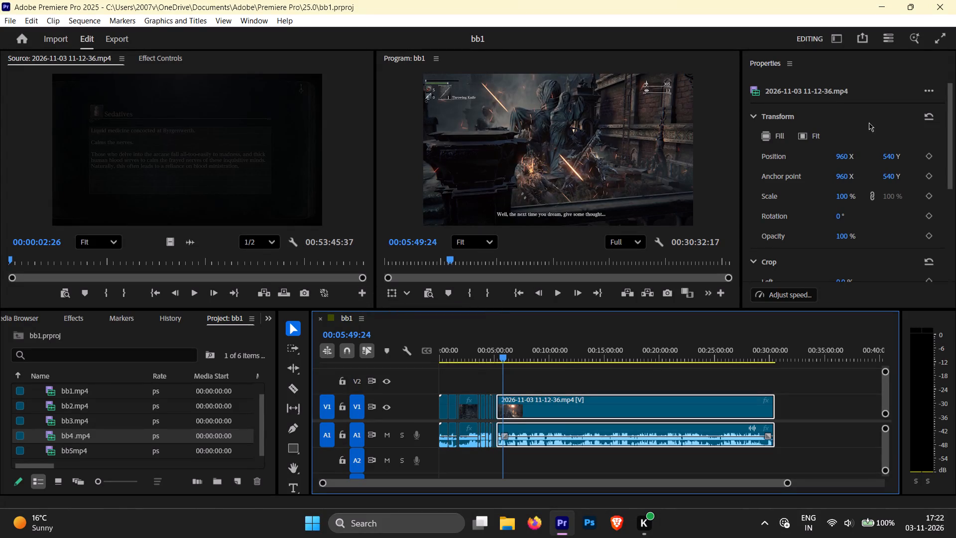
Close Premiere Pro, ending the editing session on the bb1 project.
click(942, 0)
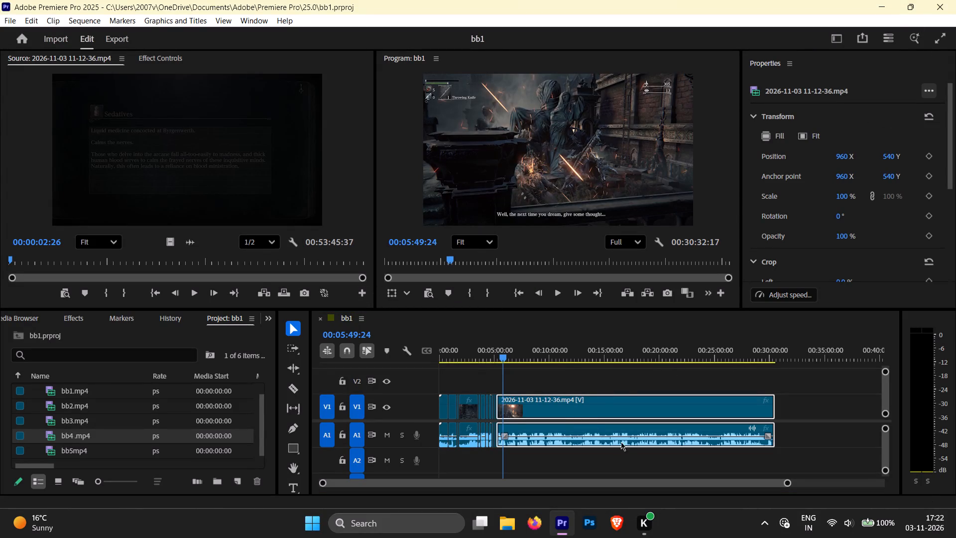